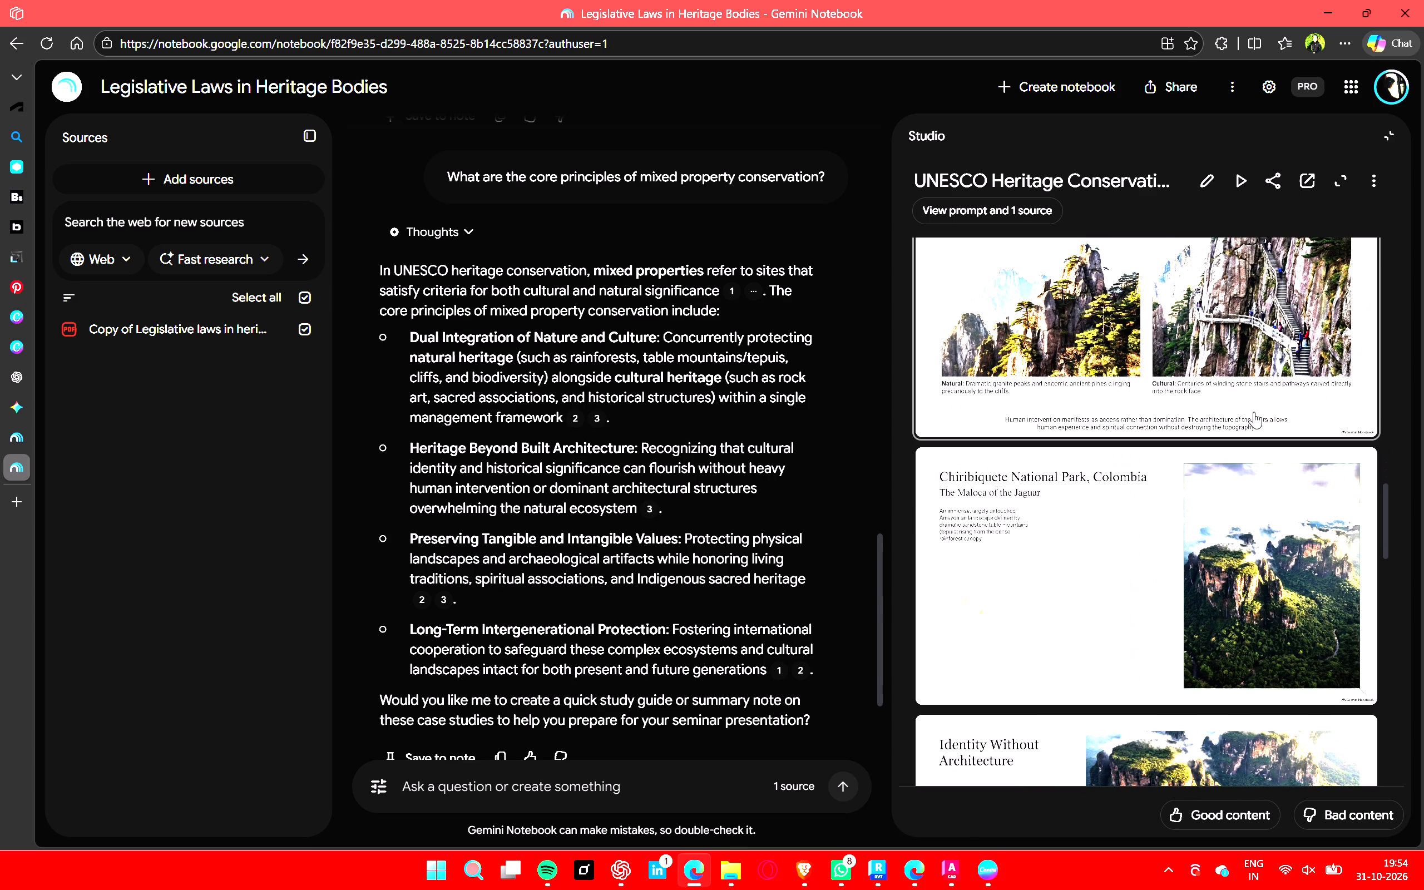
scroll(1254, 412, "down", 6)
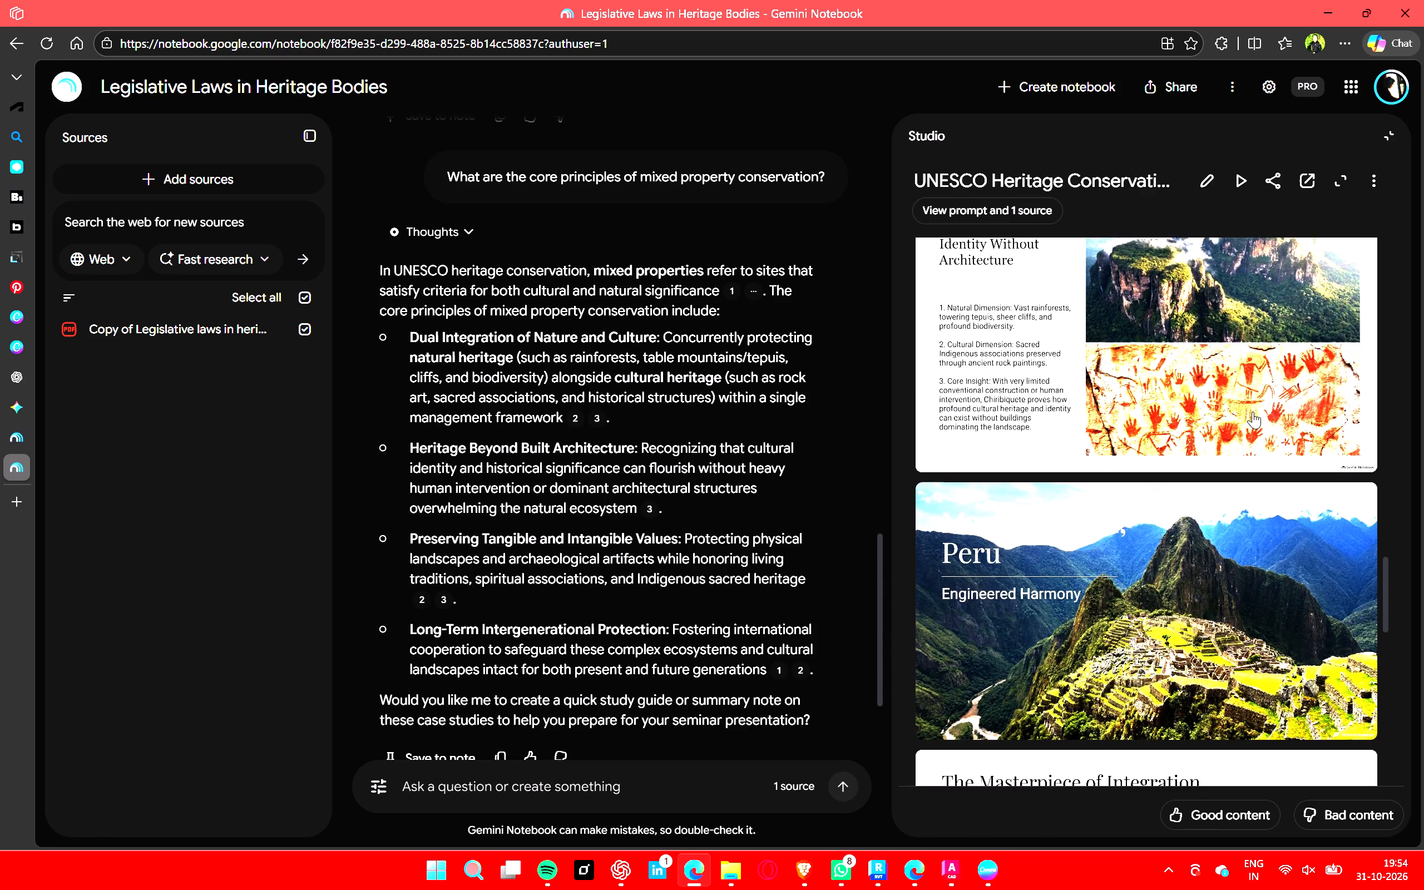
scroll(1253, 412, "down", 6)
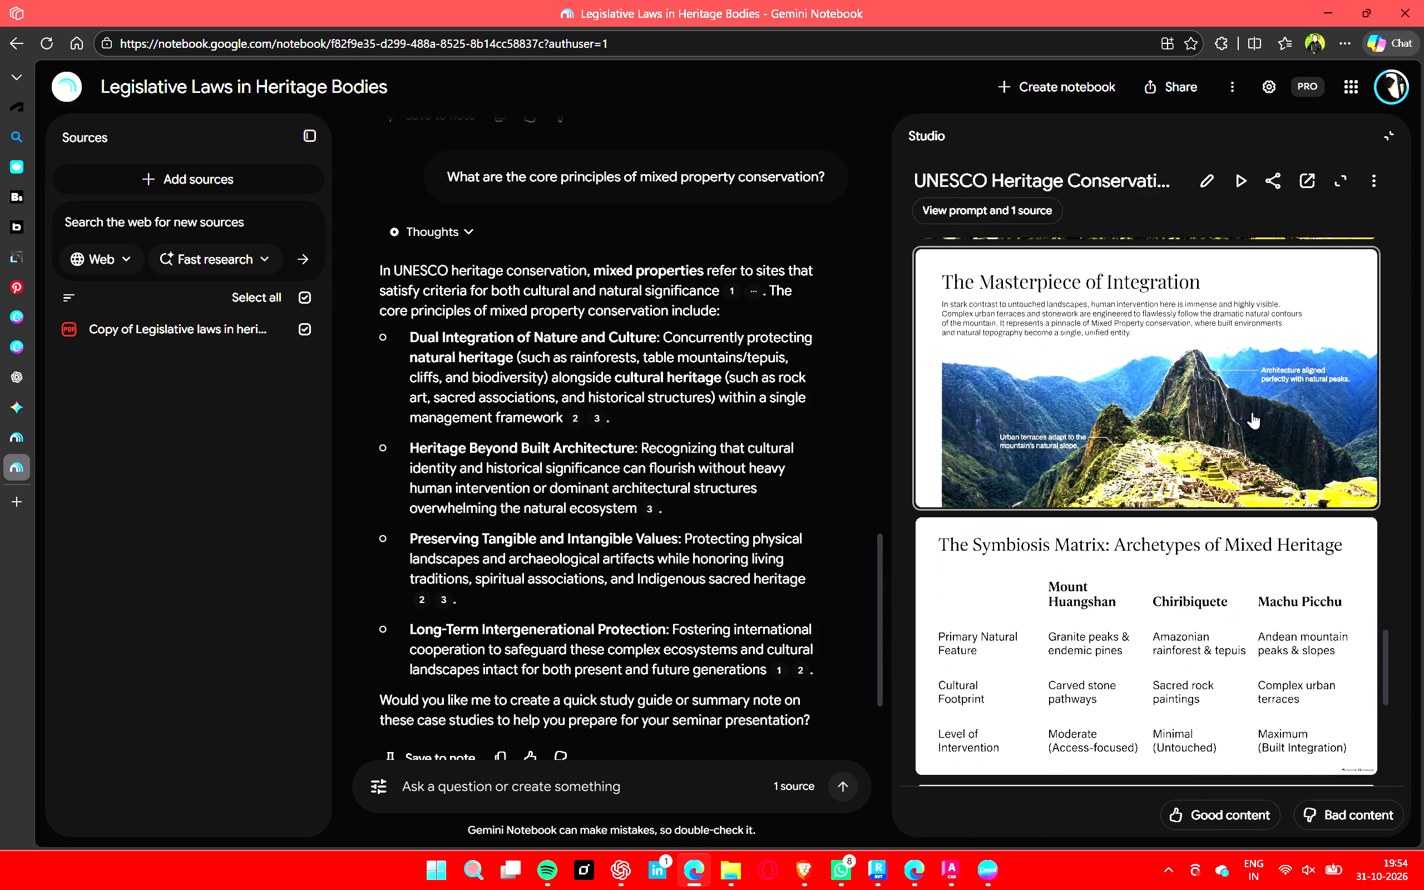
scroll(1252, 412, "down", 6)
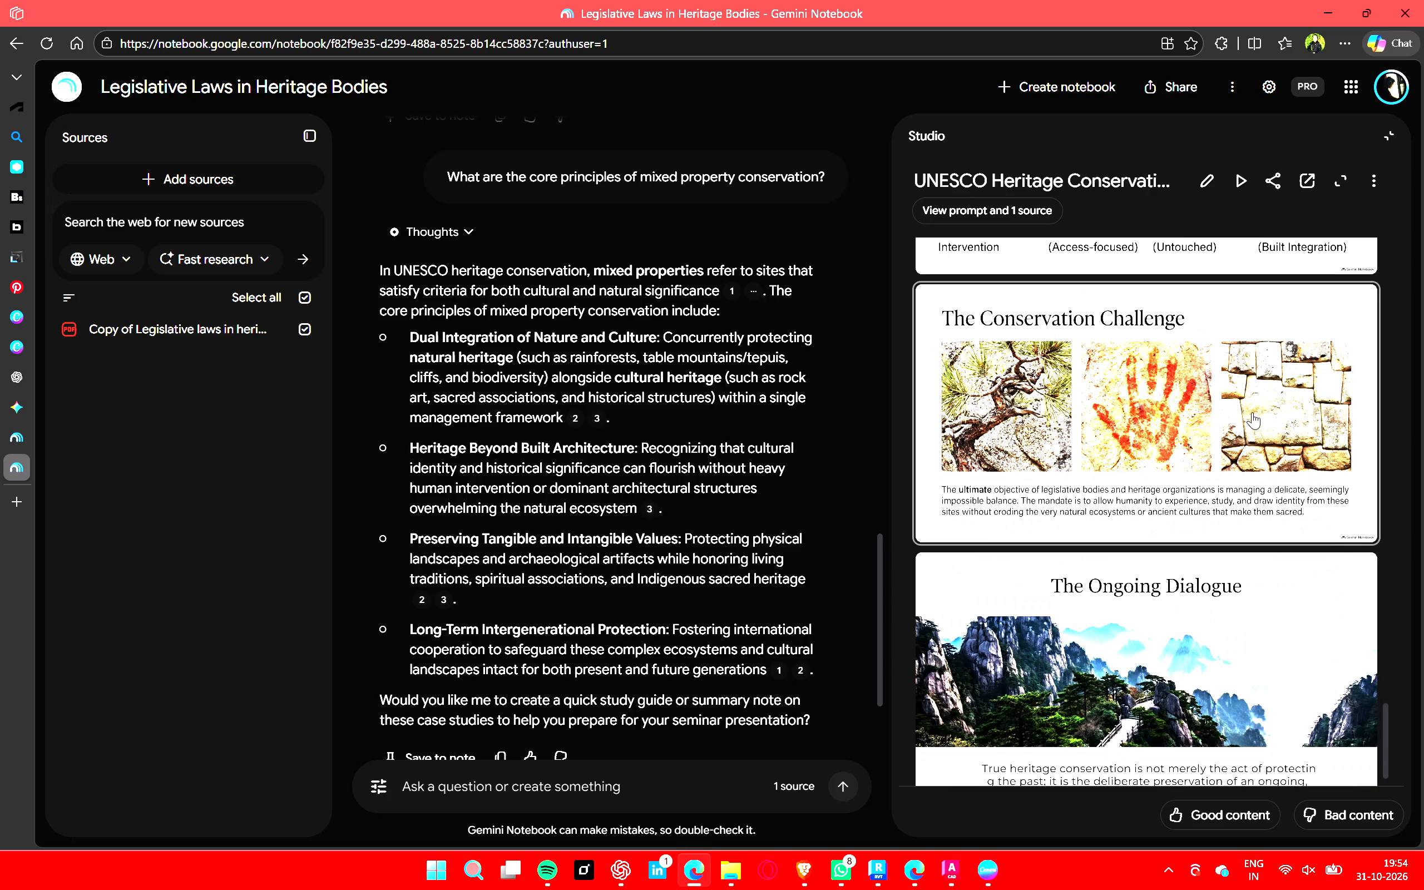
scroll(1252, 412, "down", 7)
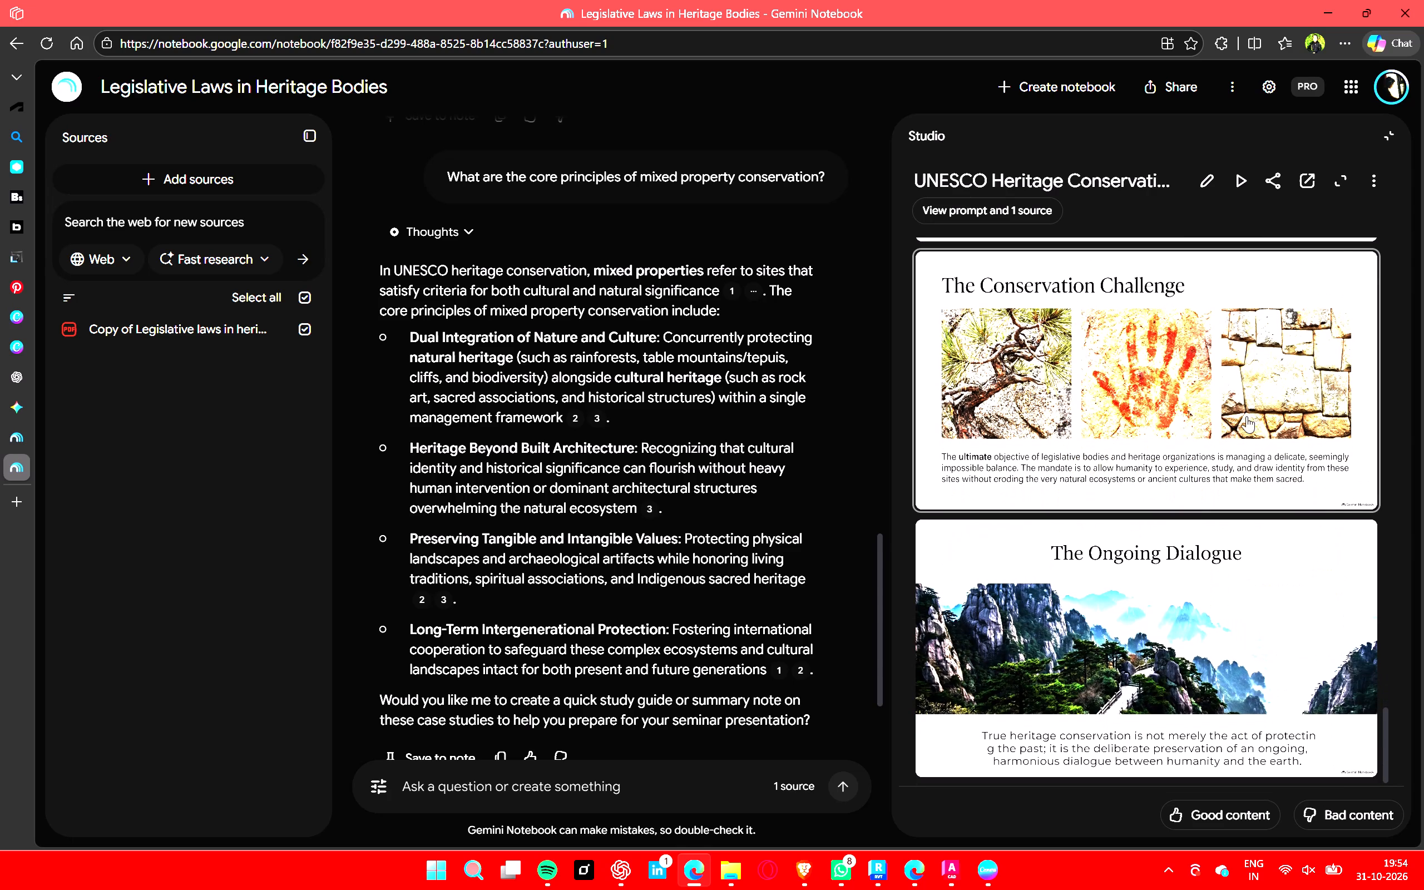
scroll(1247, 416, "down", 3)
scroll(1223, 469, "up", 20)
scroll(1223, 469, "up", 4)
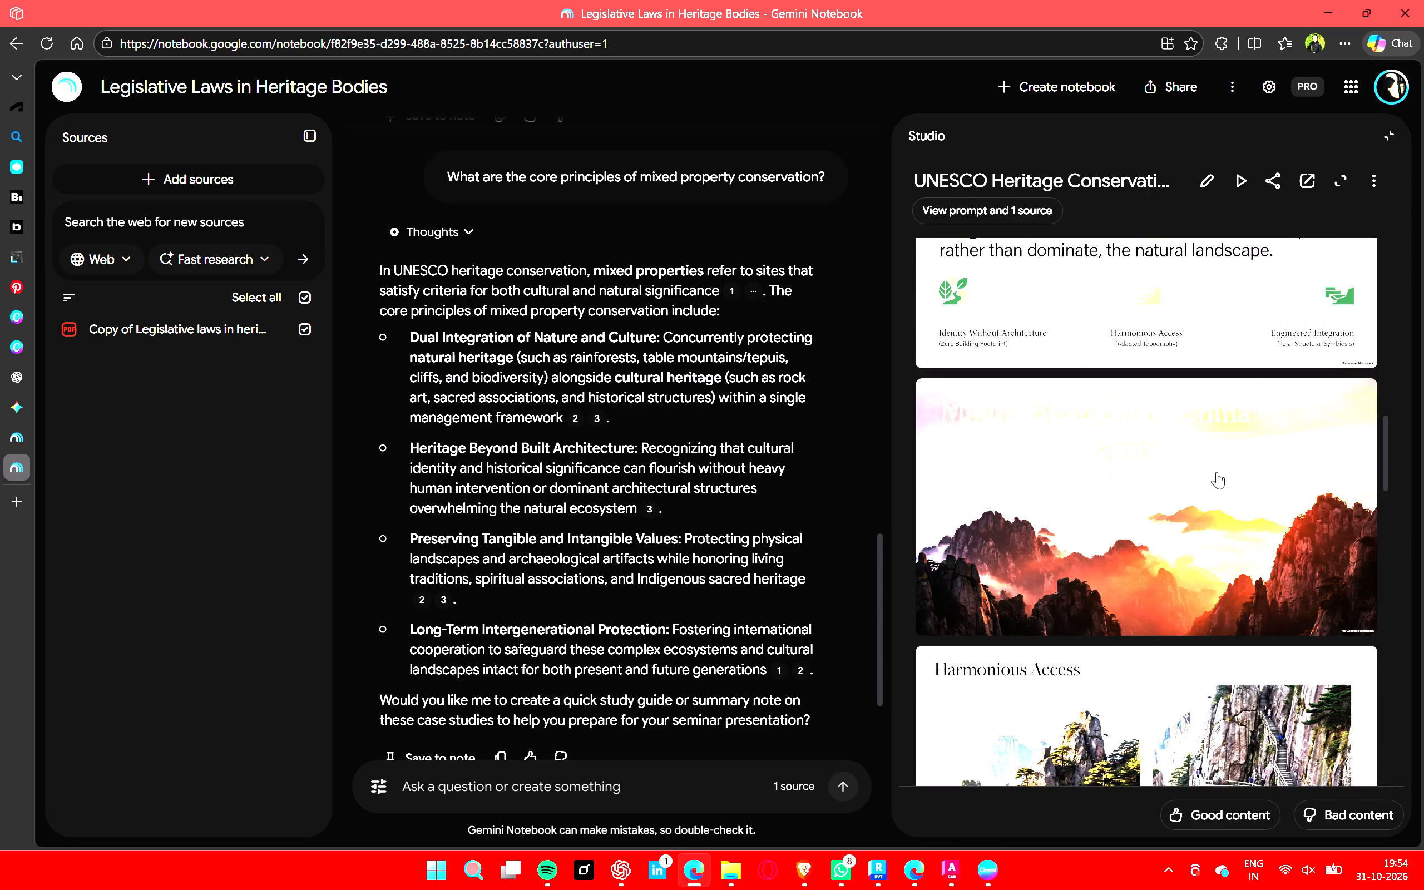
scroll(1217, 472, "up", 5)
scroll(1217, 472, "down", 5)
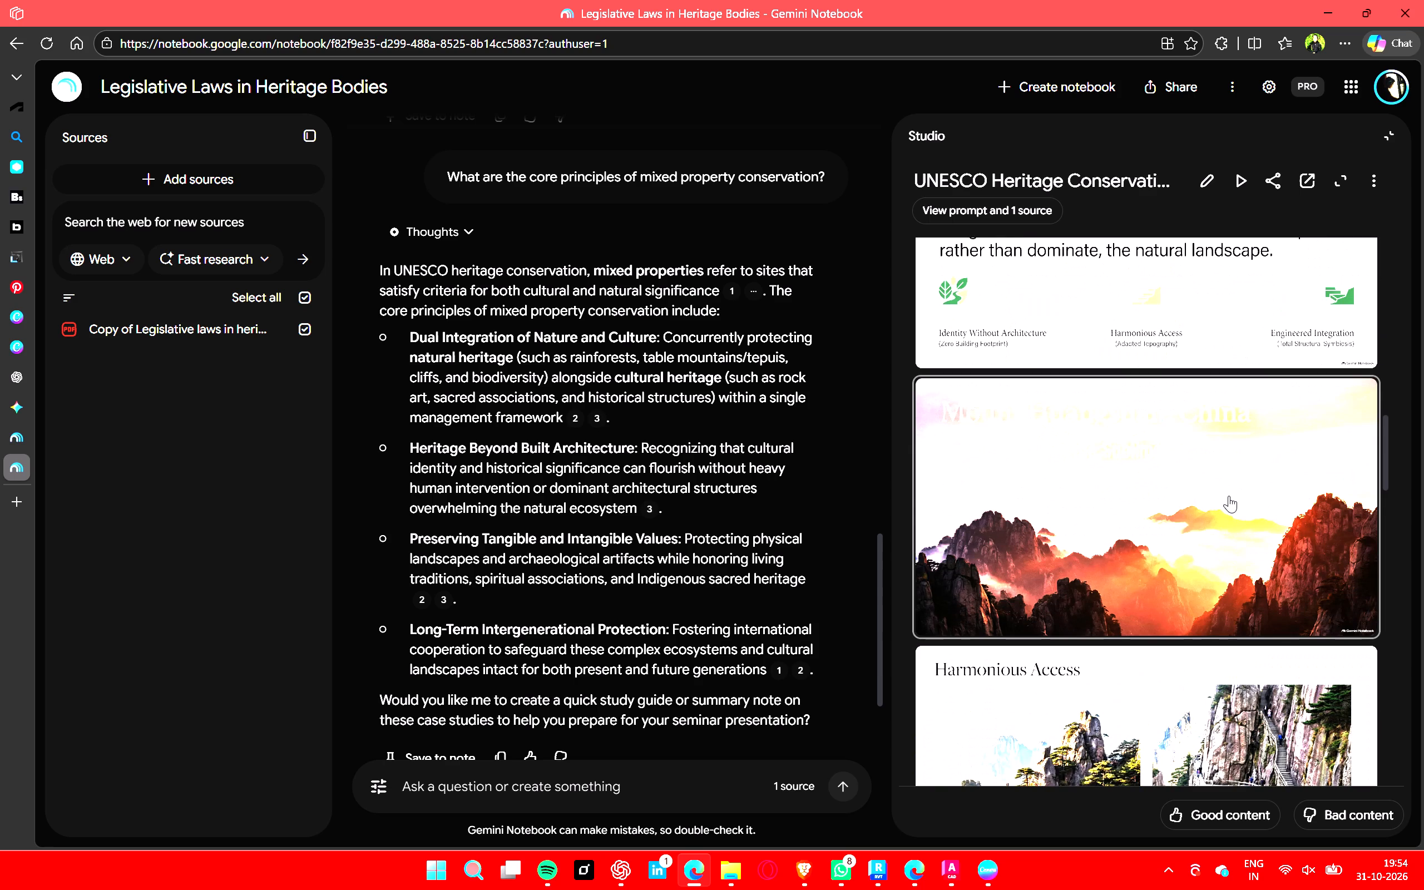
scroll(1247, 475, "up", 9)
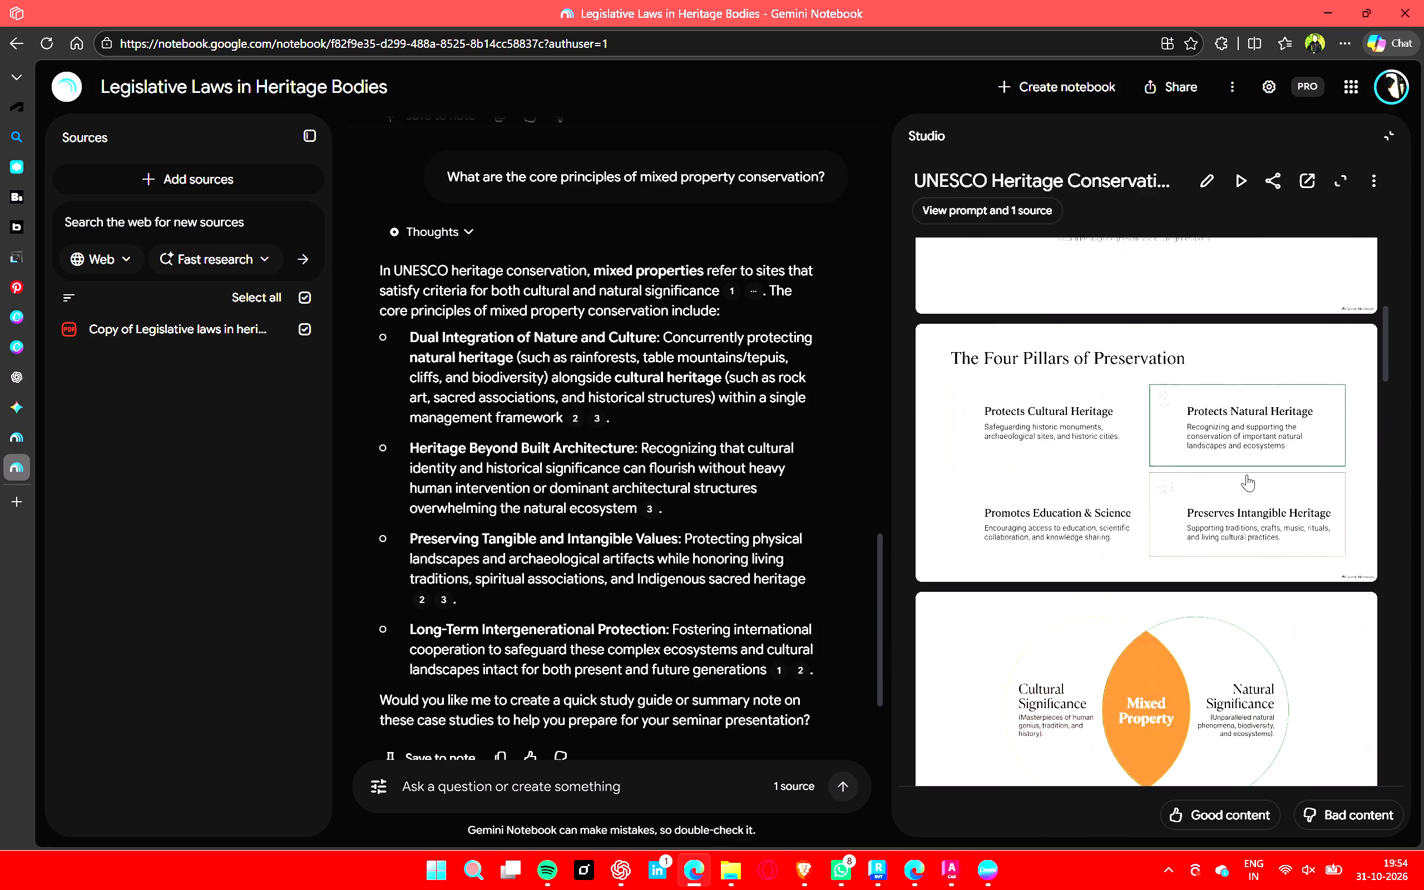
scroll(1247, 474, "up", 4)
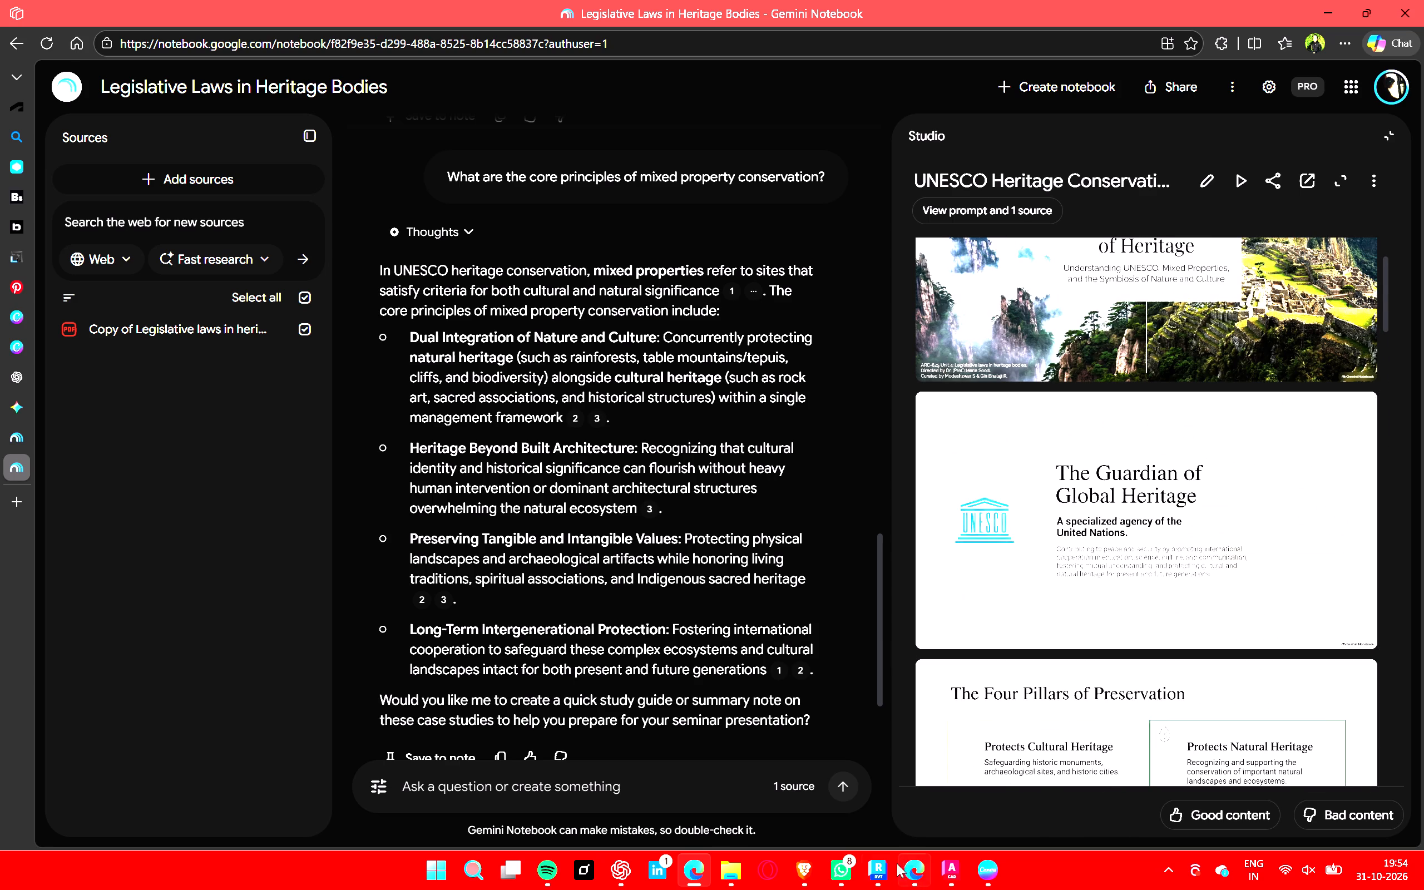
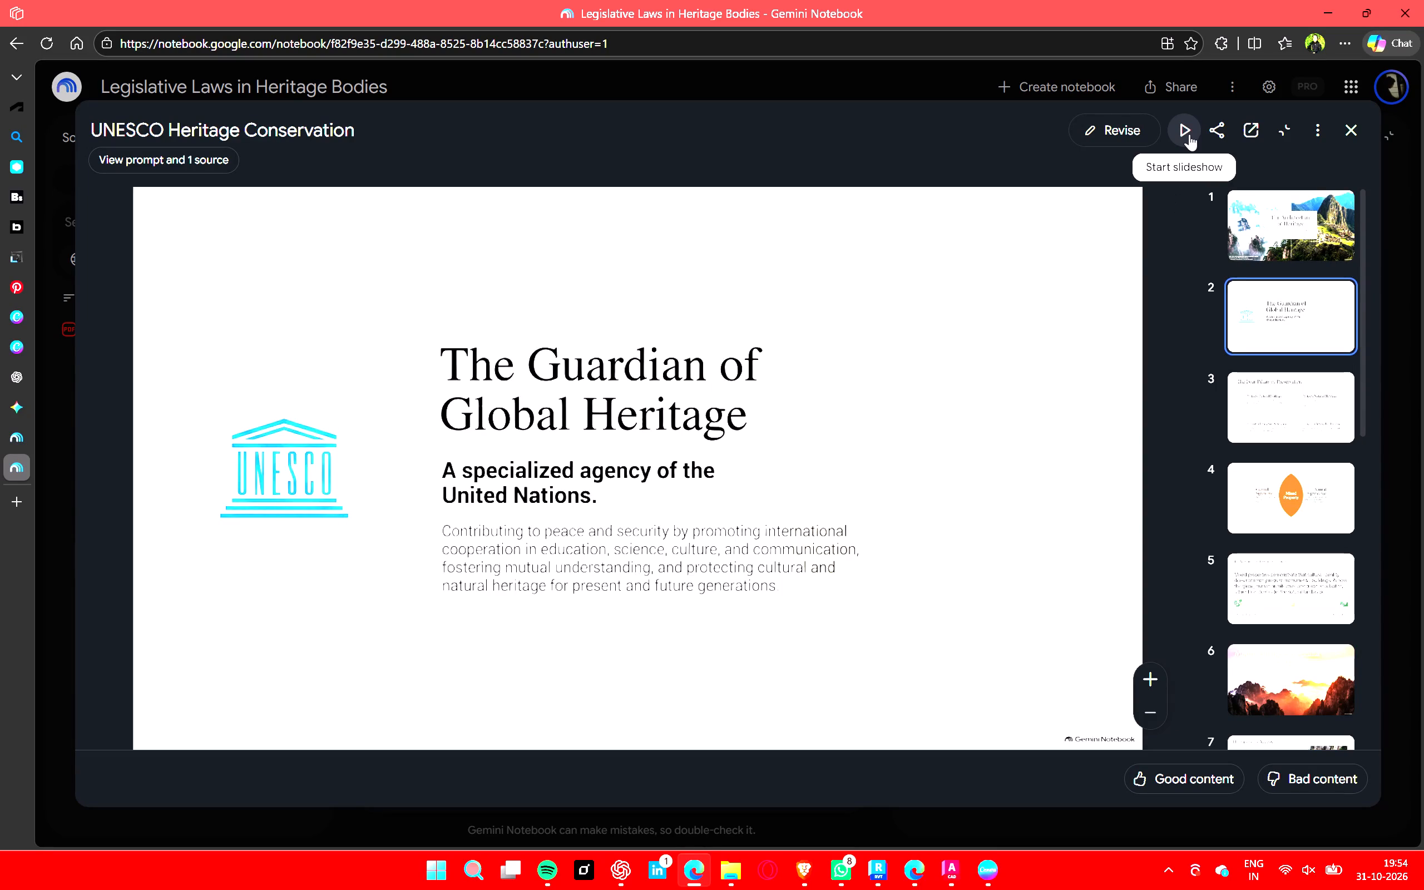
Close the UNESCO Heritage Conservation slide deck and look over the actions available for it in the notebook.
left_click(1341, 128)
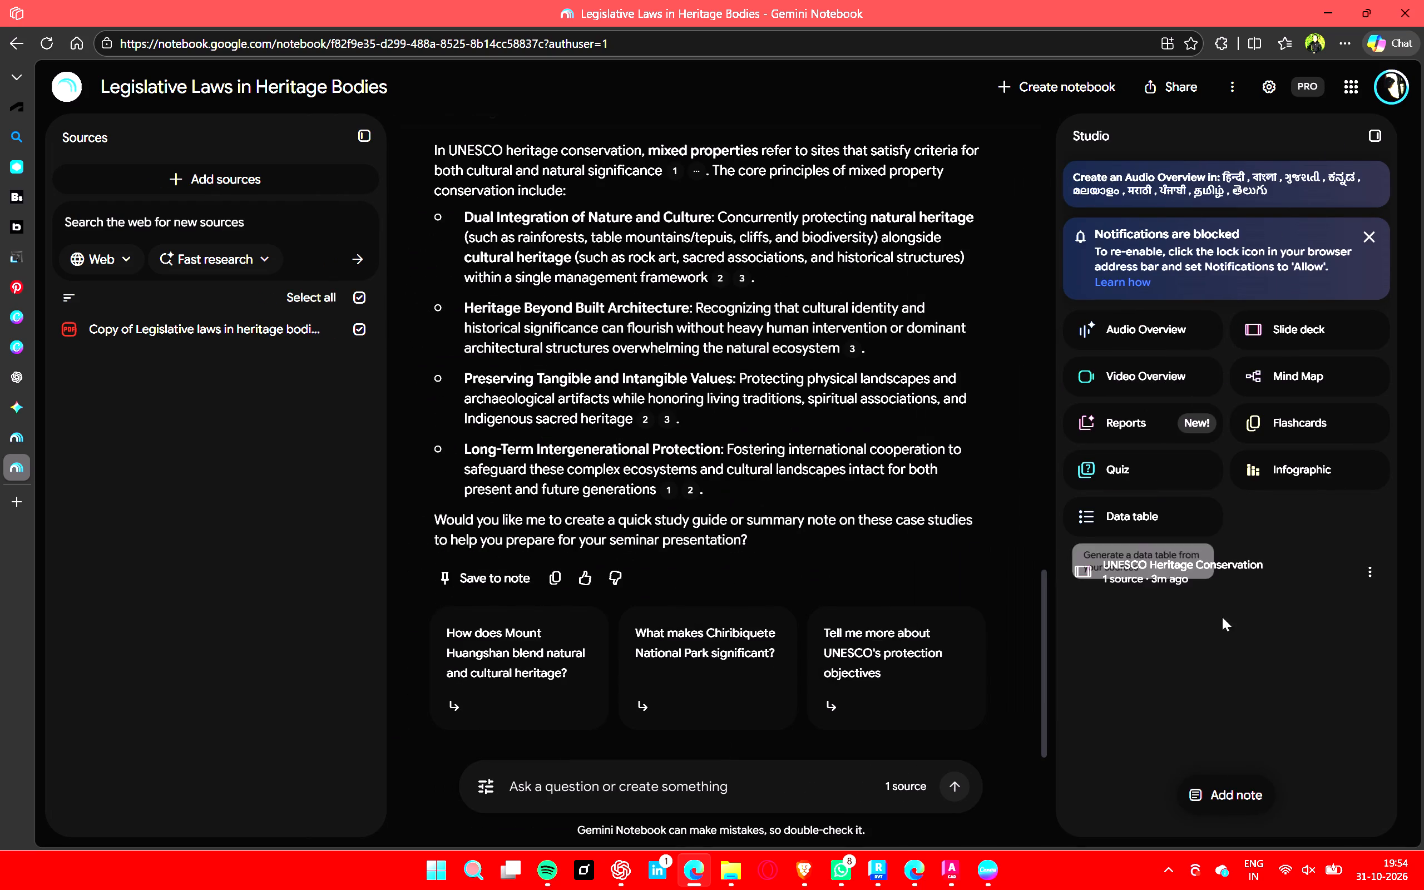
left_click(1366, 567)
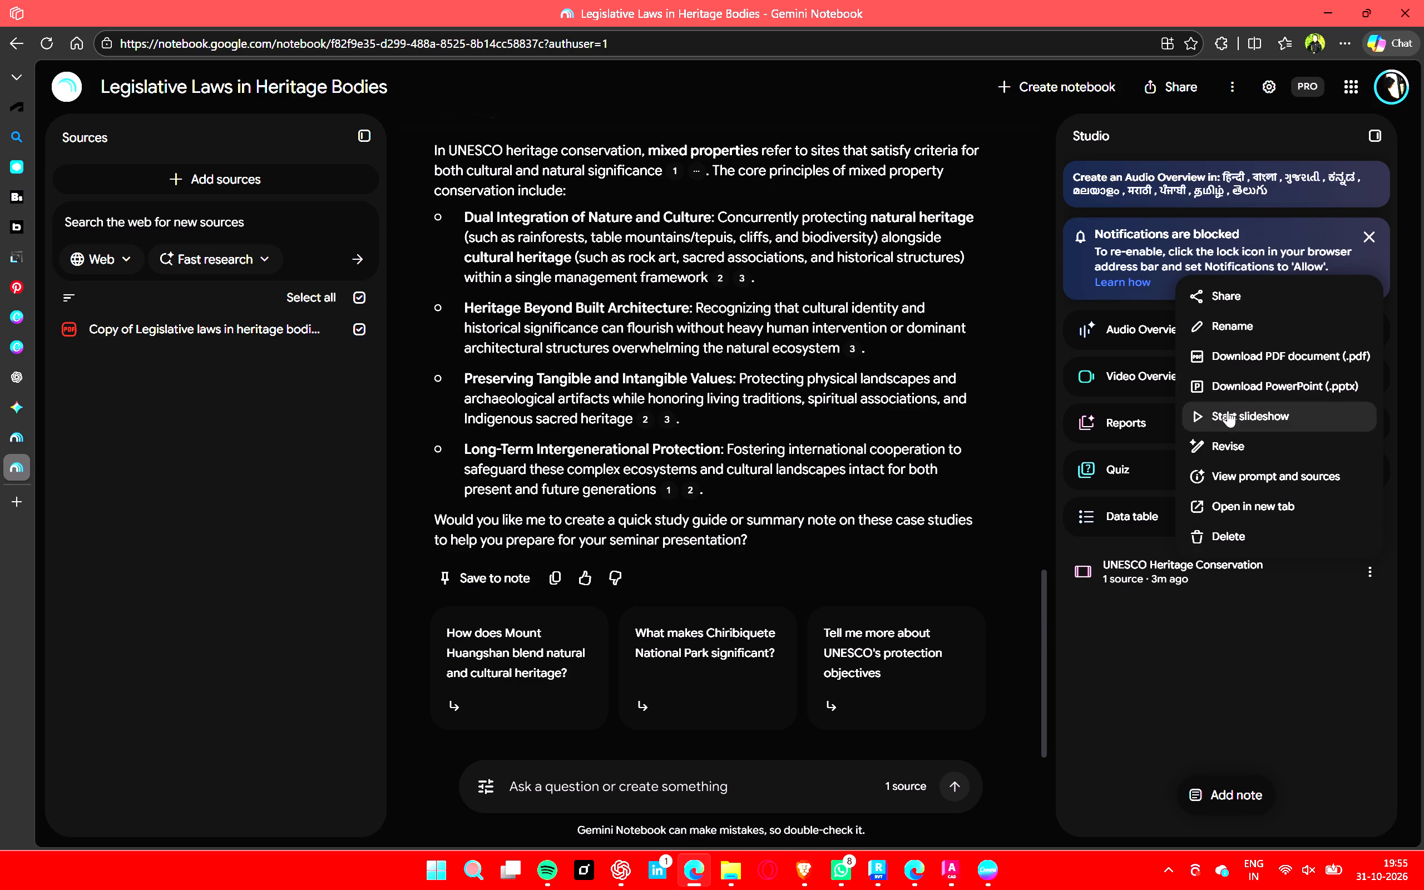
left_click(1164, 641)
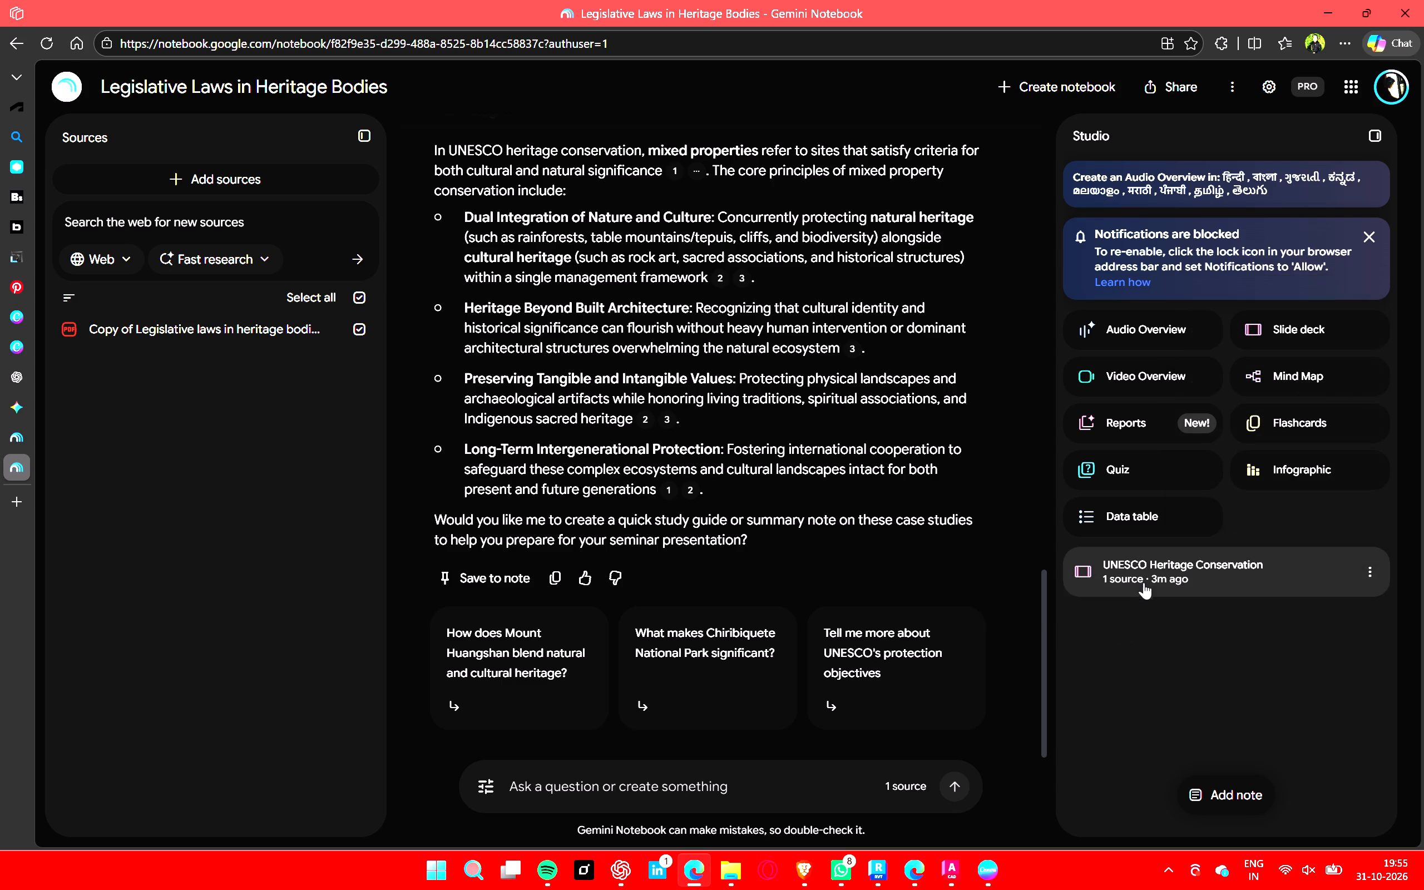
Switch to Canva and look back through the Copy of Legislative laws in heritage bodies design to its cover page.
left_click(981, 863)
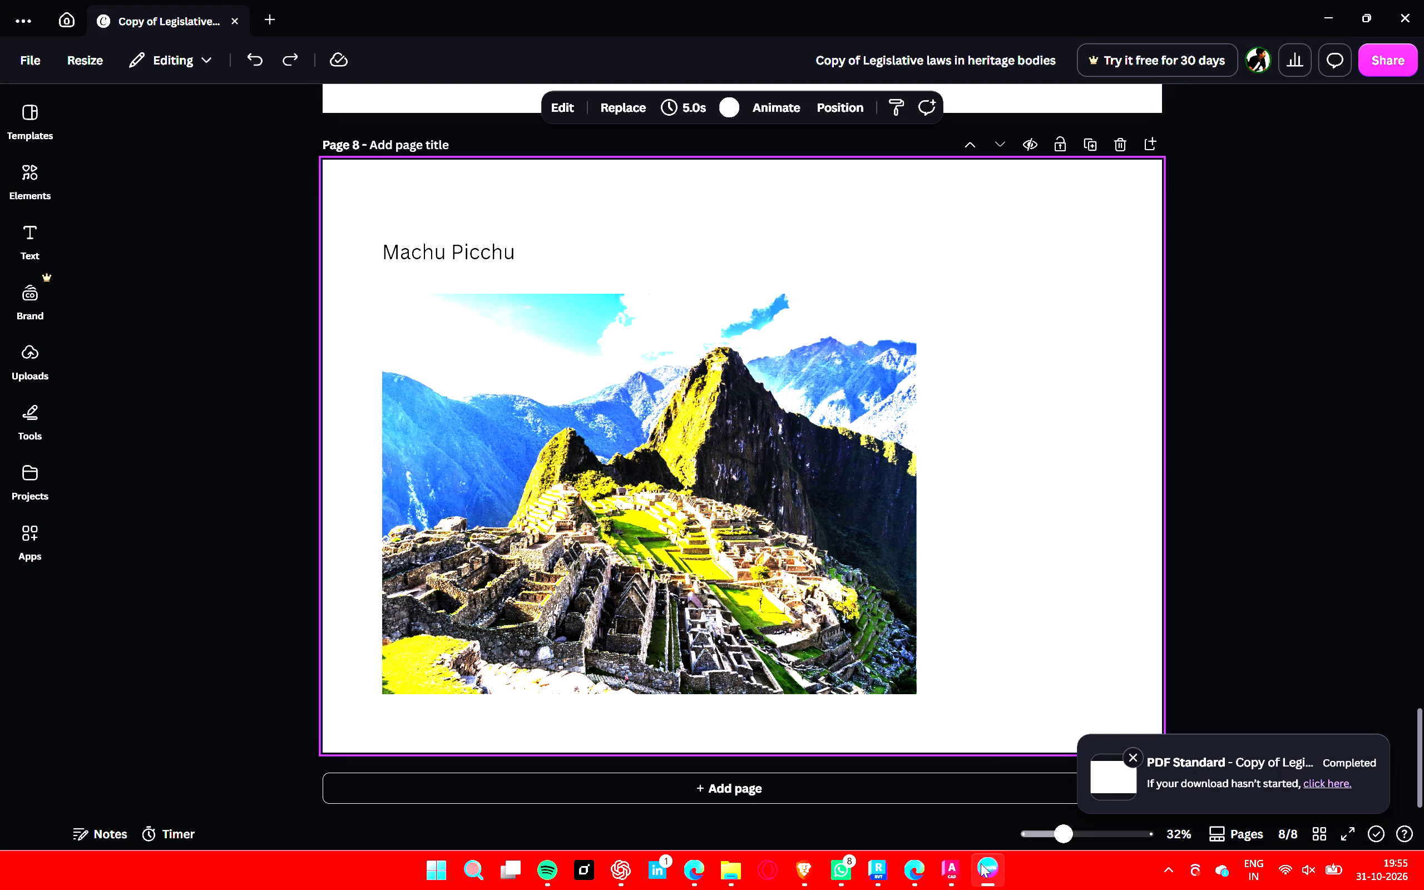
left_click(1242, 515)
scroll(963, 509, "up", 20)
scroll(963, 509, "up", 7)
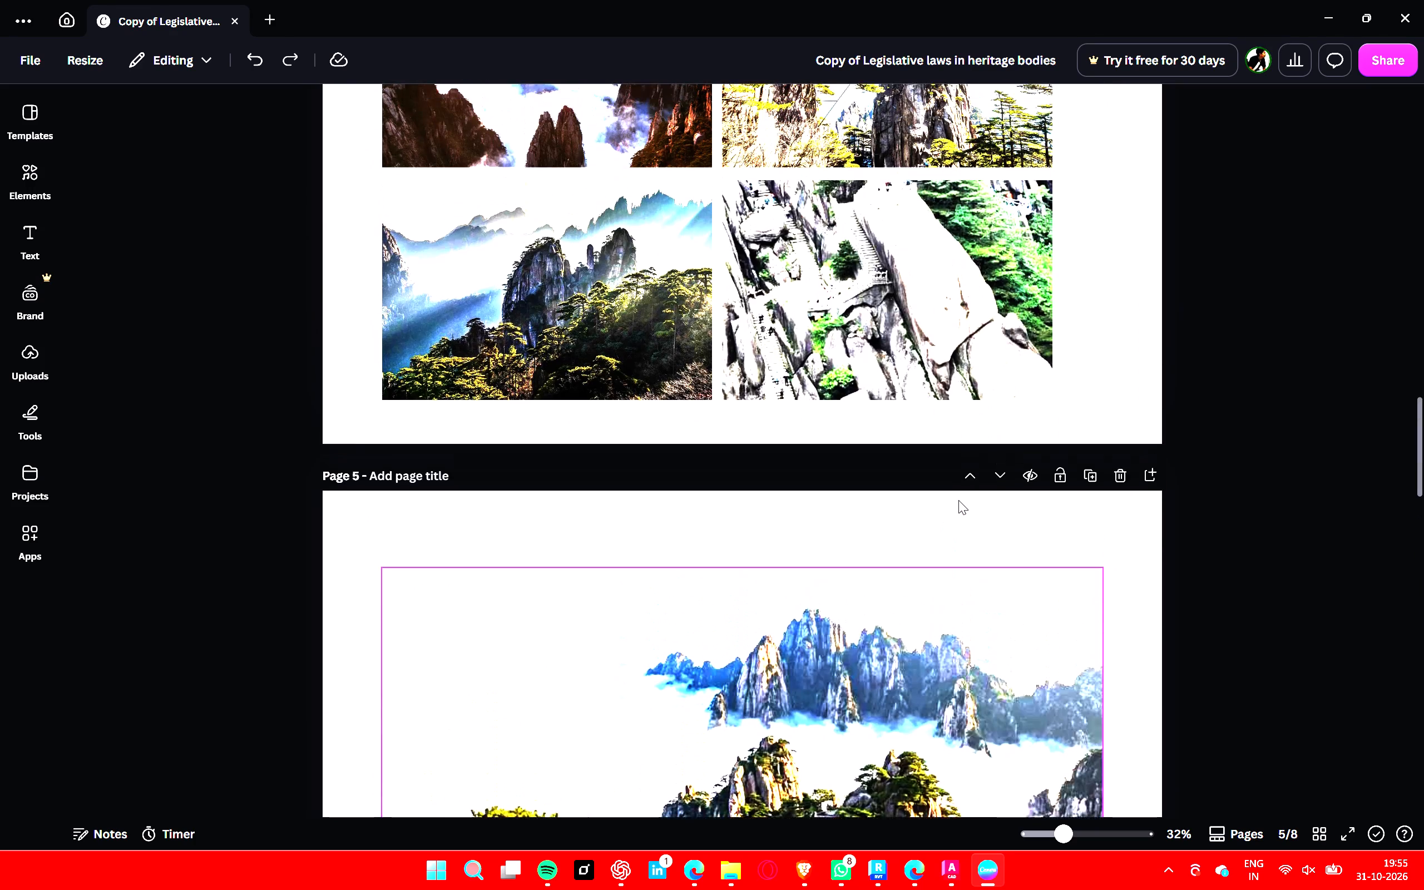
scroll(958, 500, "down", 3)
scroll(958, 500, "up", 5)
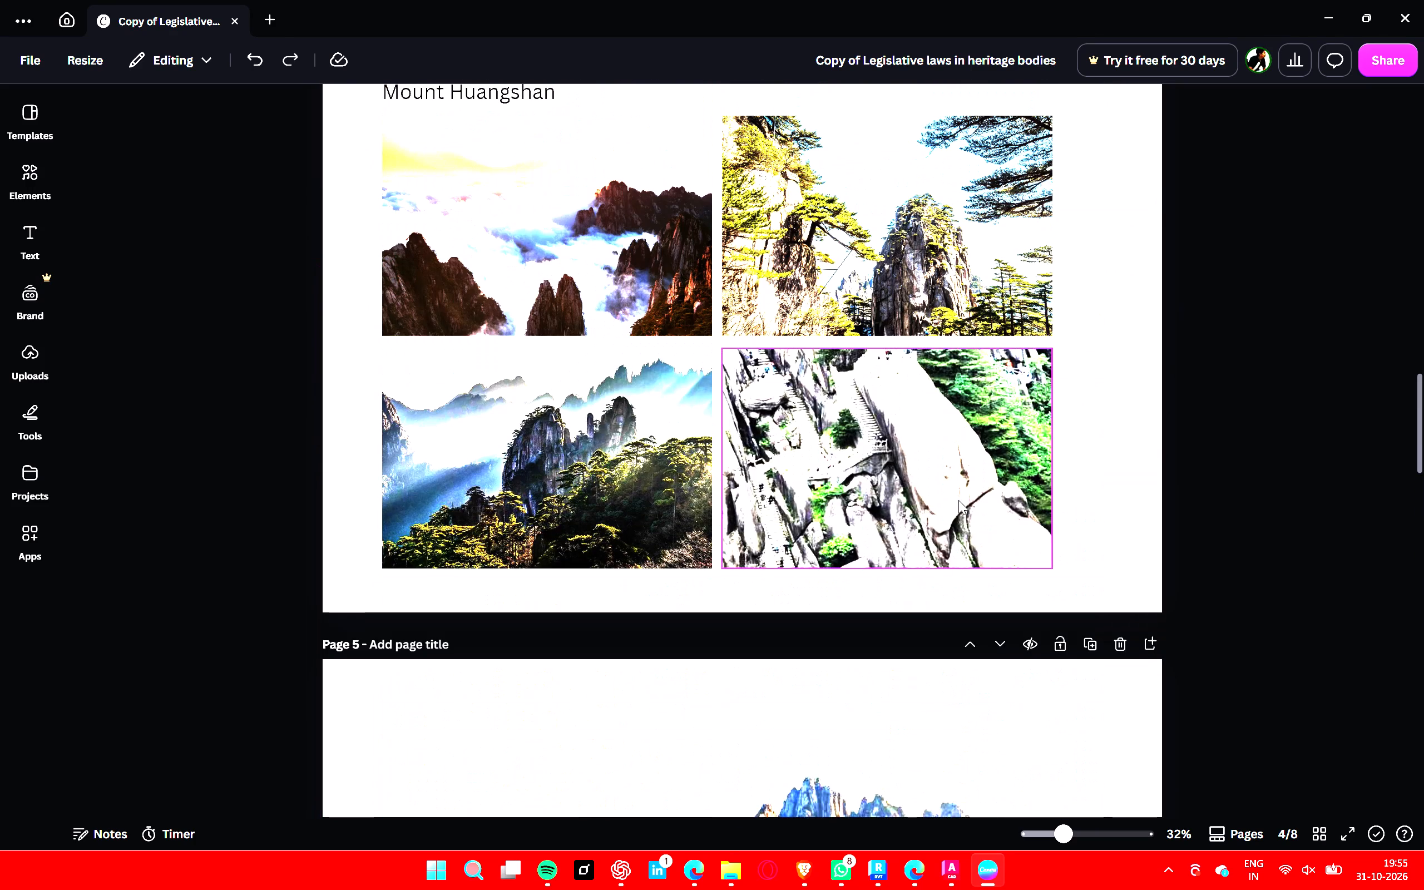
scroll(945, 495, "up", 10)
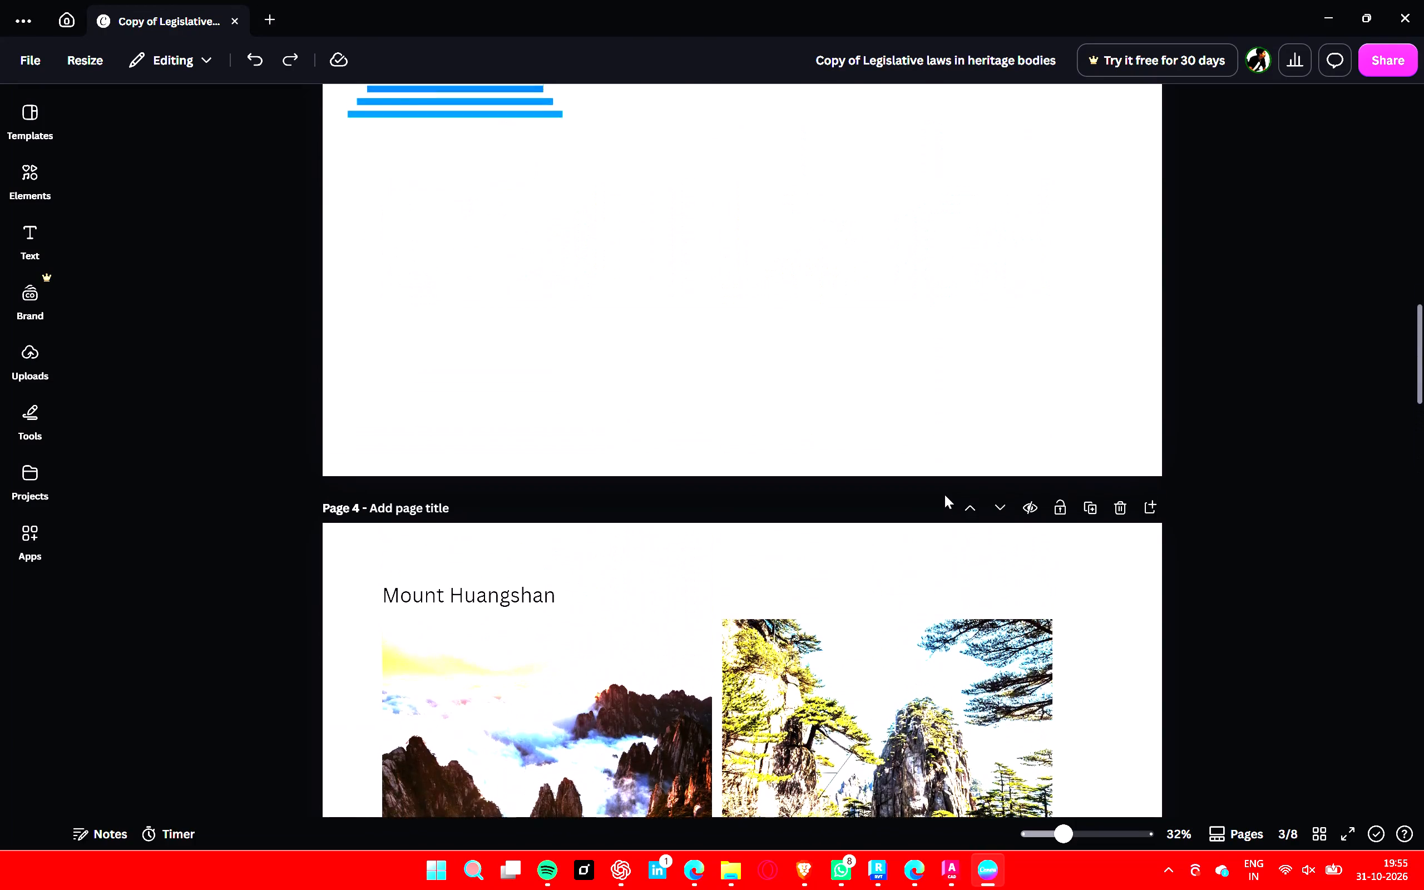
scroll(945, 495, "up", 15)
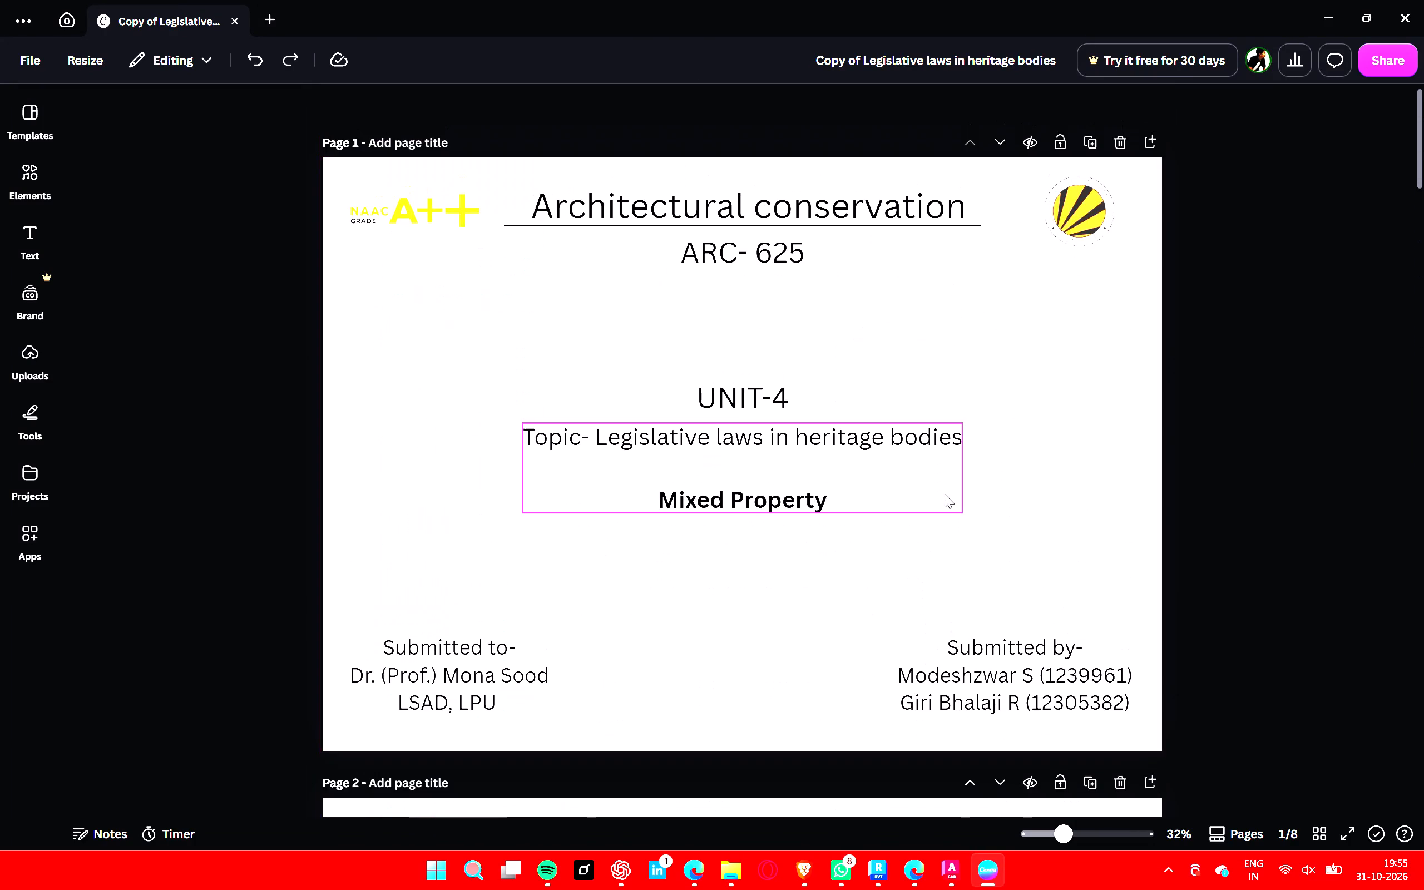
left_click(1168, 453)
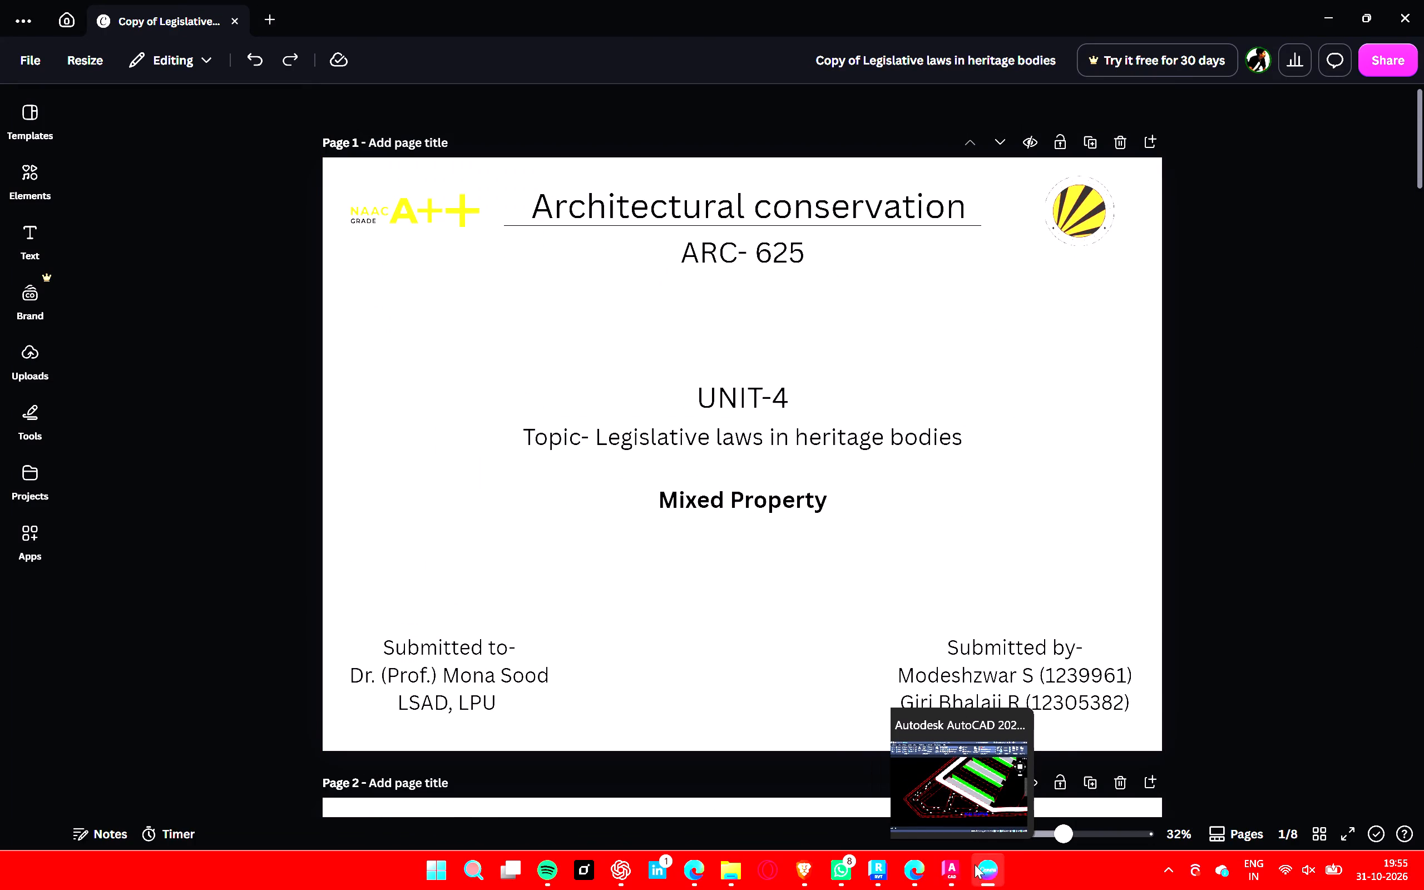
left_click(805, 869)
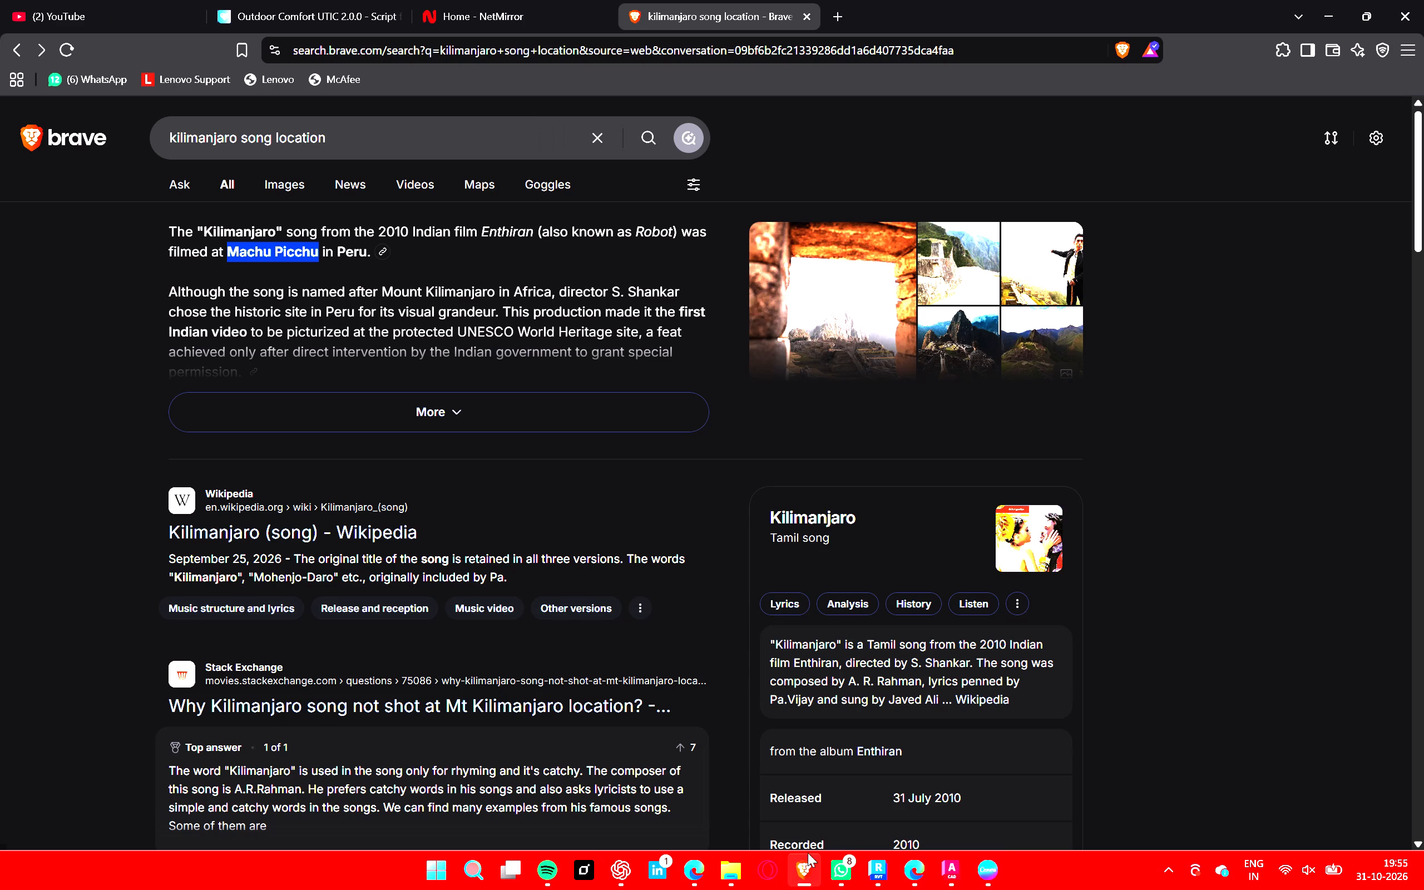
Return to the notebook in Edge and download the UNESCO Heritage Conservation deck as a PowerPoint (.pptx) file.
left_click(696, 871)
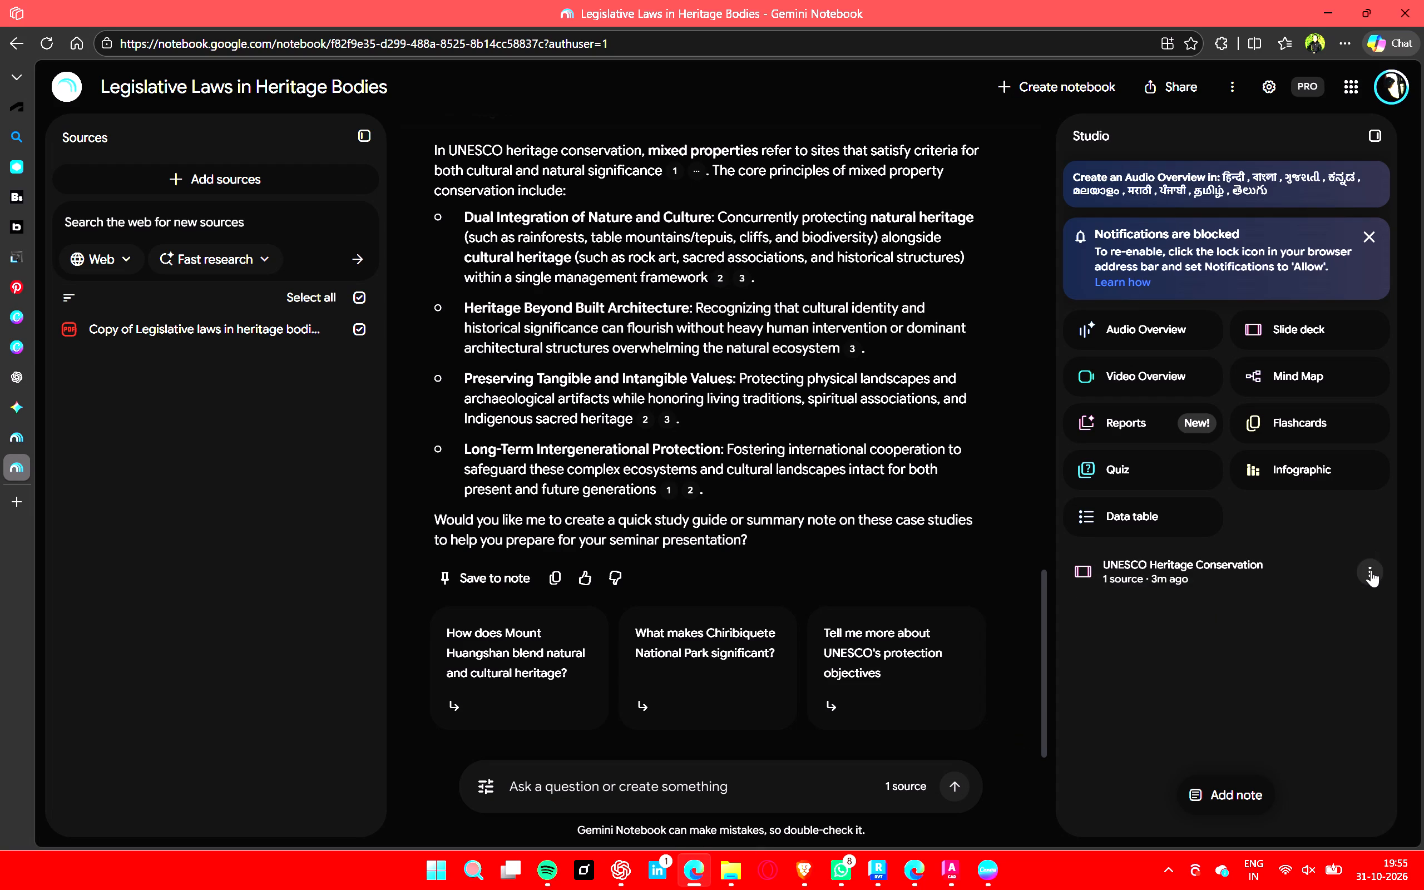
left_click(1372, 571)
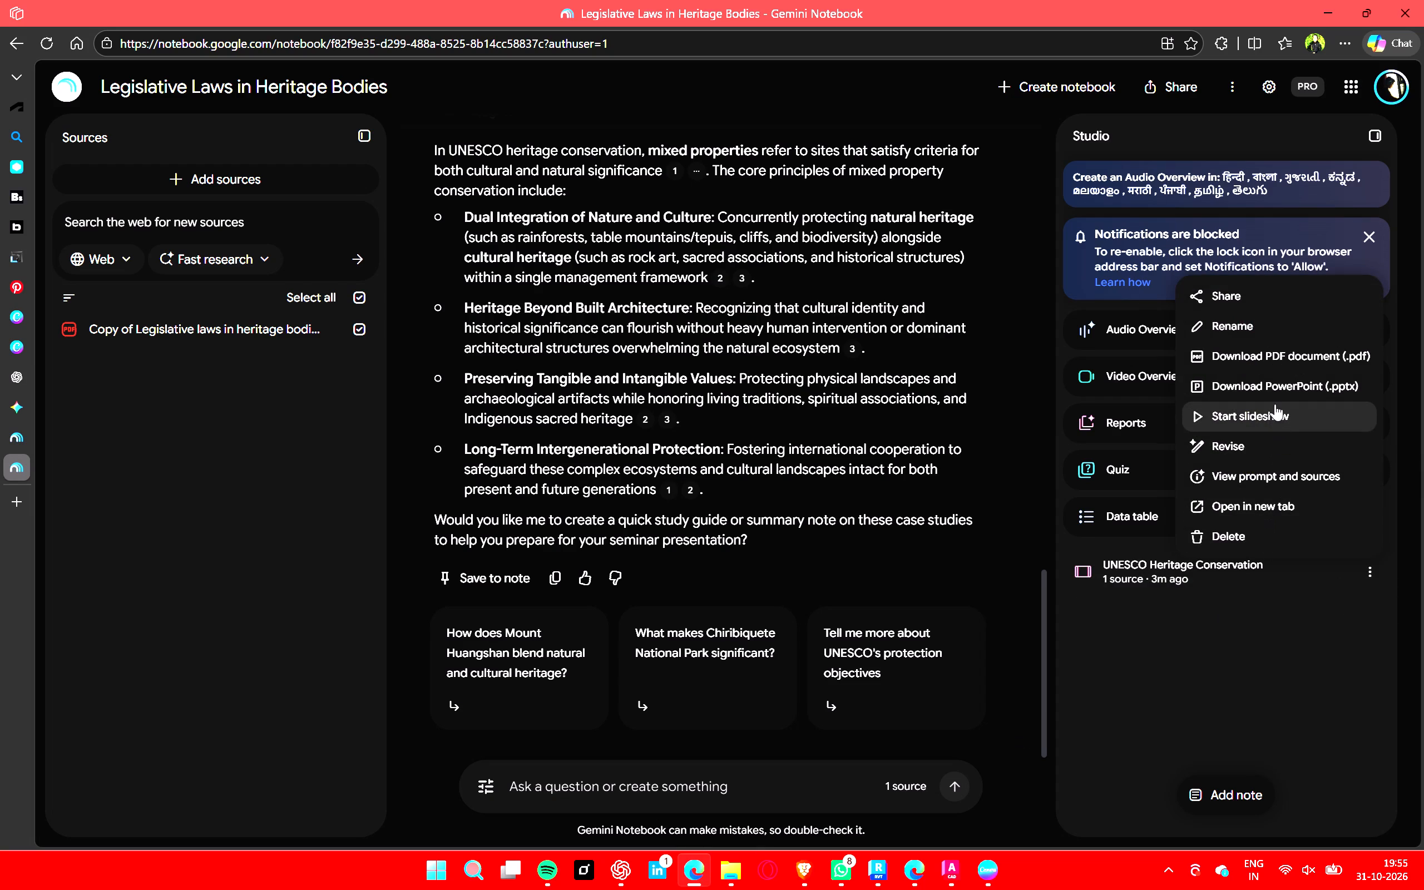
left_click(1274, 391)
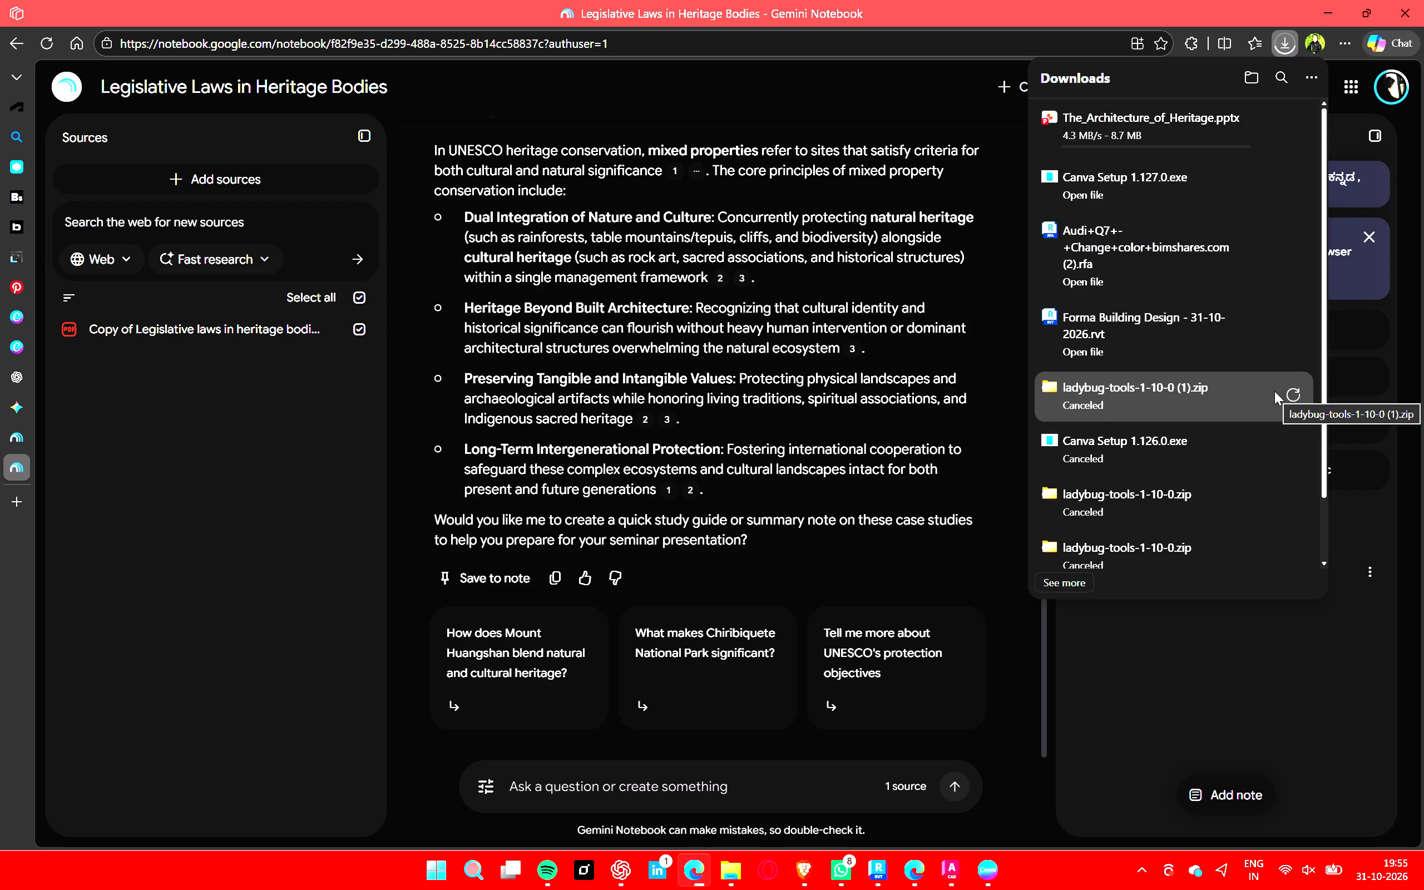
left_click(1239, 667)
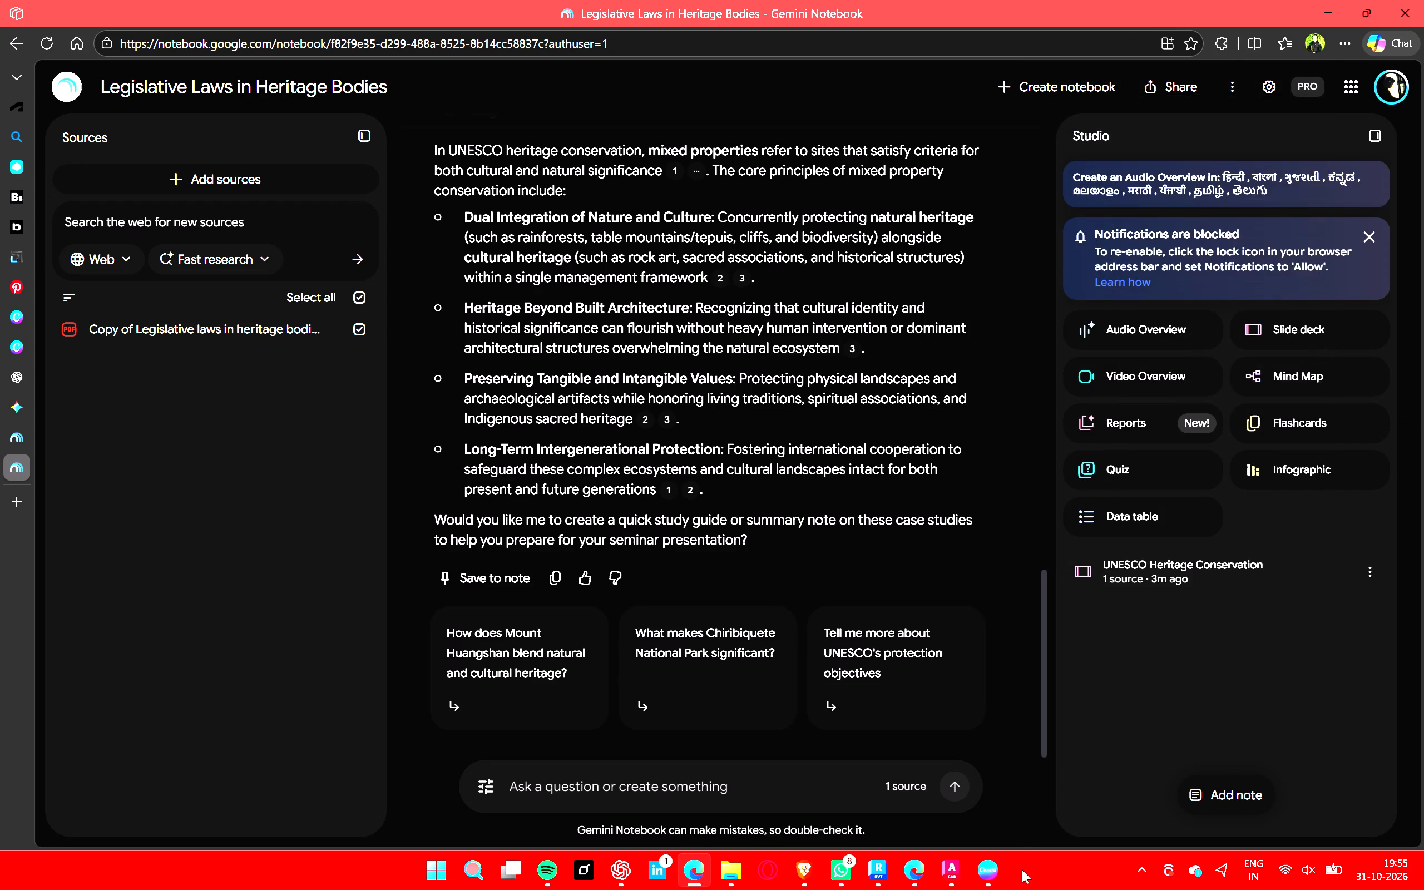
Switch to Canva and upload The_Architecture_of_Heritage.pptx from Downloads into Your projects.
left_click(986, 876)
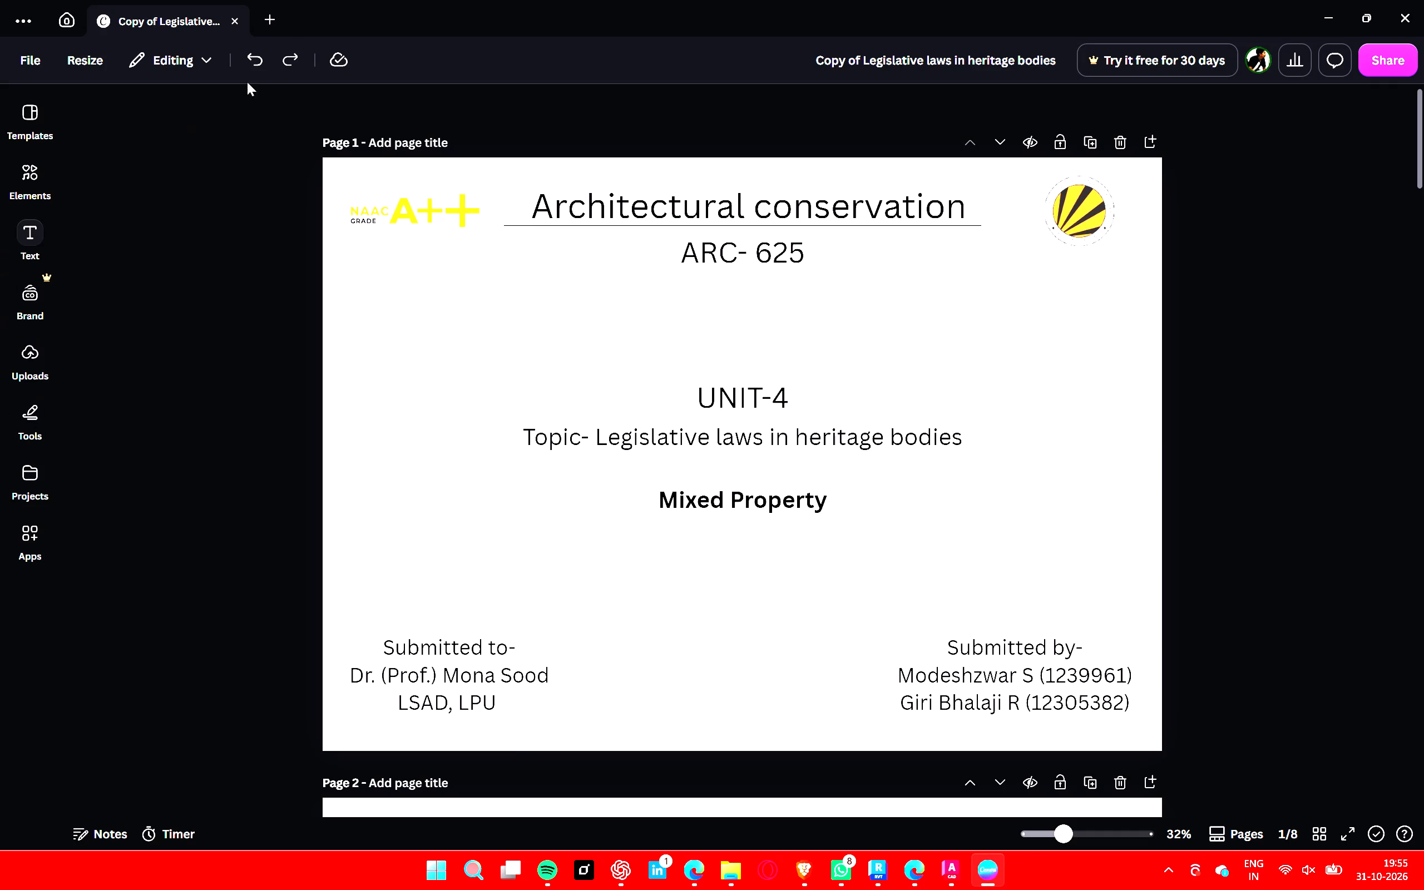
left_click(264, 21)
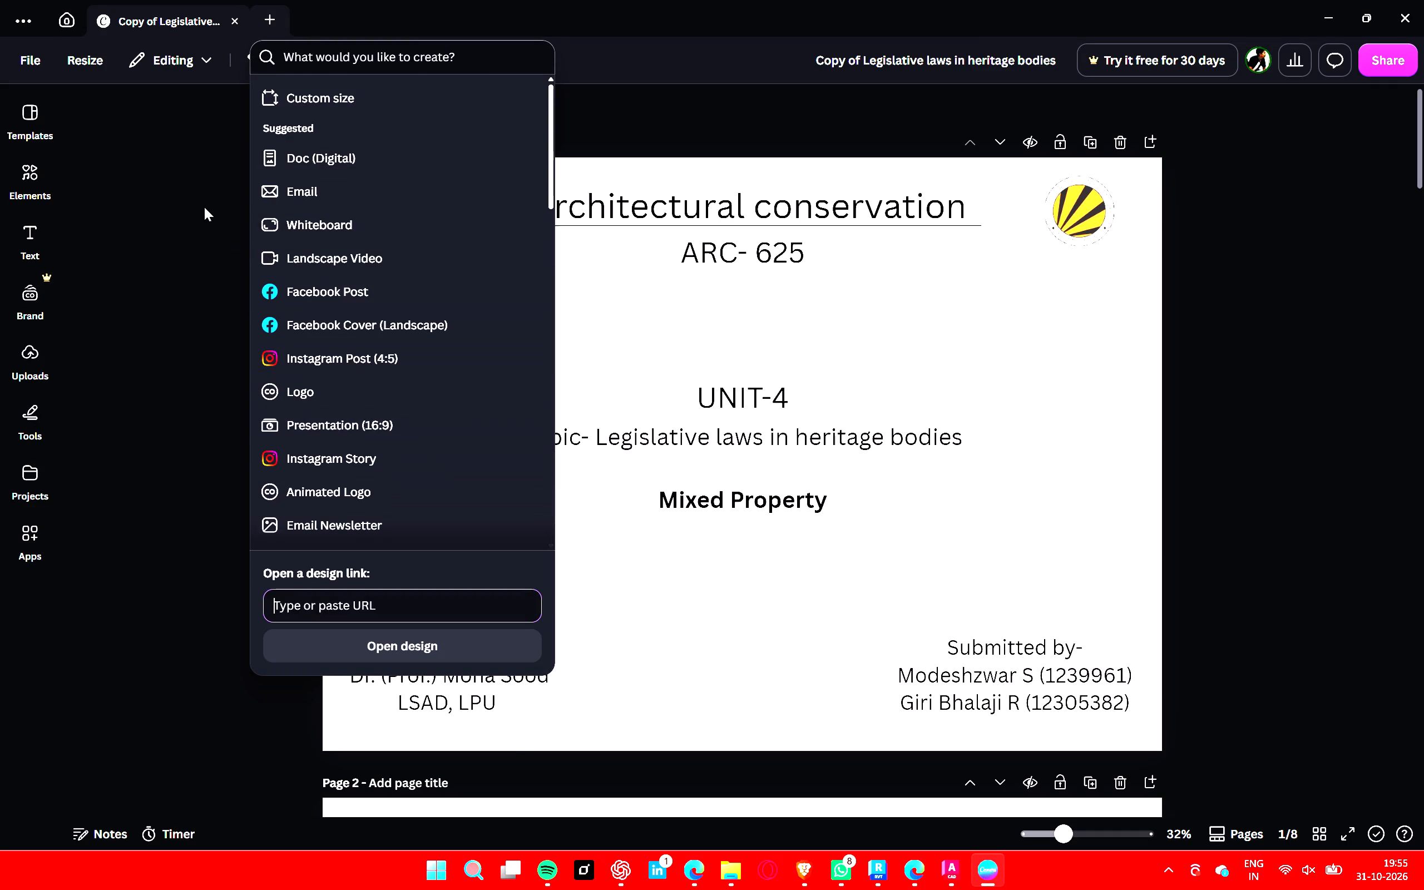
left_click(204, 207)
left_click(85, 21)
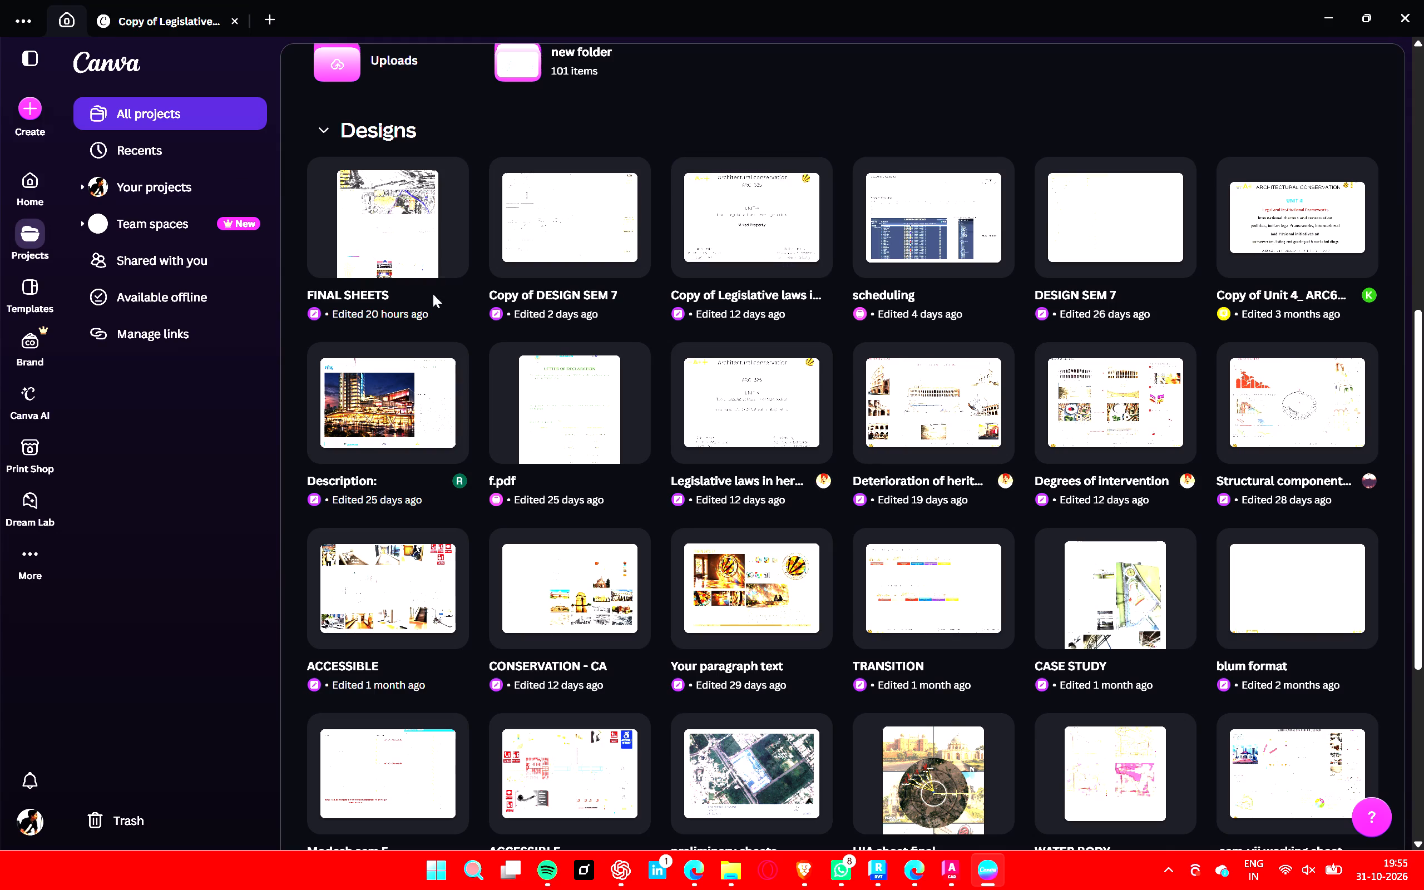
scroll(478, 327, "up", 13)
left_click(151, 226)
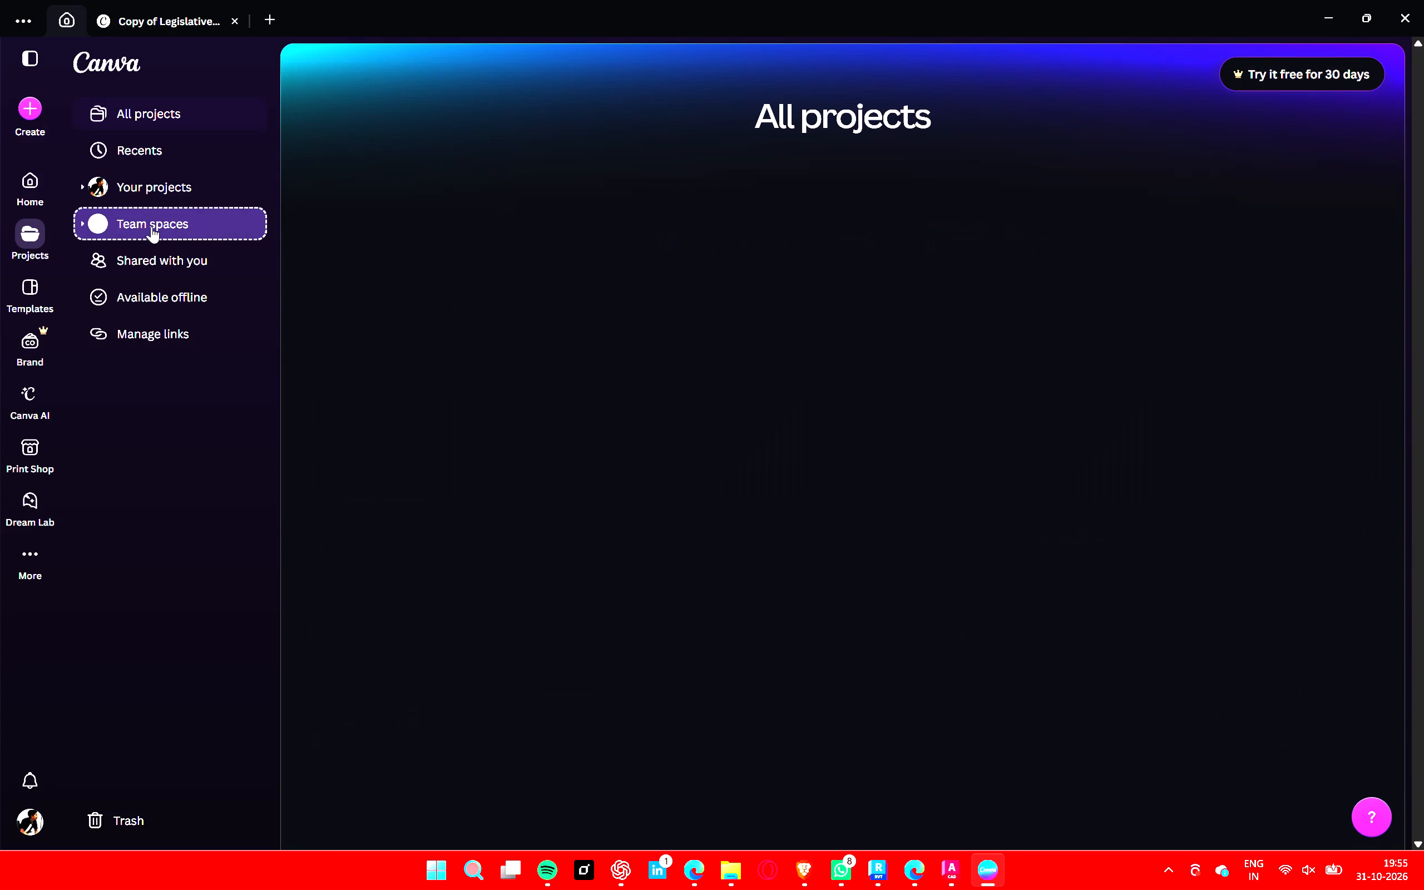
left_click(154, 190)
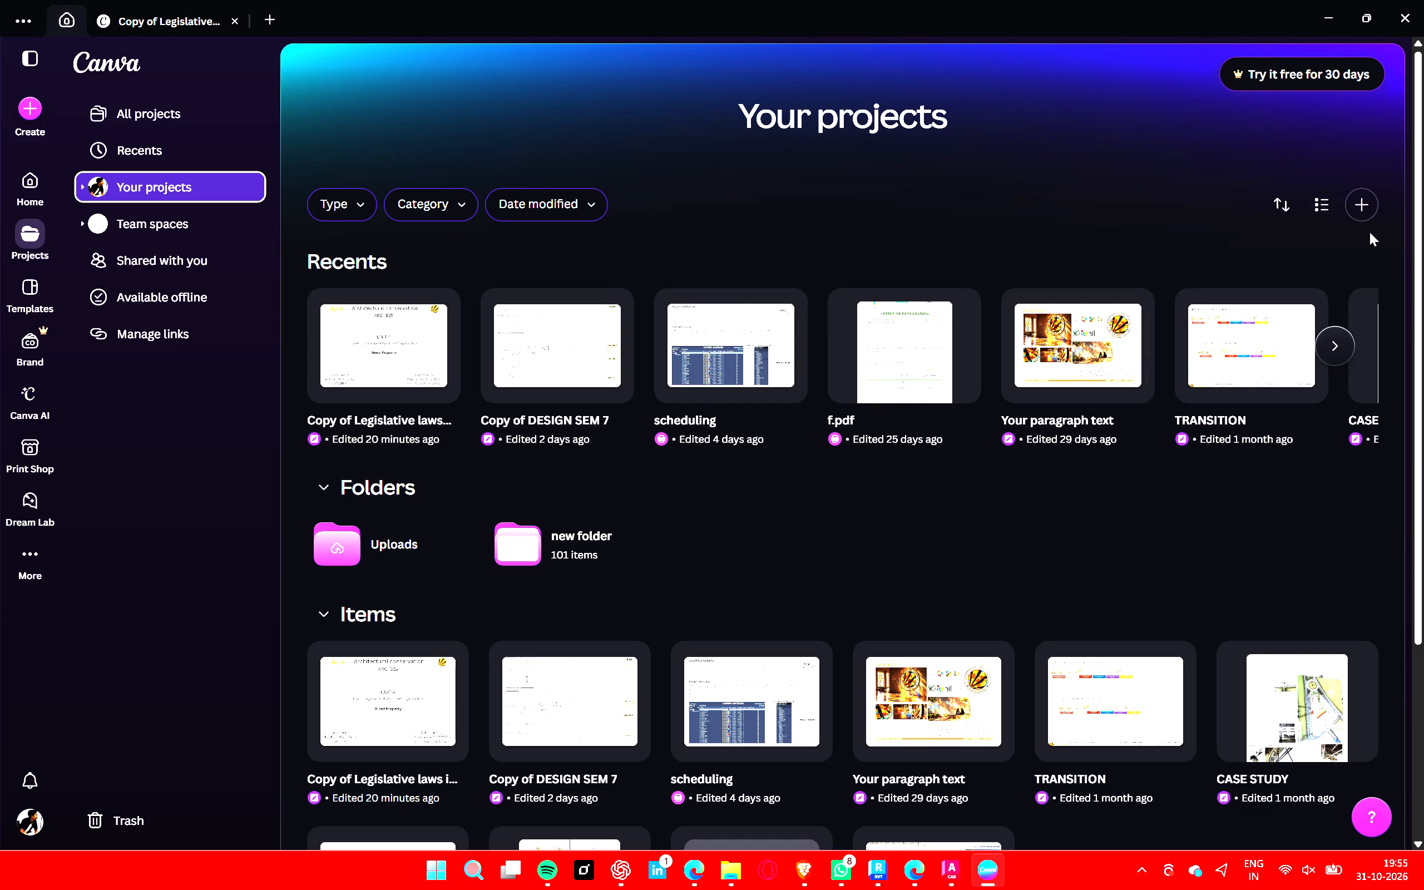
left_click(1367, 191)
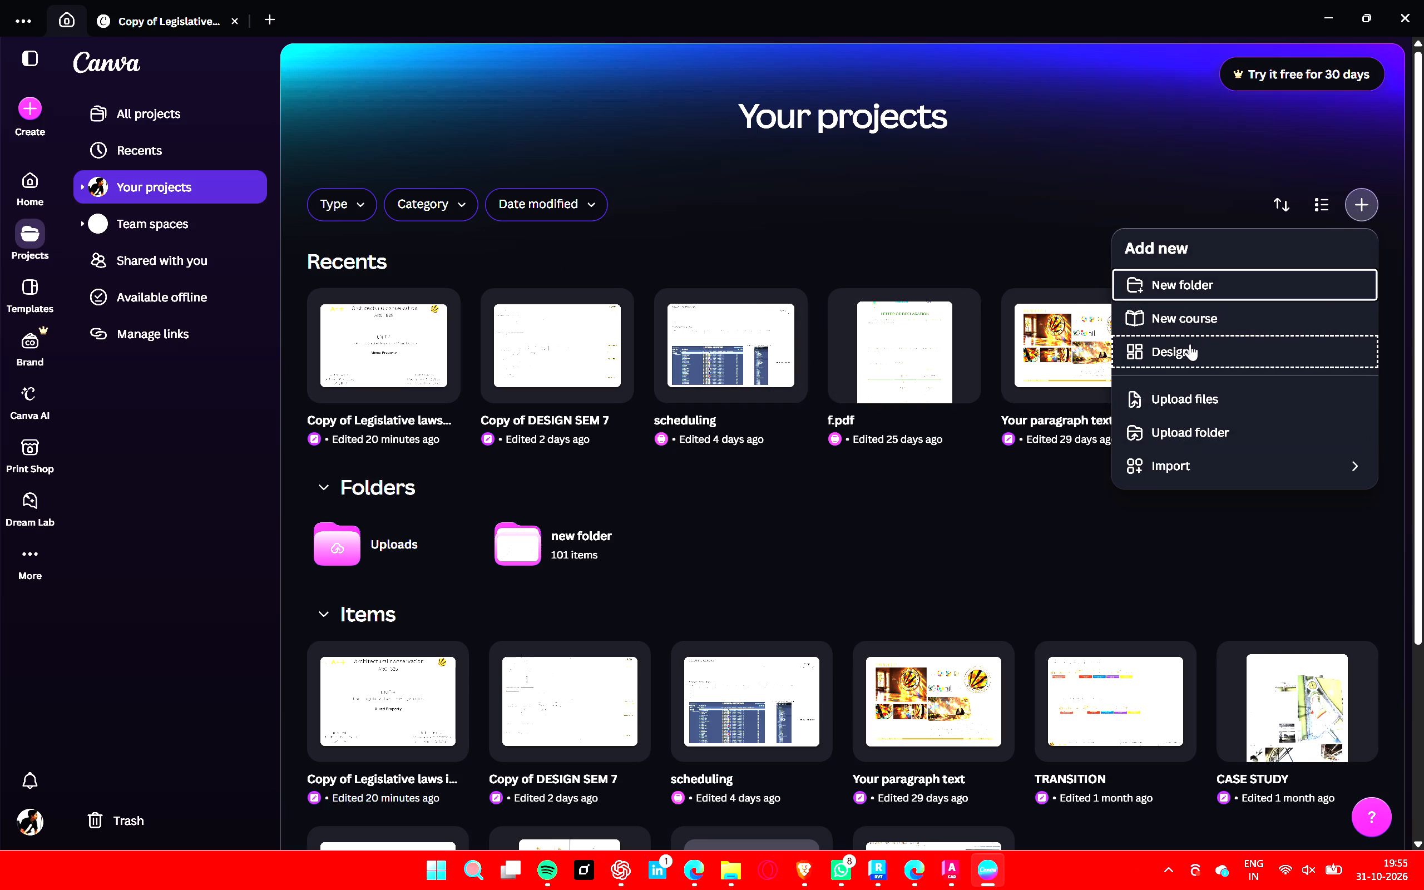
left_click(1174, 397)
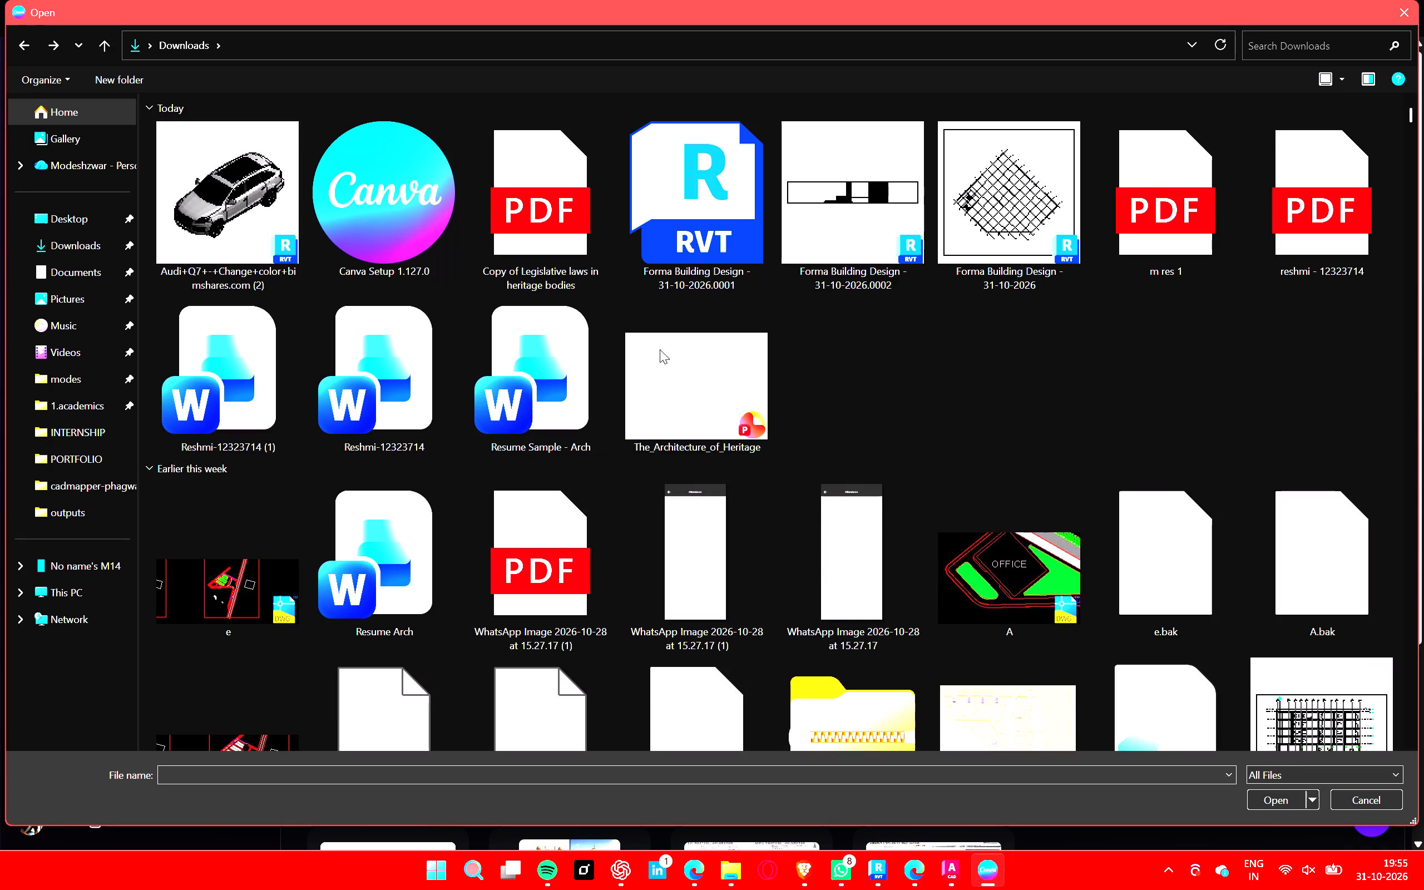
double_click(695, 363)
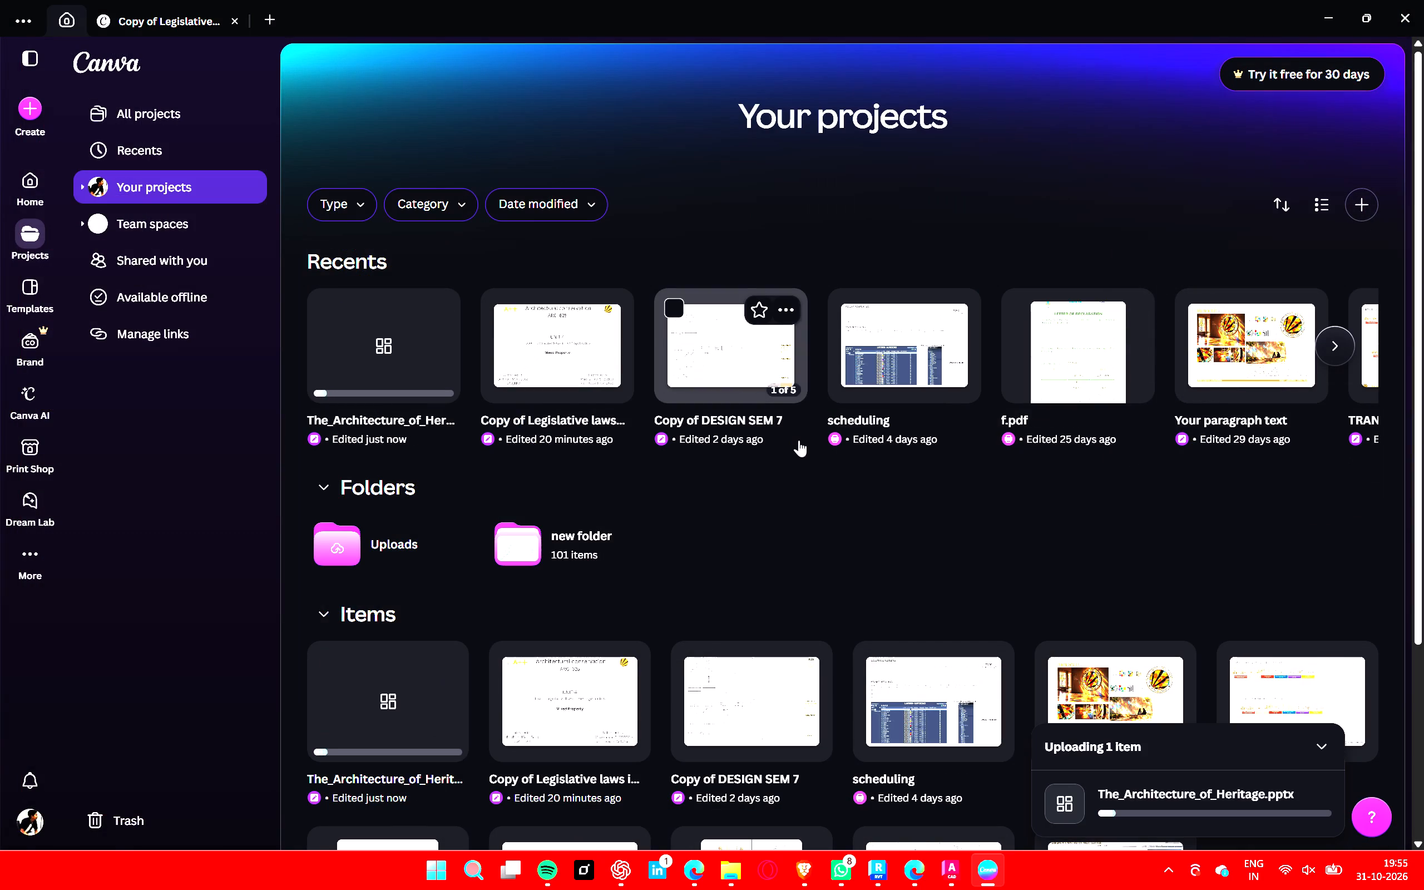
Open the uploaded The_Architecture_of_Heritage presentation for editing.
scroll(800, 441, "down", 2)
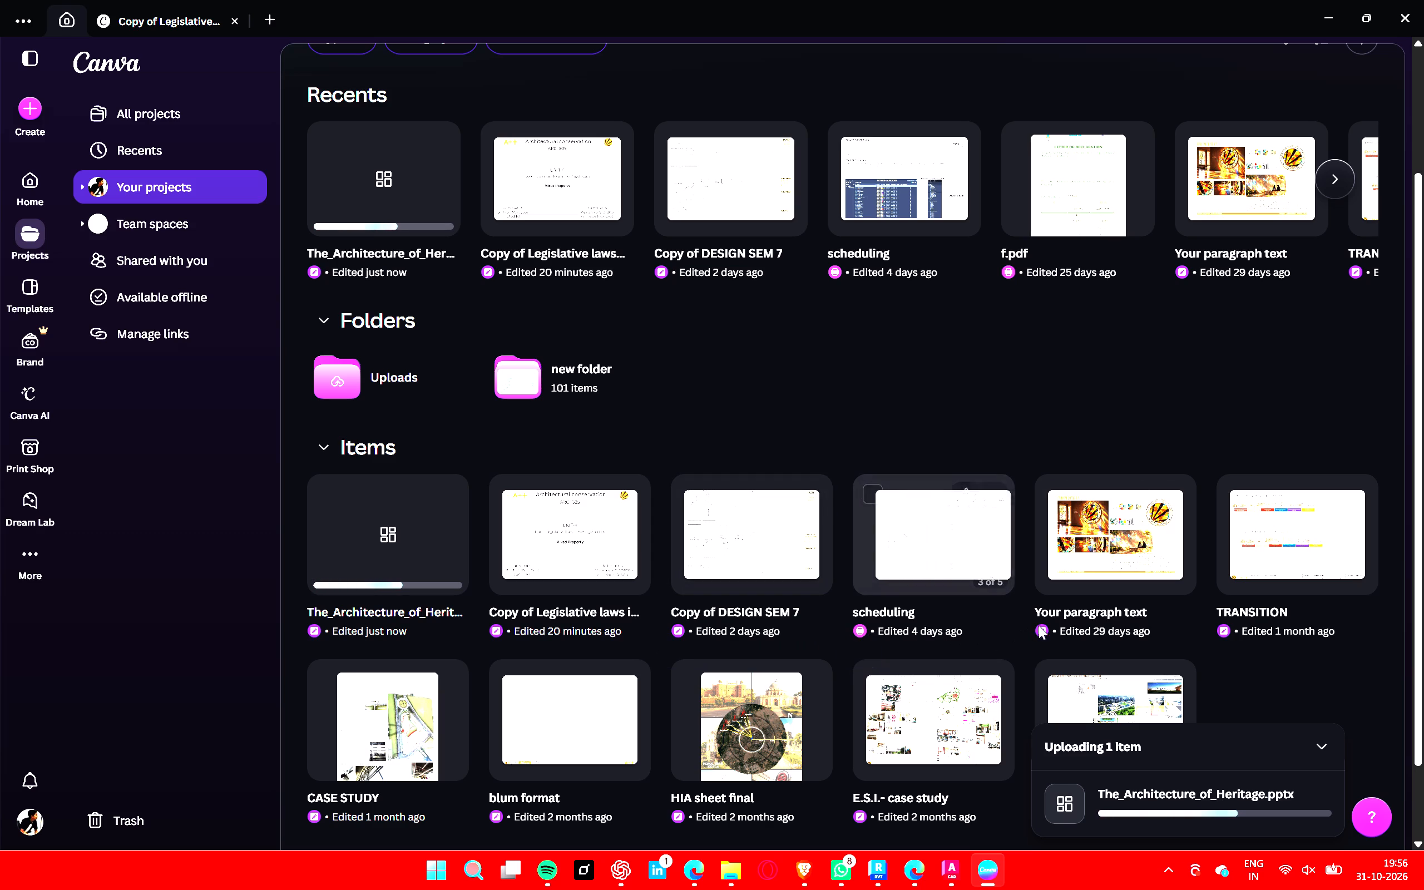
scroll(1035, 630, "down", 3)
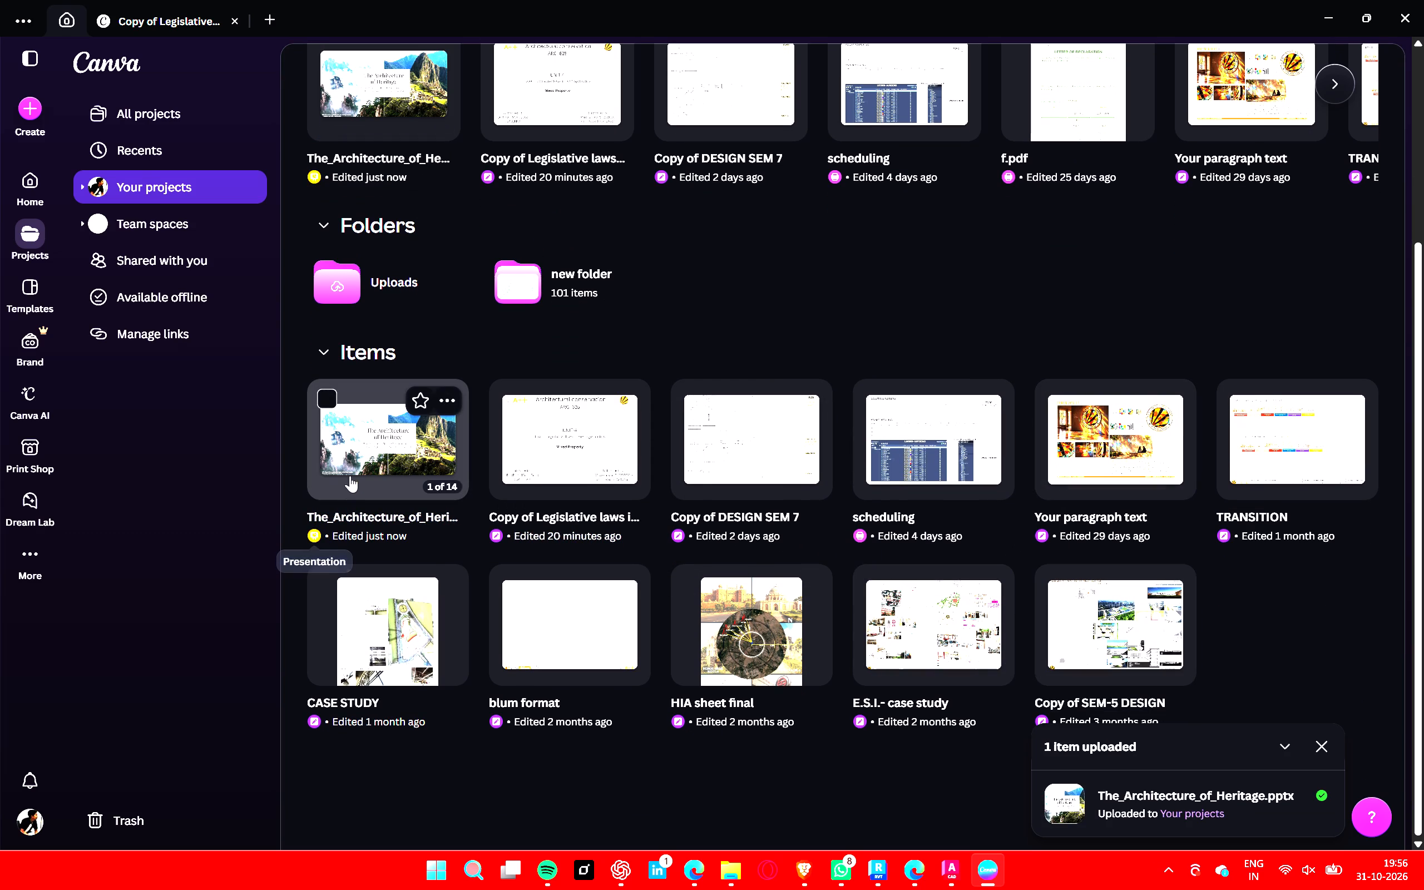
left_click(367, 459)
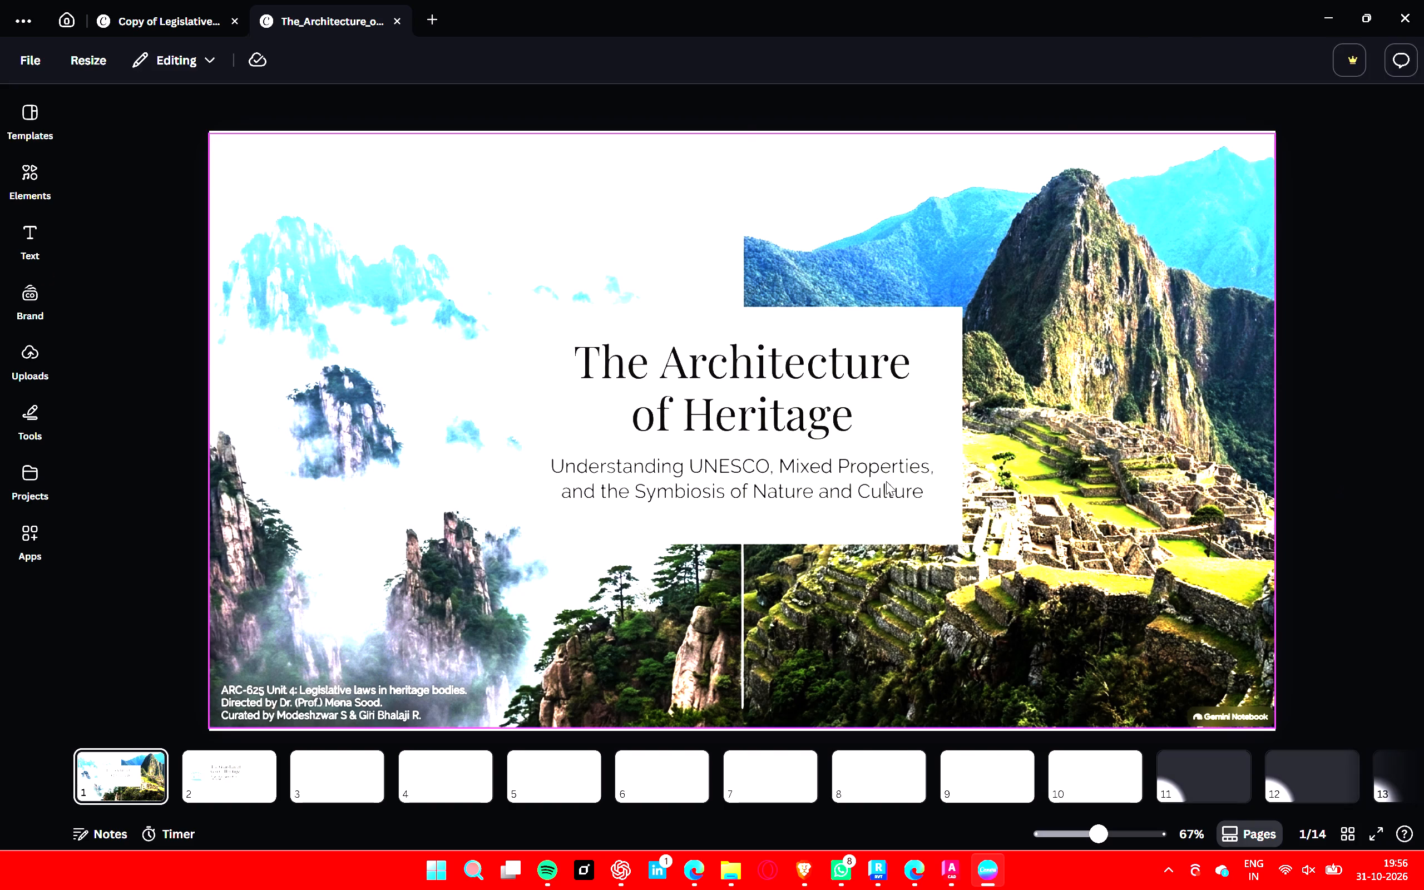
Move the full-page image on the title slide around and realign it with the page edges.
left_click(886, 481)
left_click_drag(1001, 410, 833, 480)
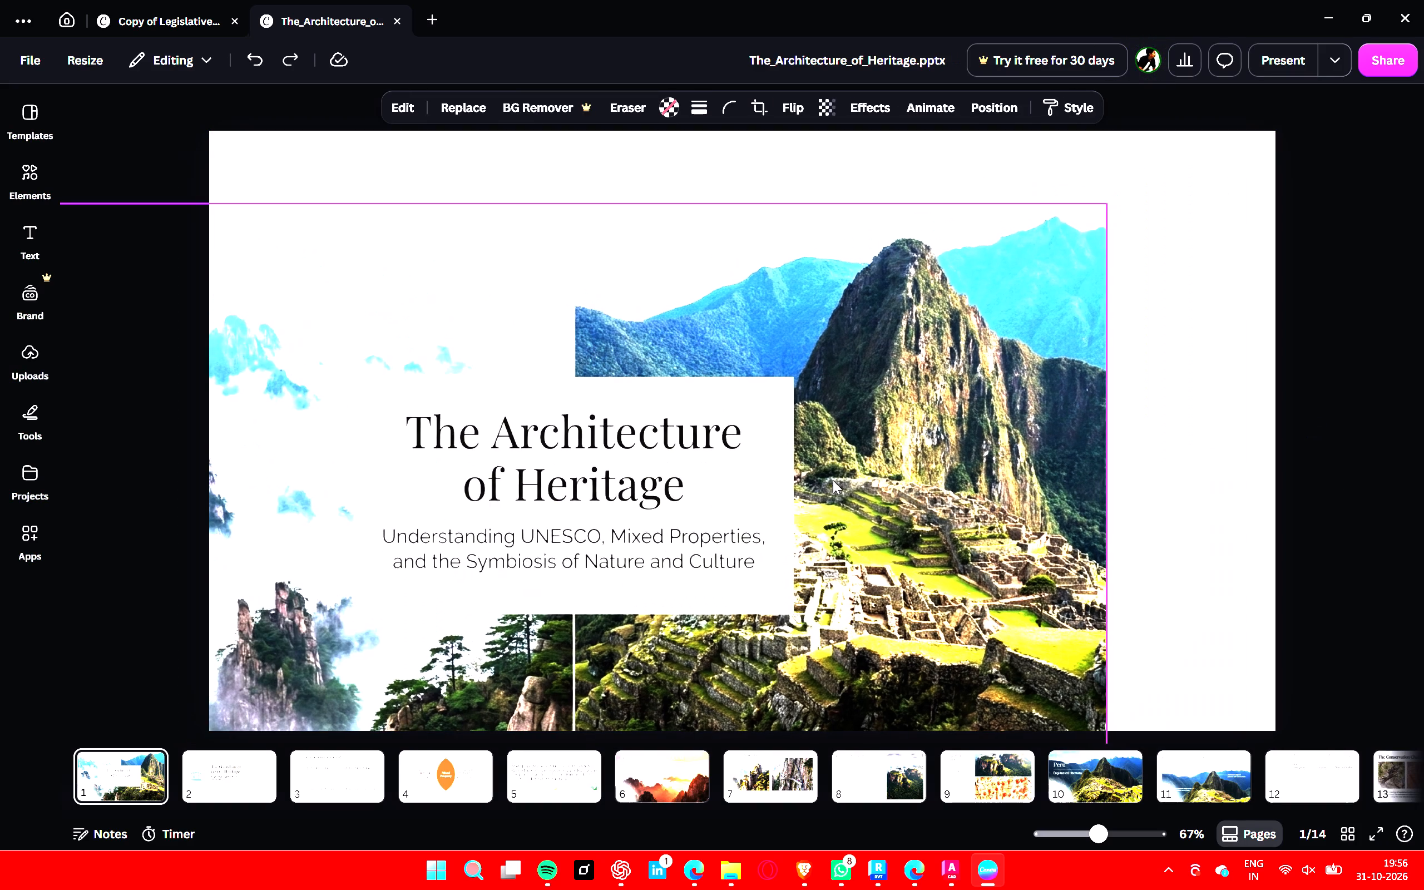
left_click_drag(833, 480, 947, 365)
left_click_drag(1011, 368, 1046, 418)
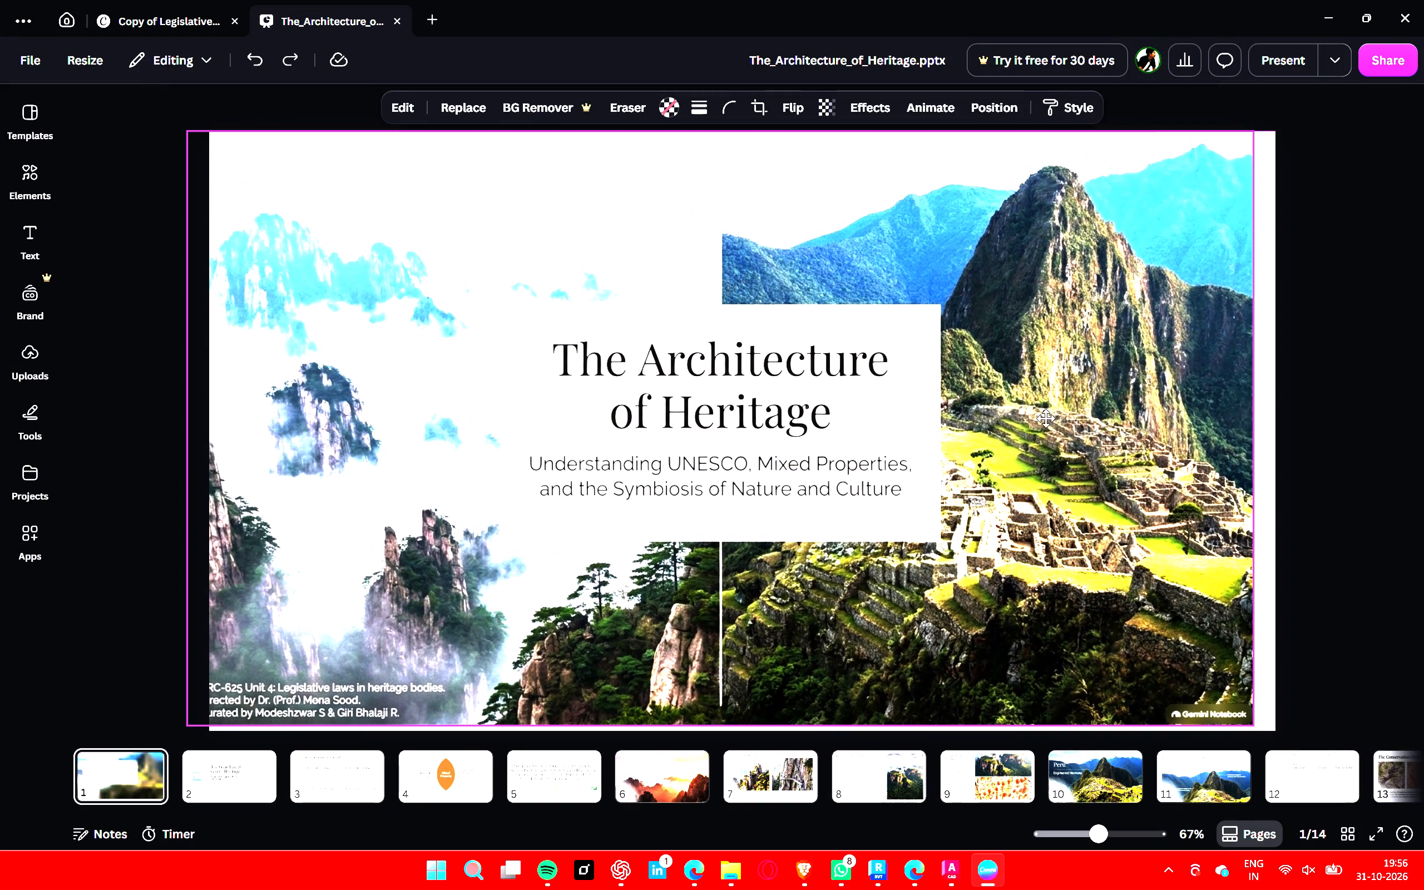
left_click_drag(1046, 418, 1062, 406)
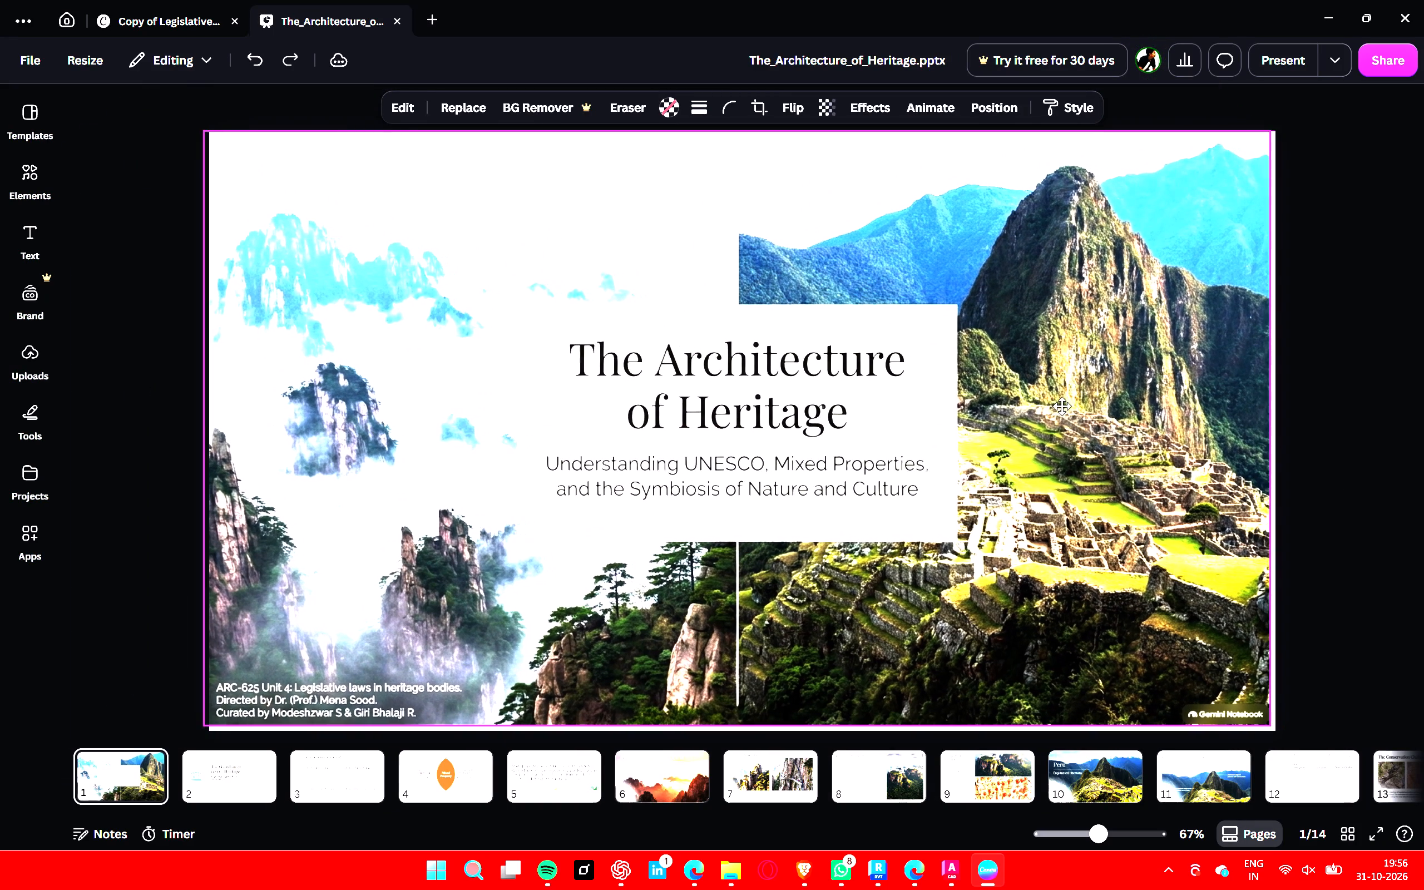
left_click_drag(1062, 406, 1069, 406)
On slide 6, crop the bottom strip with the Gemini Notebook mark off the Mount Huangshan image and enlarge it to the page's bottom edge.
left_click(645, 765)
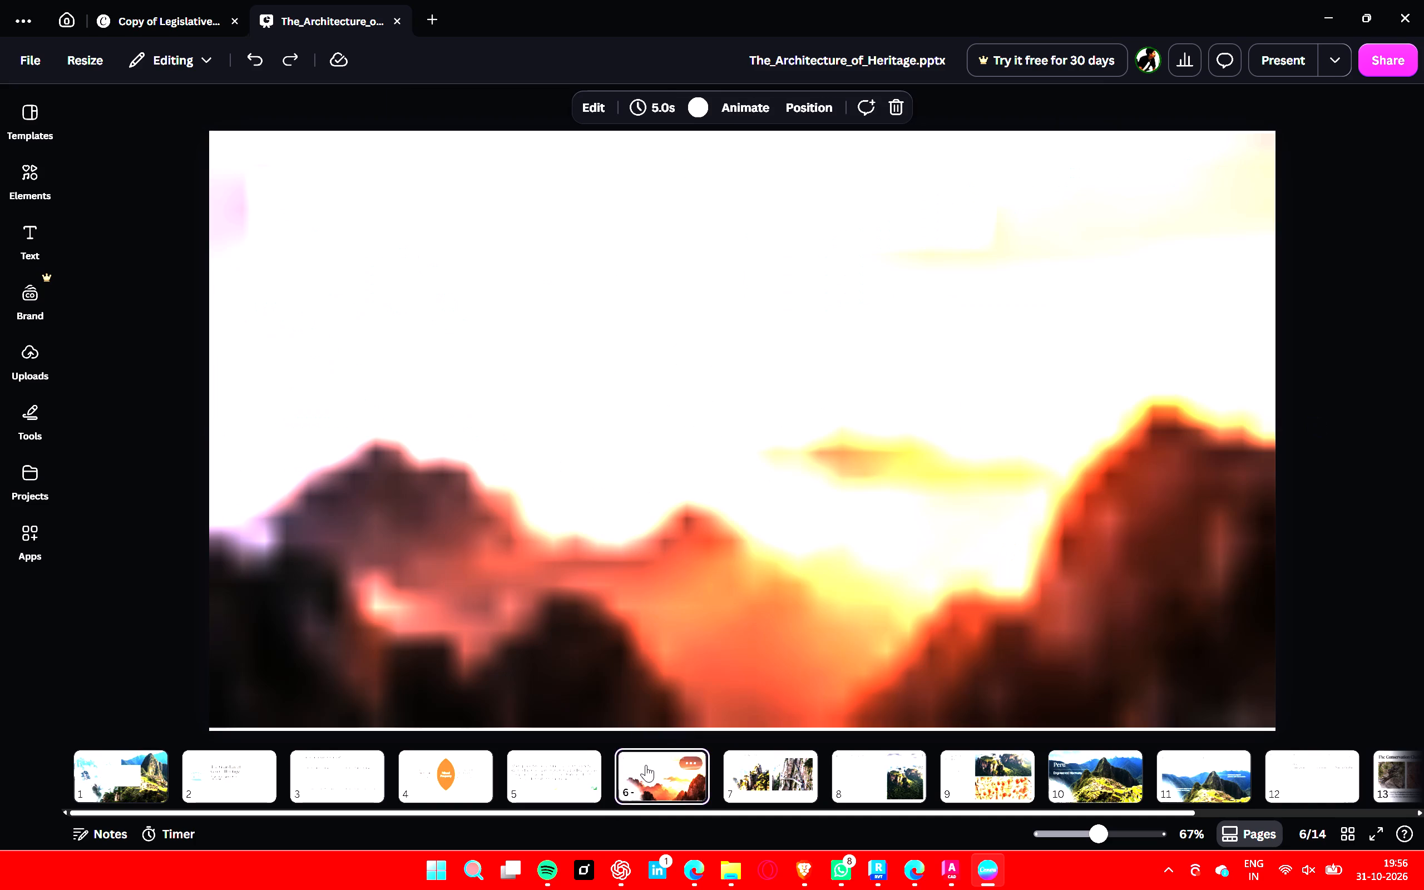
left_click(1349, 520)
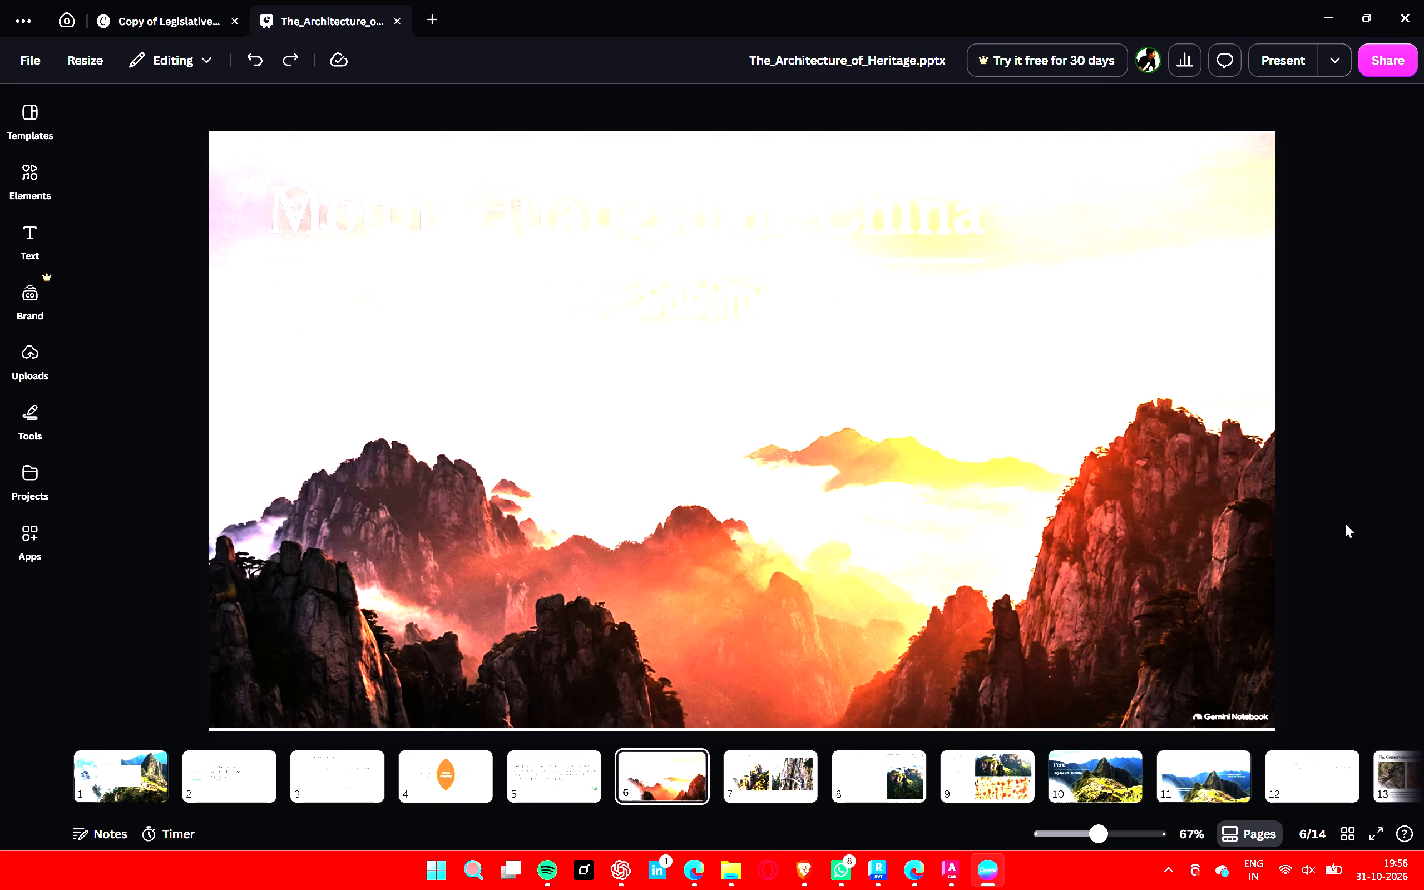
left_click(1189, 595)
left_click_drag(733, 732, 745, 704)
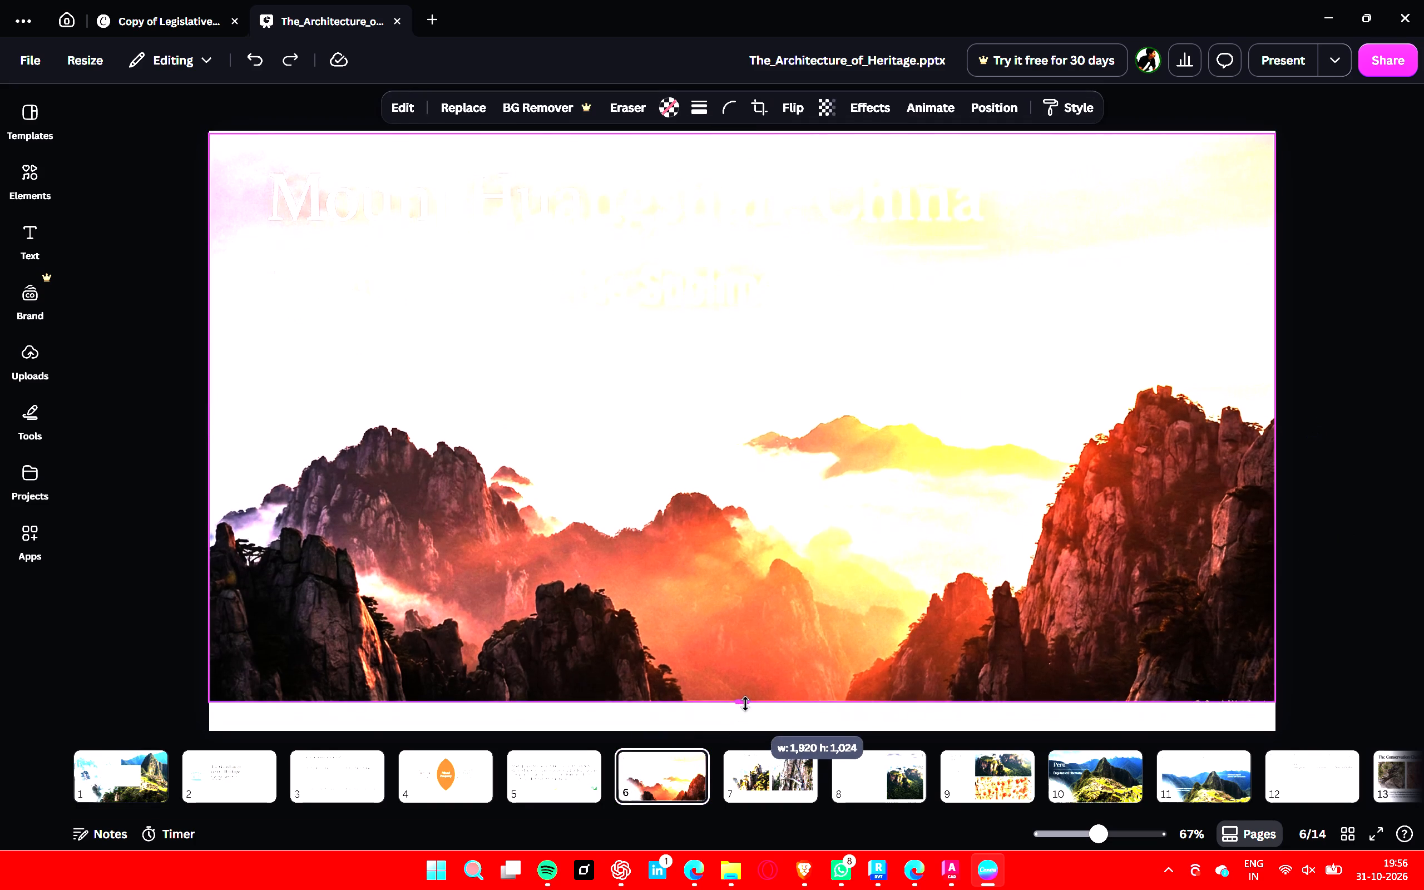
left_click_drag(745, 704, 750, 694)
left_click_drag(1273, 690, 1279, 704)
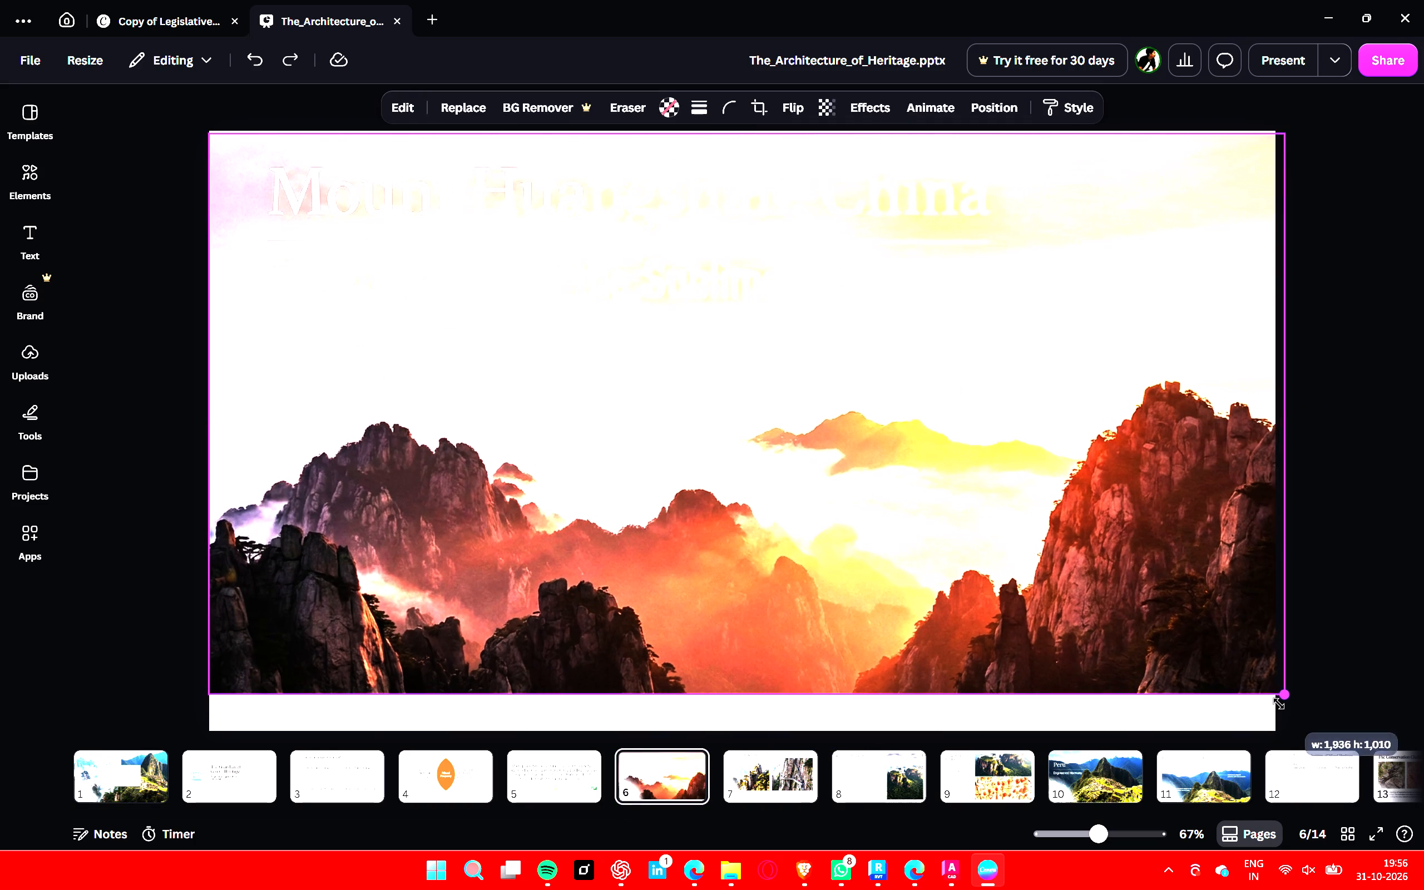
left_click_drag(1279, 704, 1291, 725)
left_click_drag(211, 698, 205, 713)
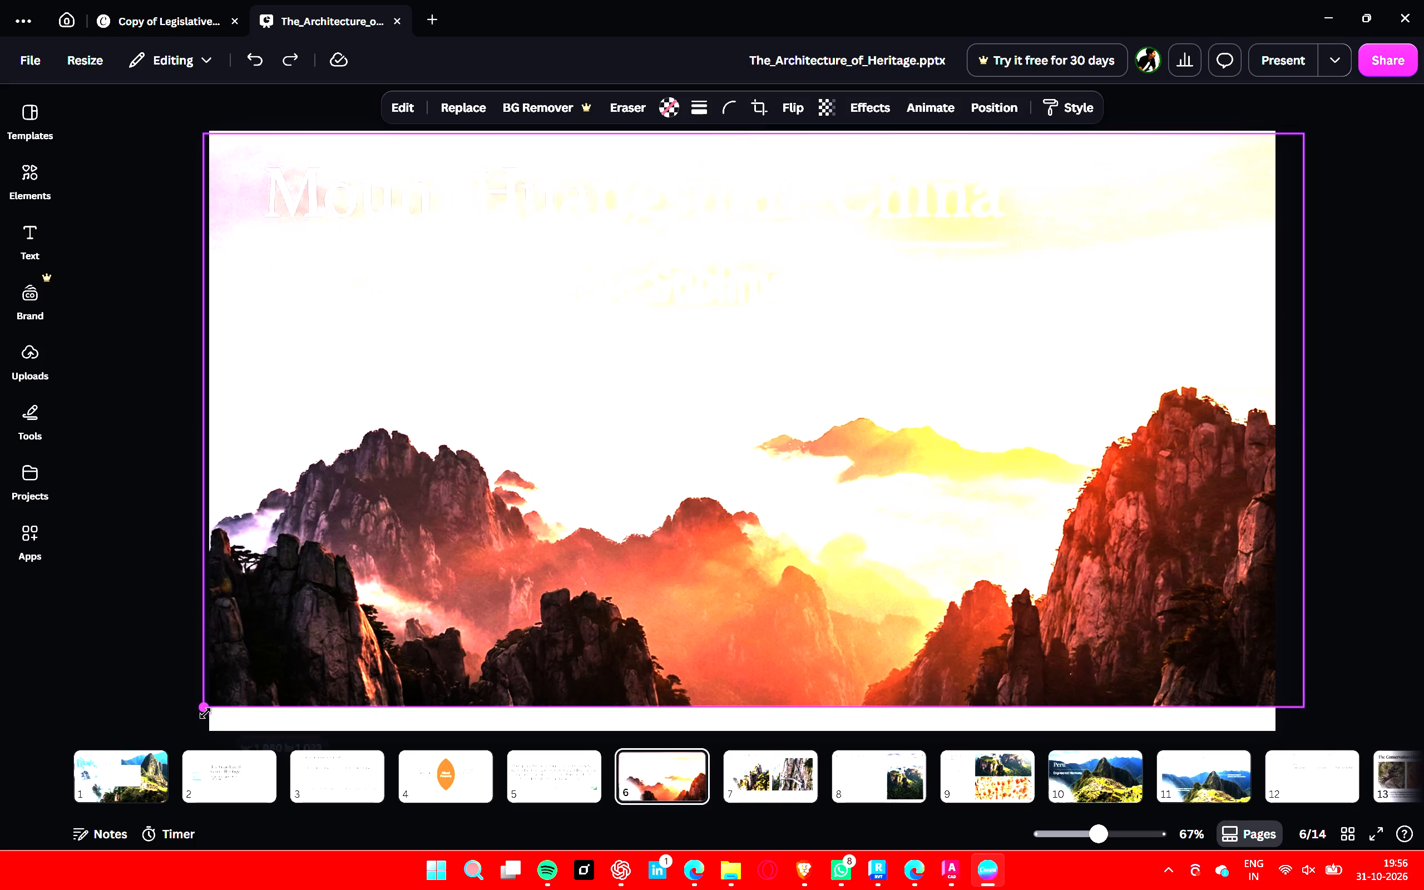
left_click_drag(205, 713, 179, 759)
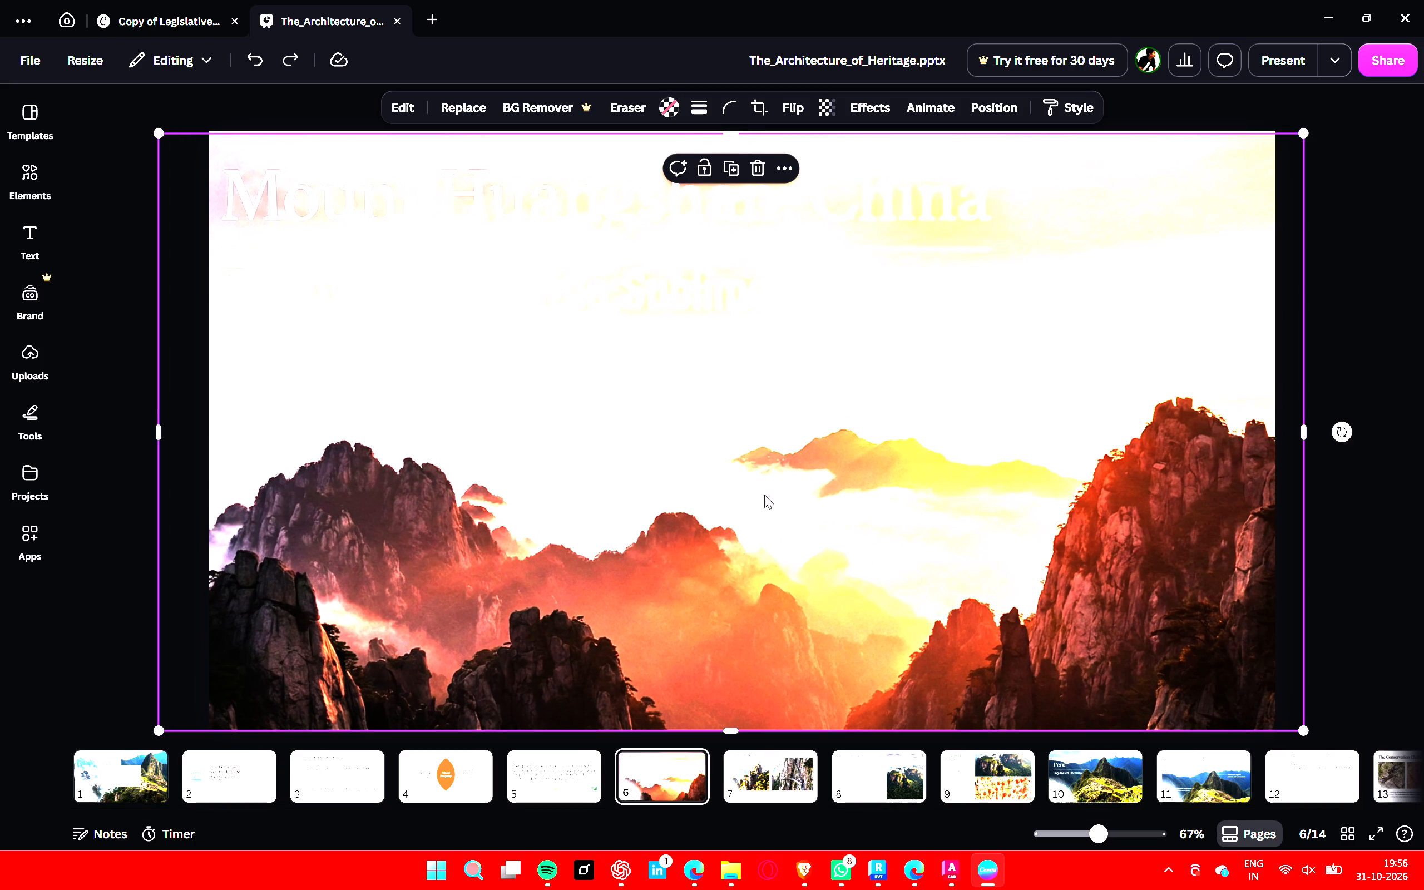
Shift the slide 6 image slightly right and enlarge it from its corners until it covers the whole page.
left_click_drag(1125, 338, 1135, 339)
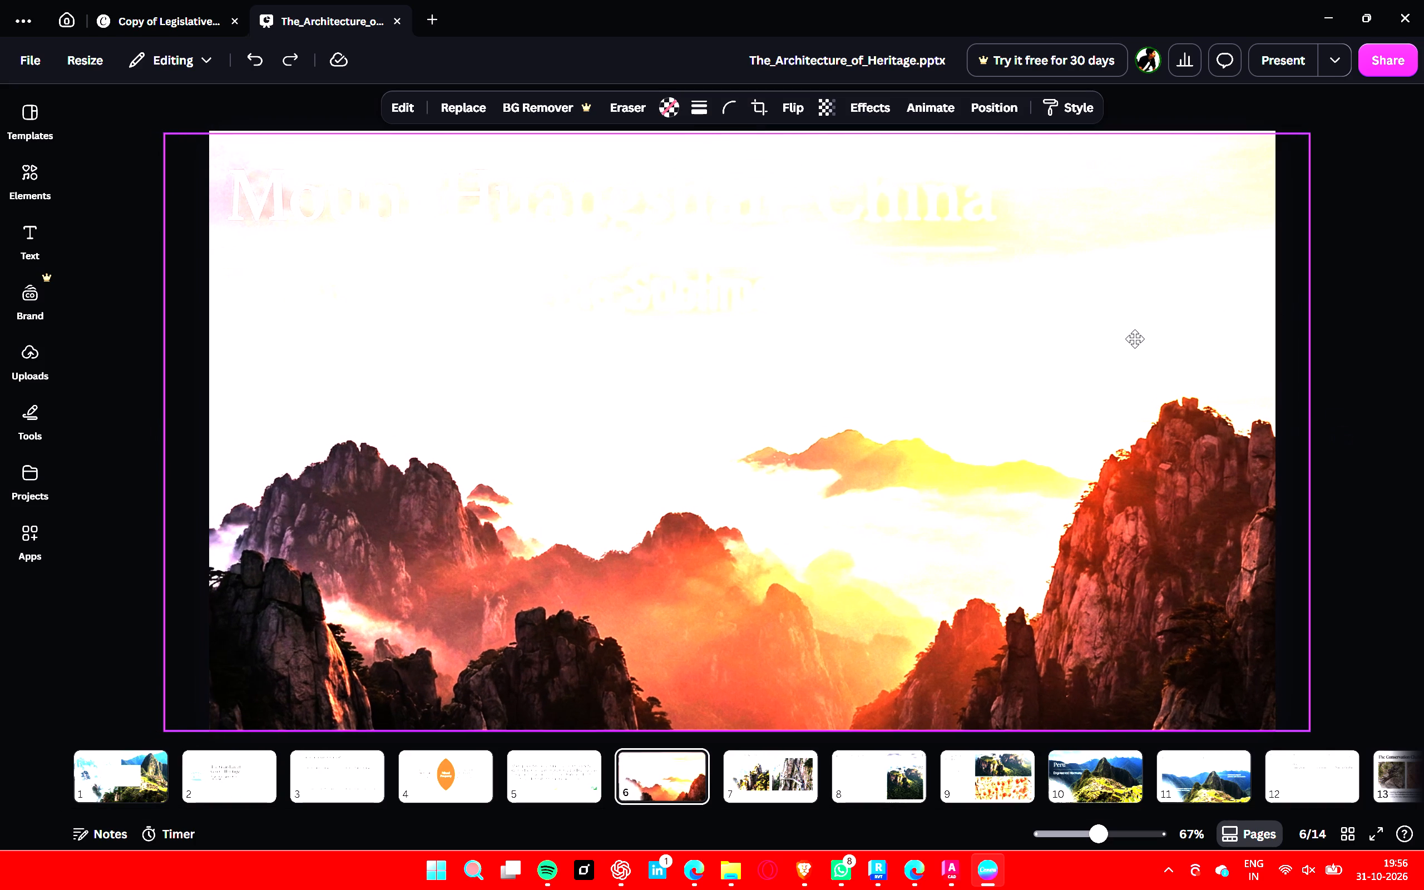
left_click_drag(1135, 339, 1143, 340)
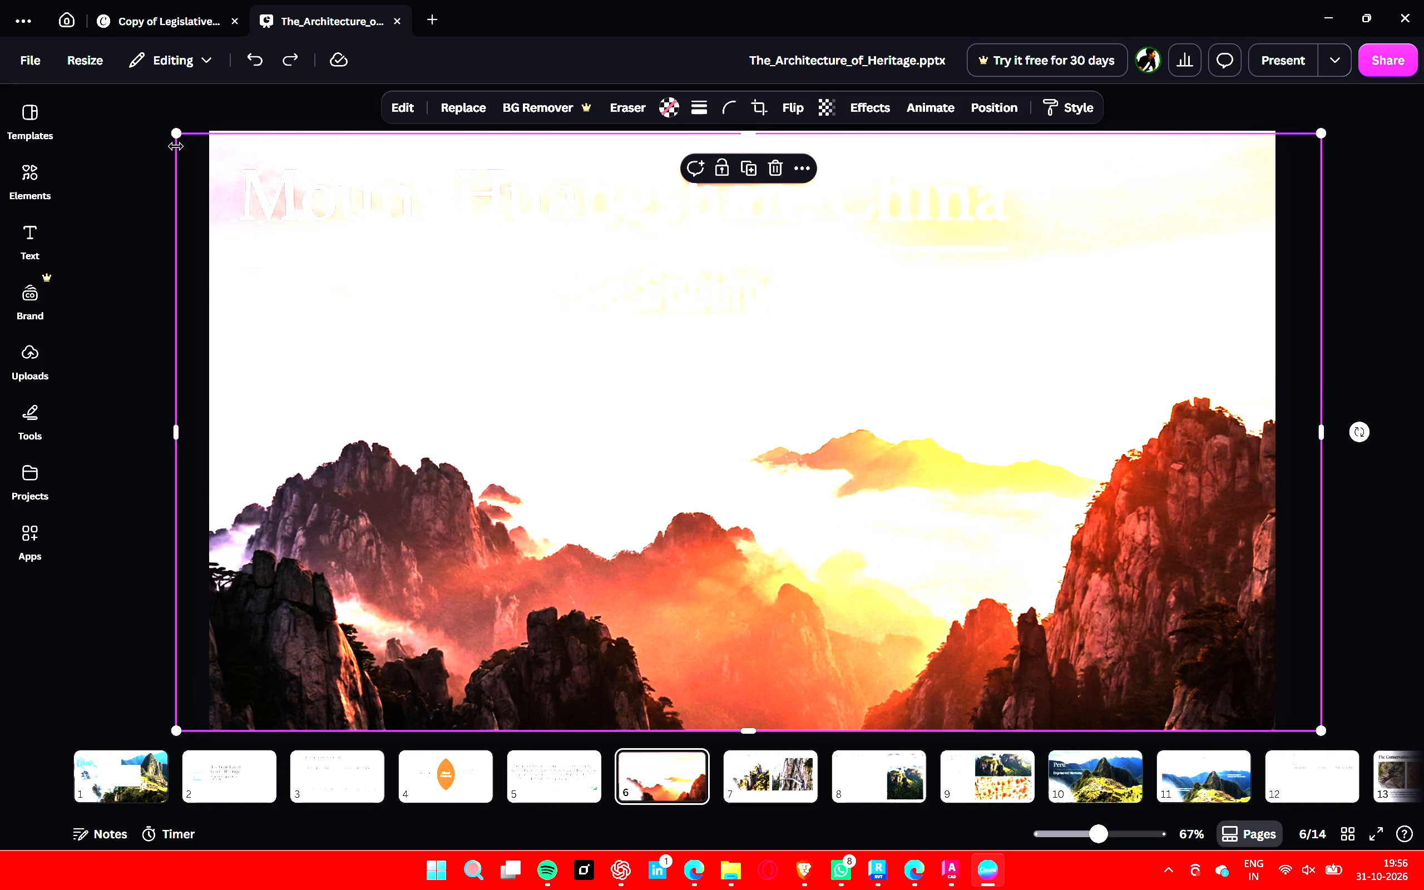
left_click_drag(175, 137, 169, 133)
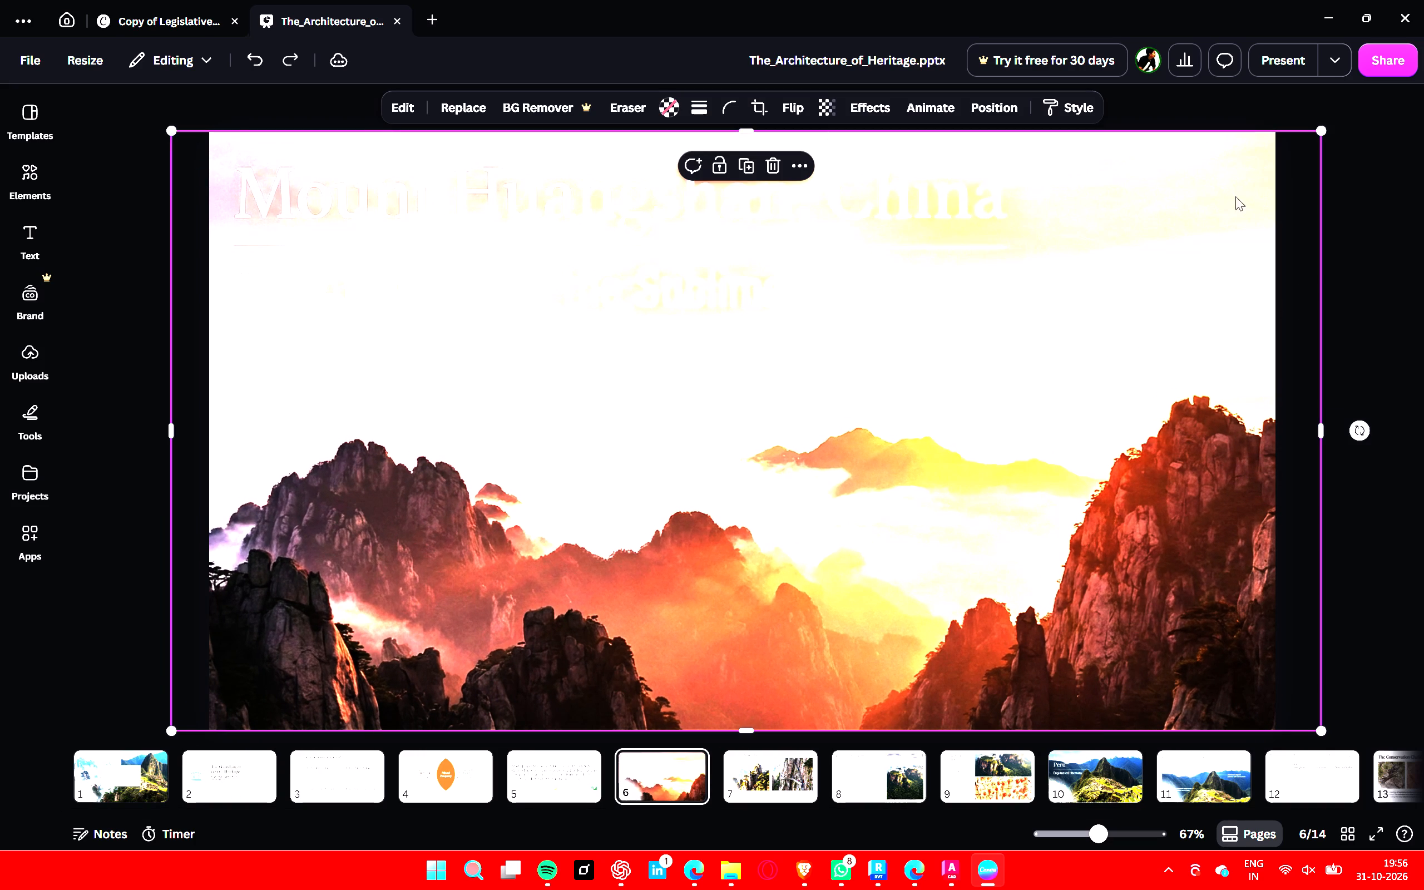
left_click(1392, 219)
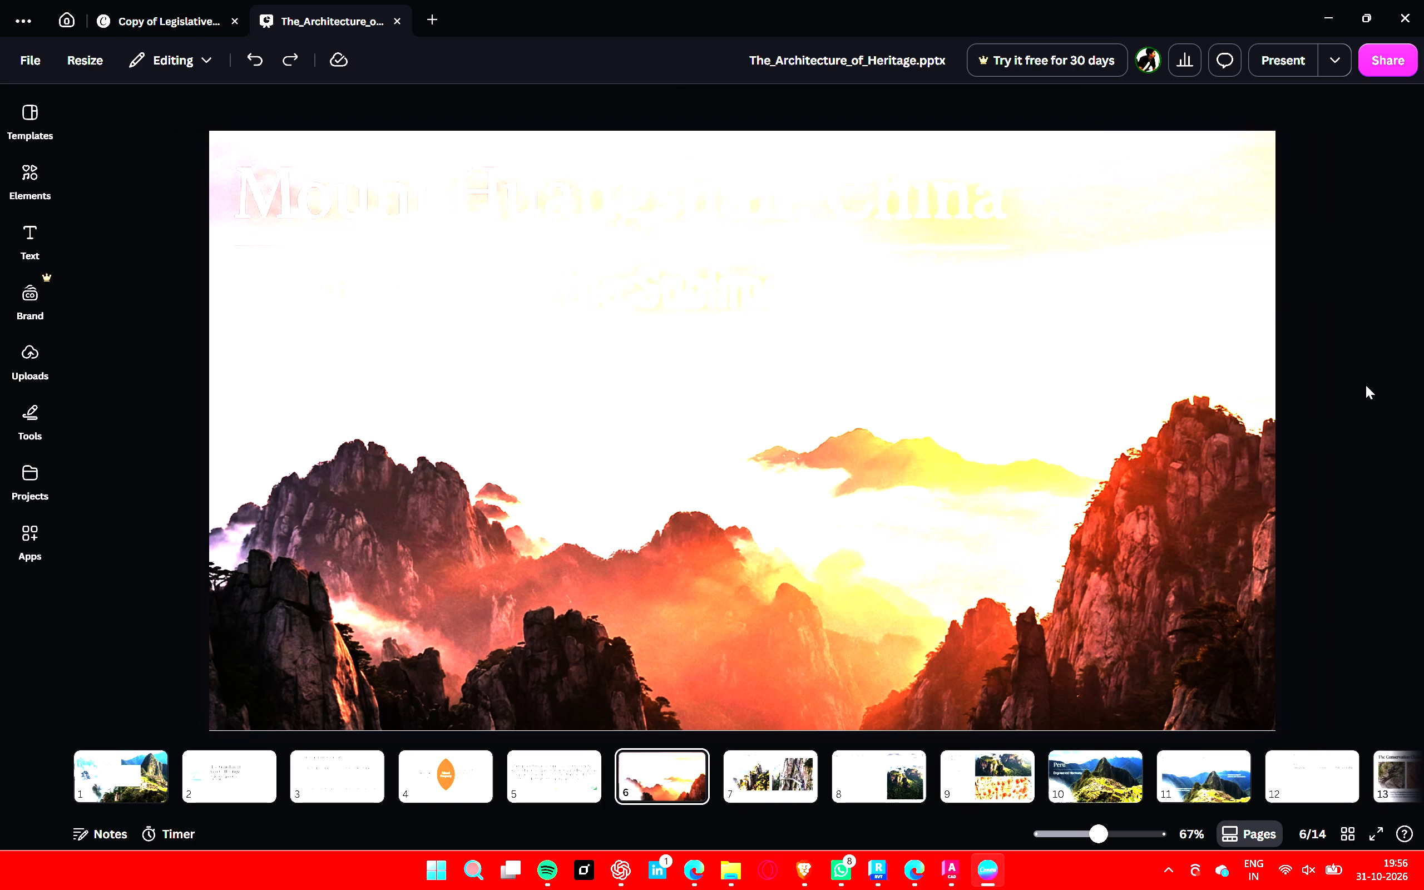
left_click(1257, 516)
left_click_drag(1321, 730, 1336, 745)
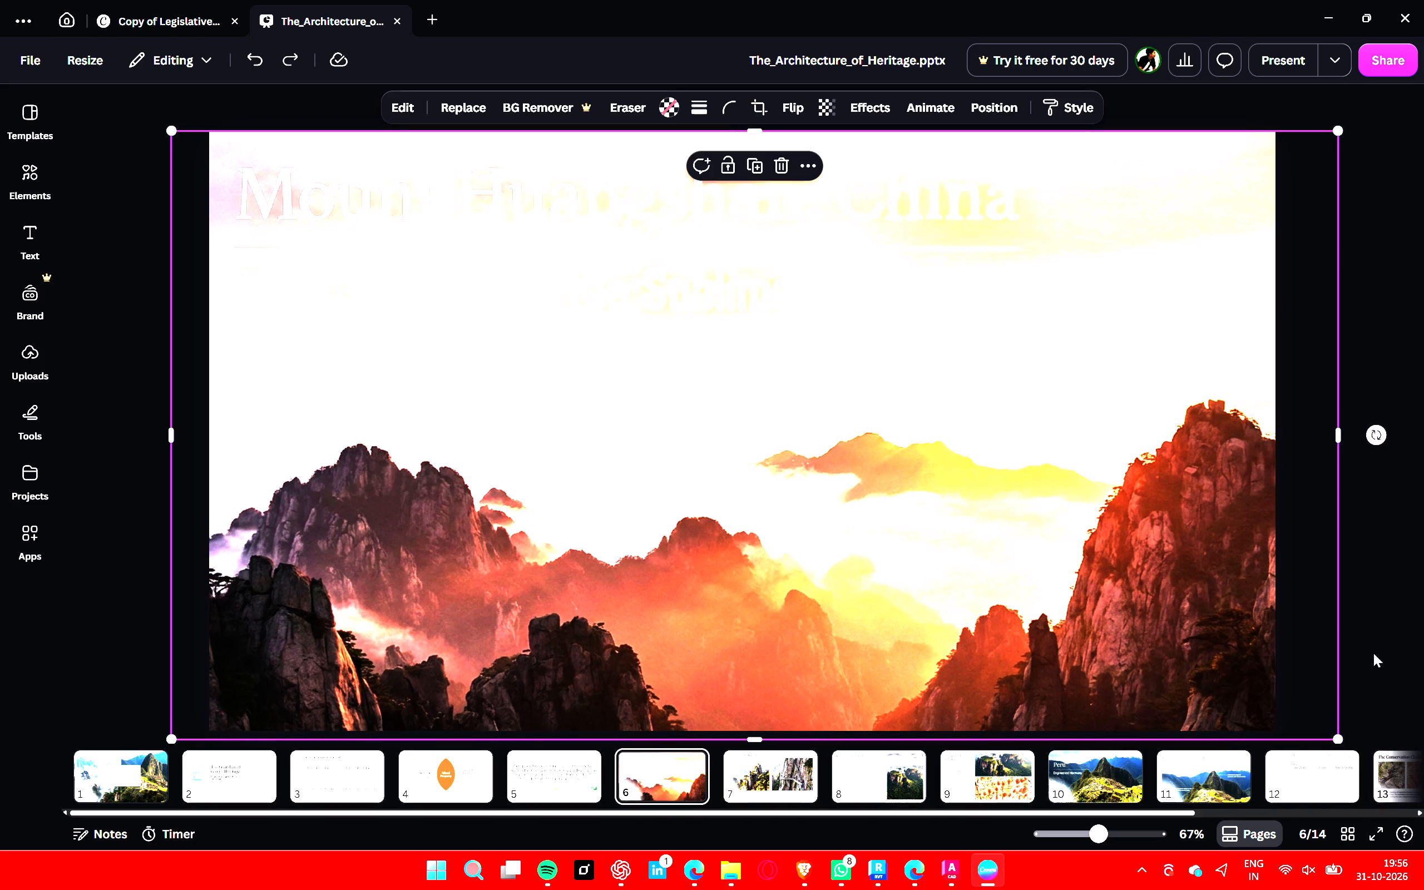
left_click(1396, 621)
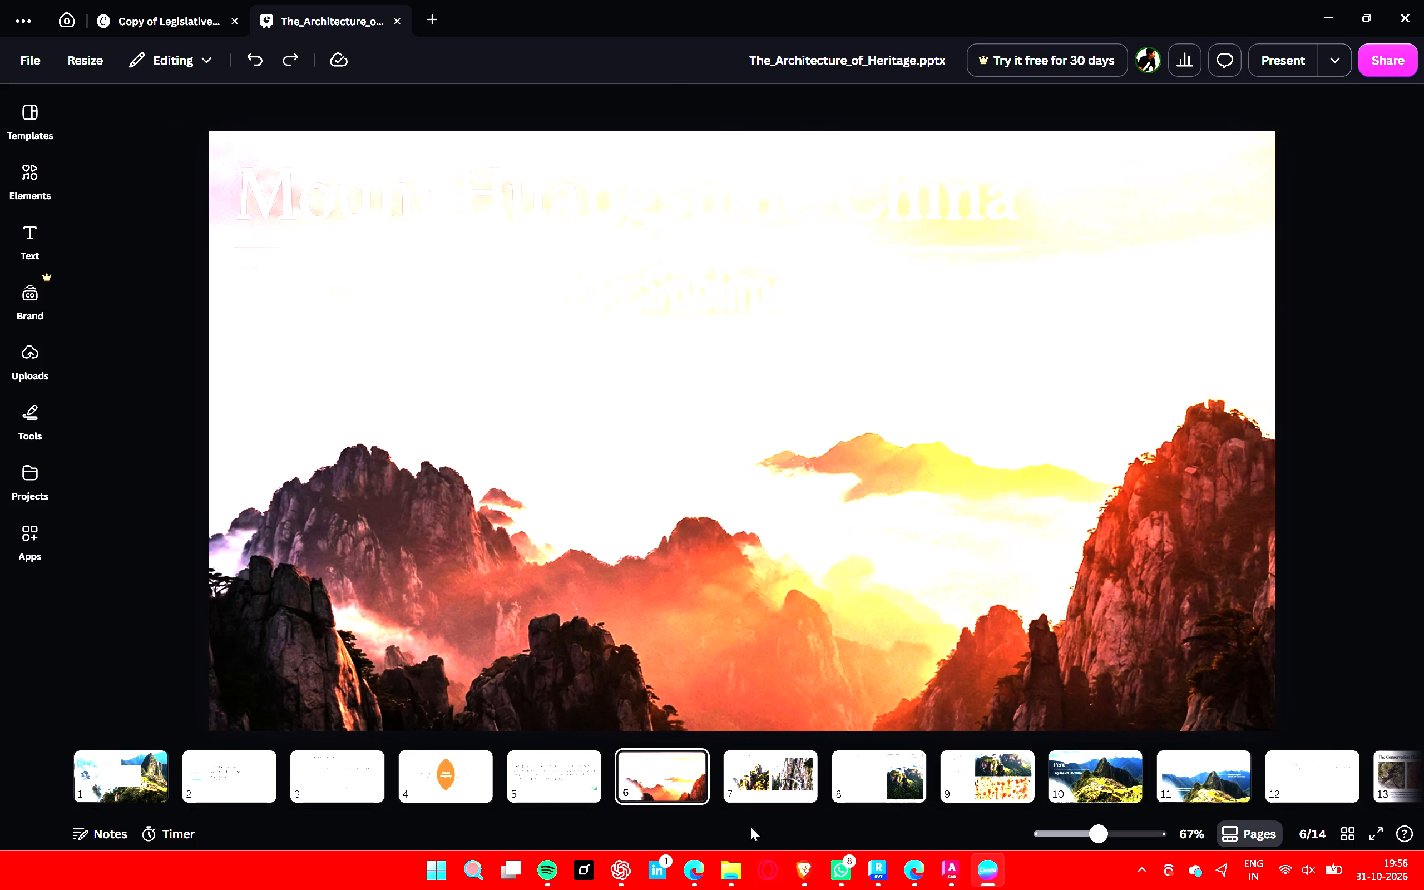
Nudge the full-page Harmonious Access image on slide 7 and realign it with the page.
left_click(751, 789)
left_click(910, 486)
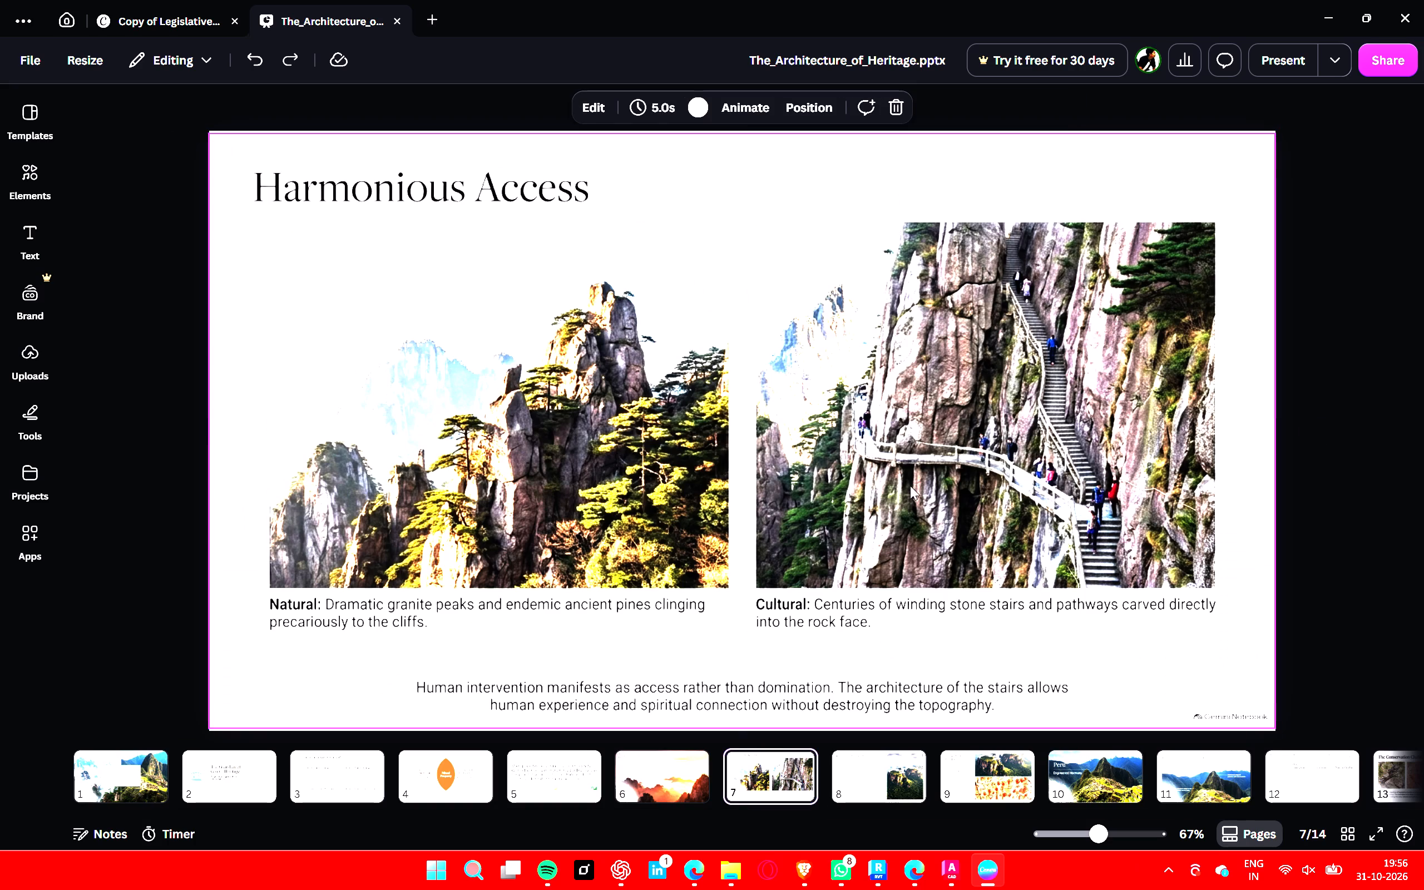
left_click_drag(936, 472, 933, 471)
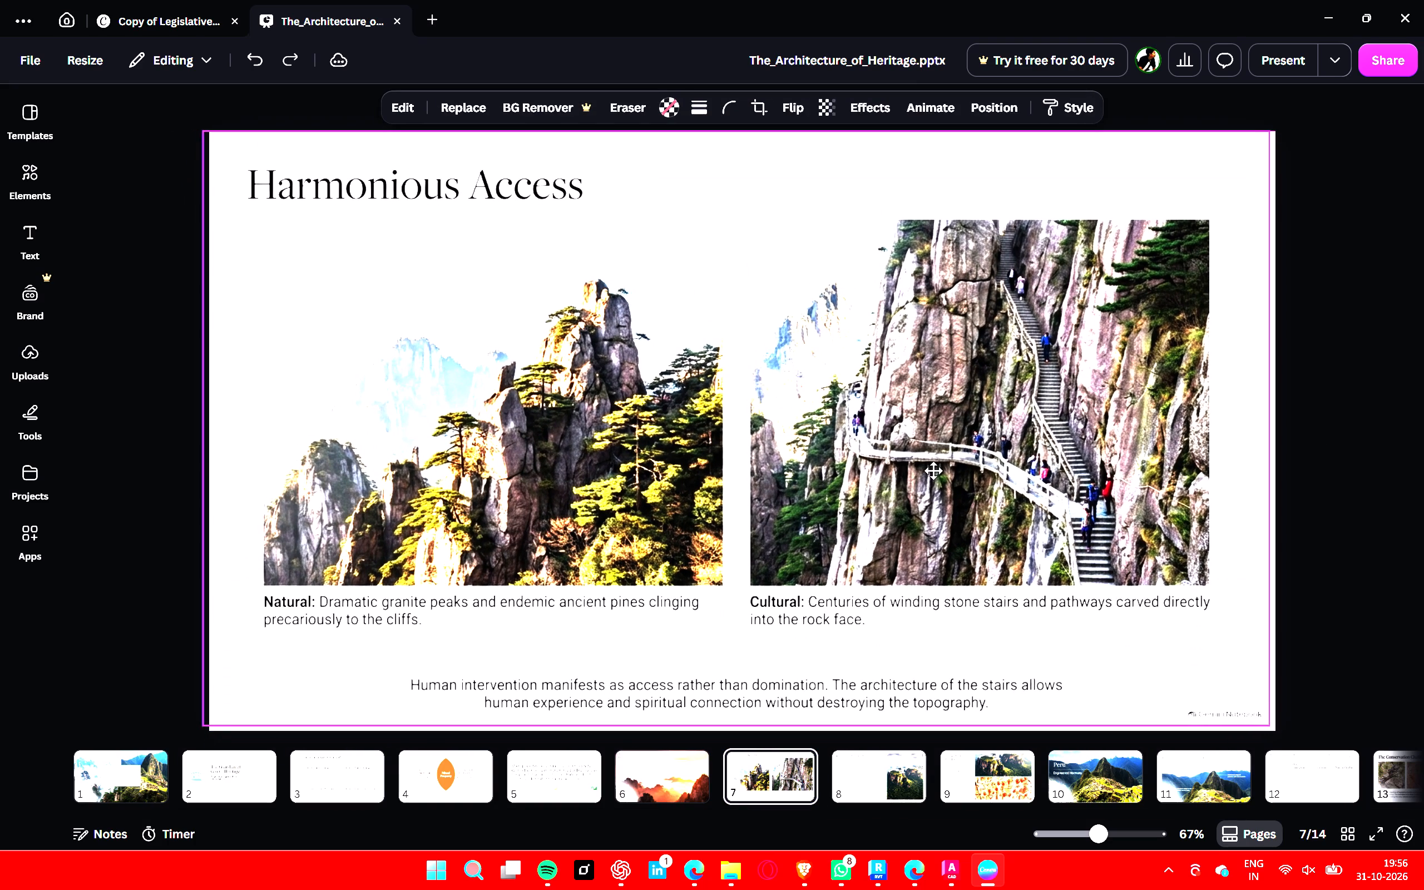
left_click_drag(933, 471, 936, 478)
Enlarge the Peru image on slide 10 past the page edges so the Gemini Notebook mark falls outside the page.
left_click(905, 785)
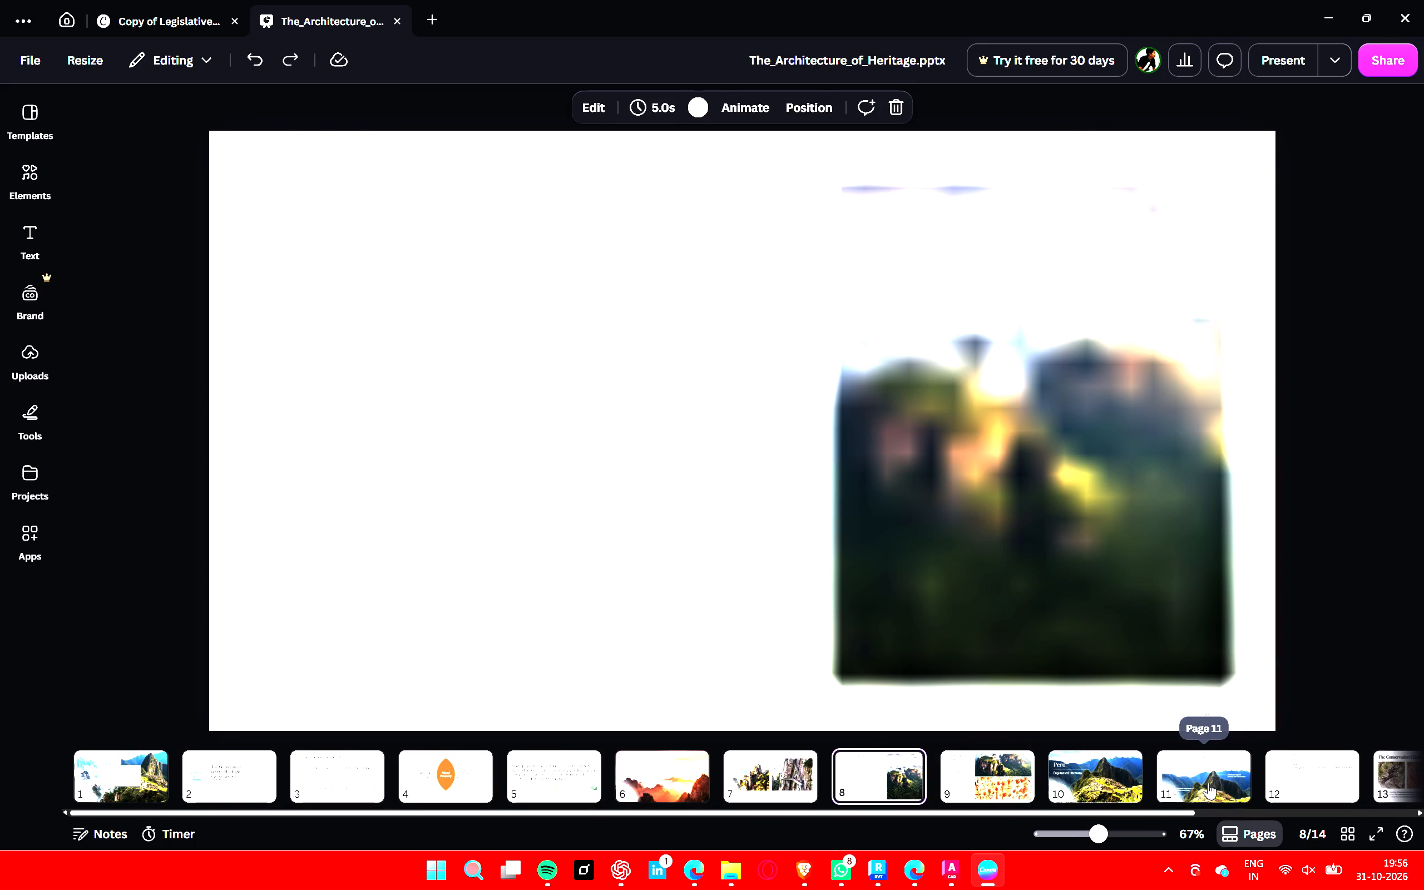
left_click(1208, 783)
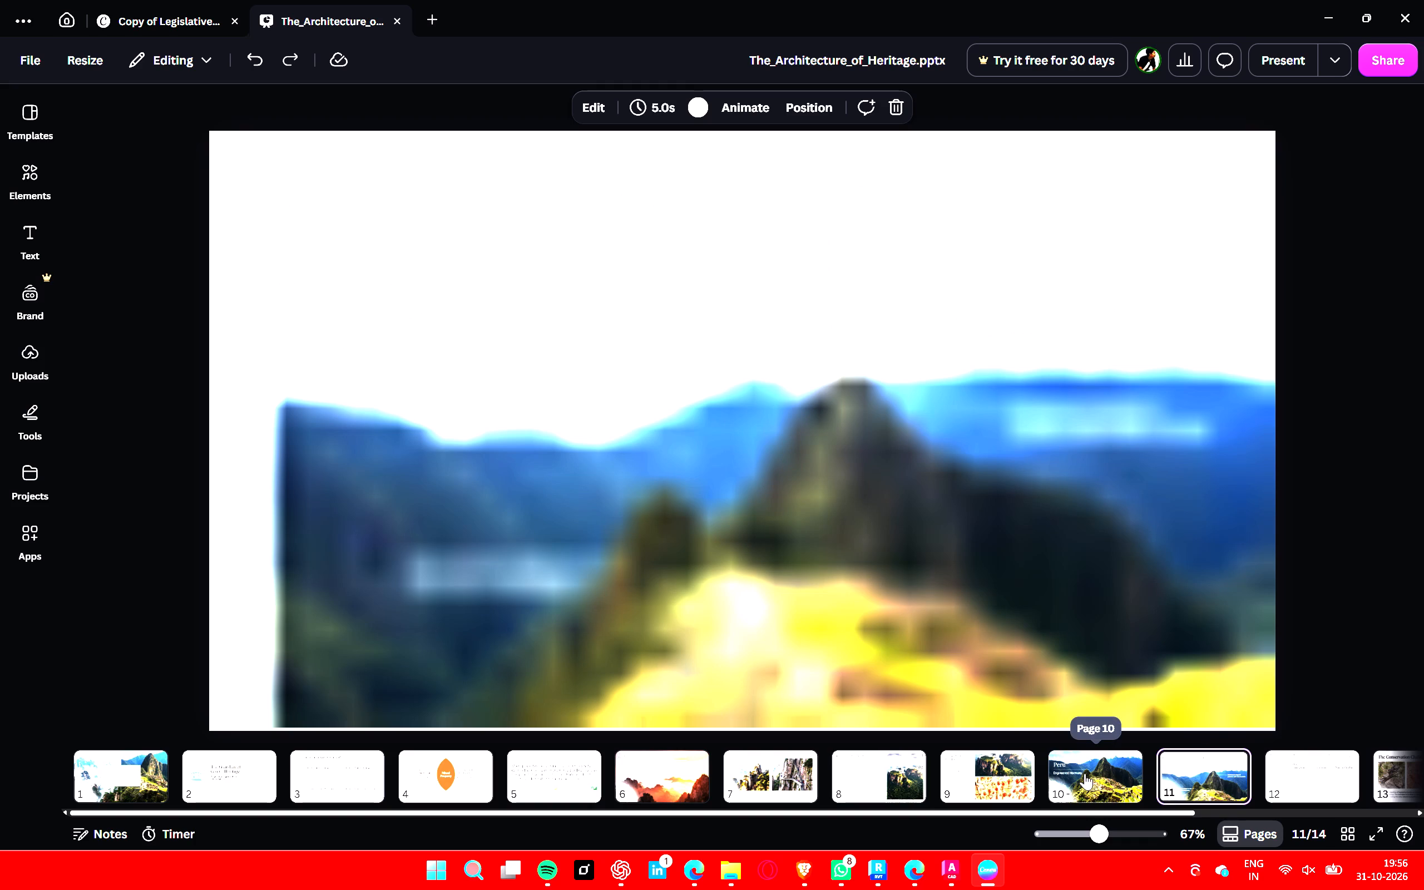
left_click(1089, 790)
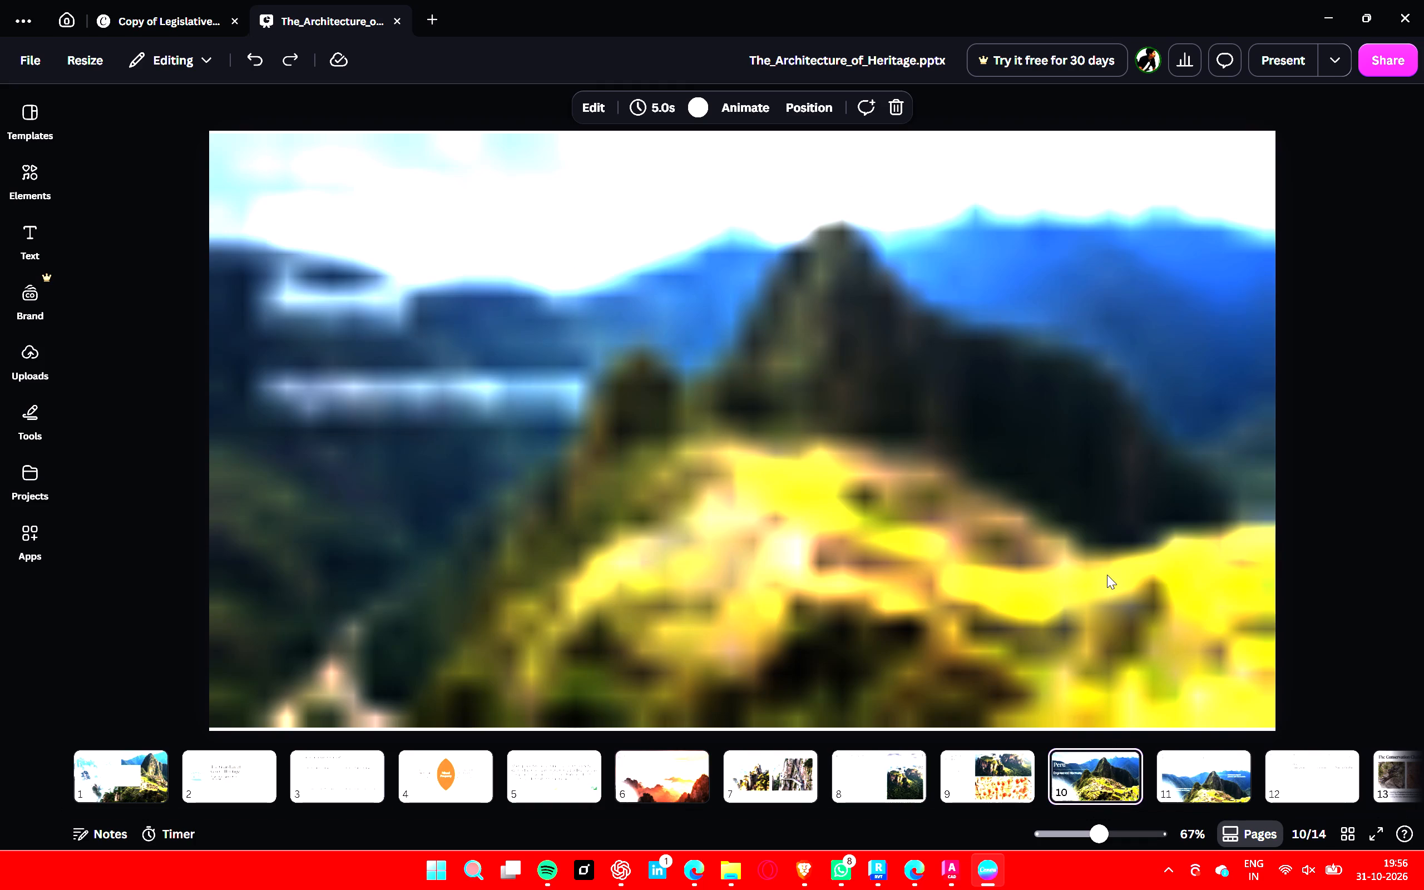
left_click(1385, 552)
left_click(1109, 540)
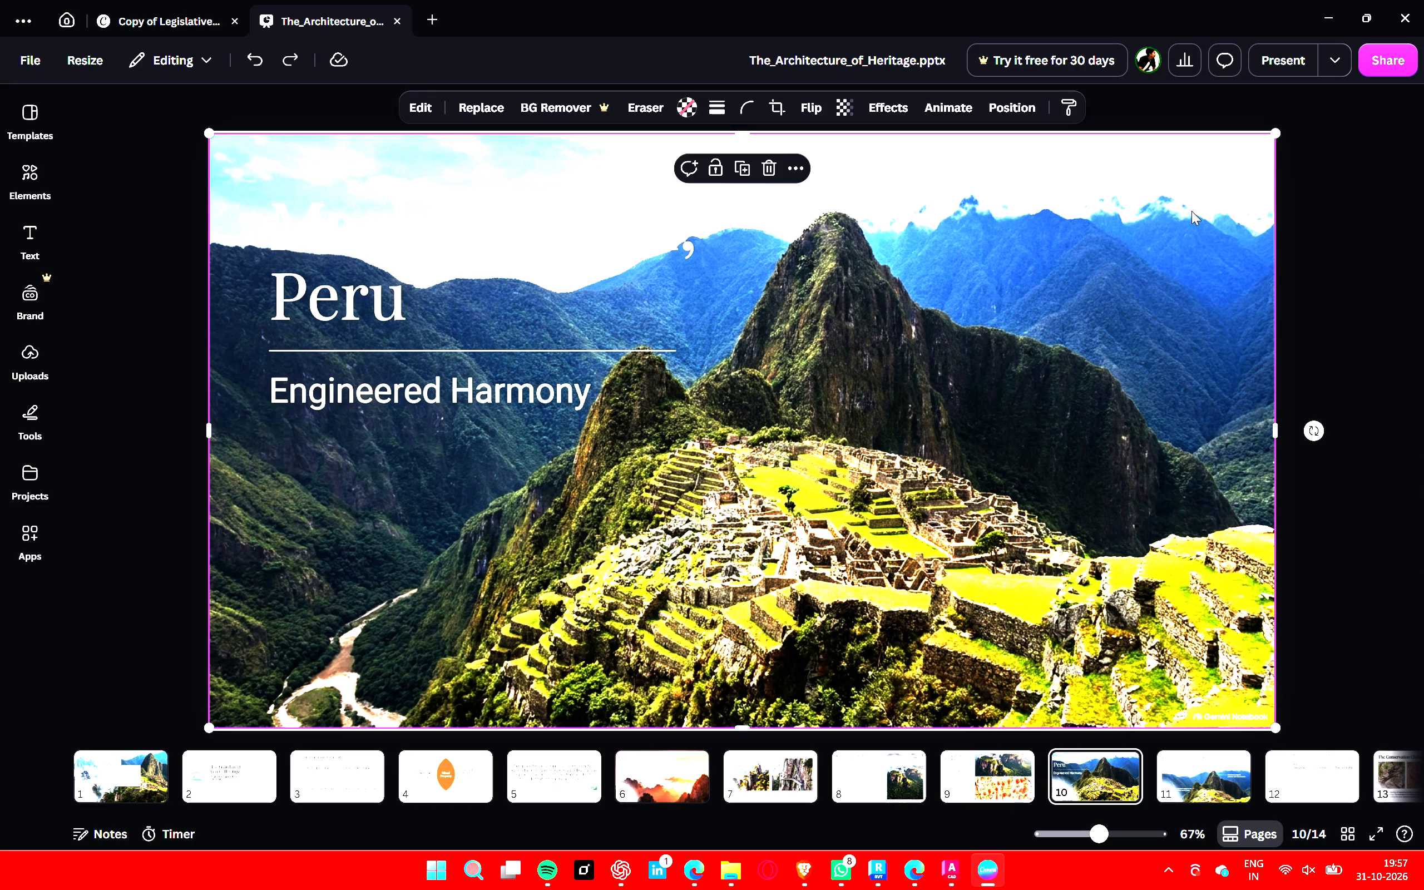
left_click_drag(1275, 135, 1280, 128)
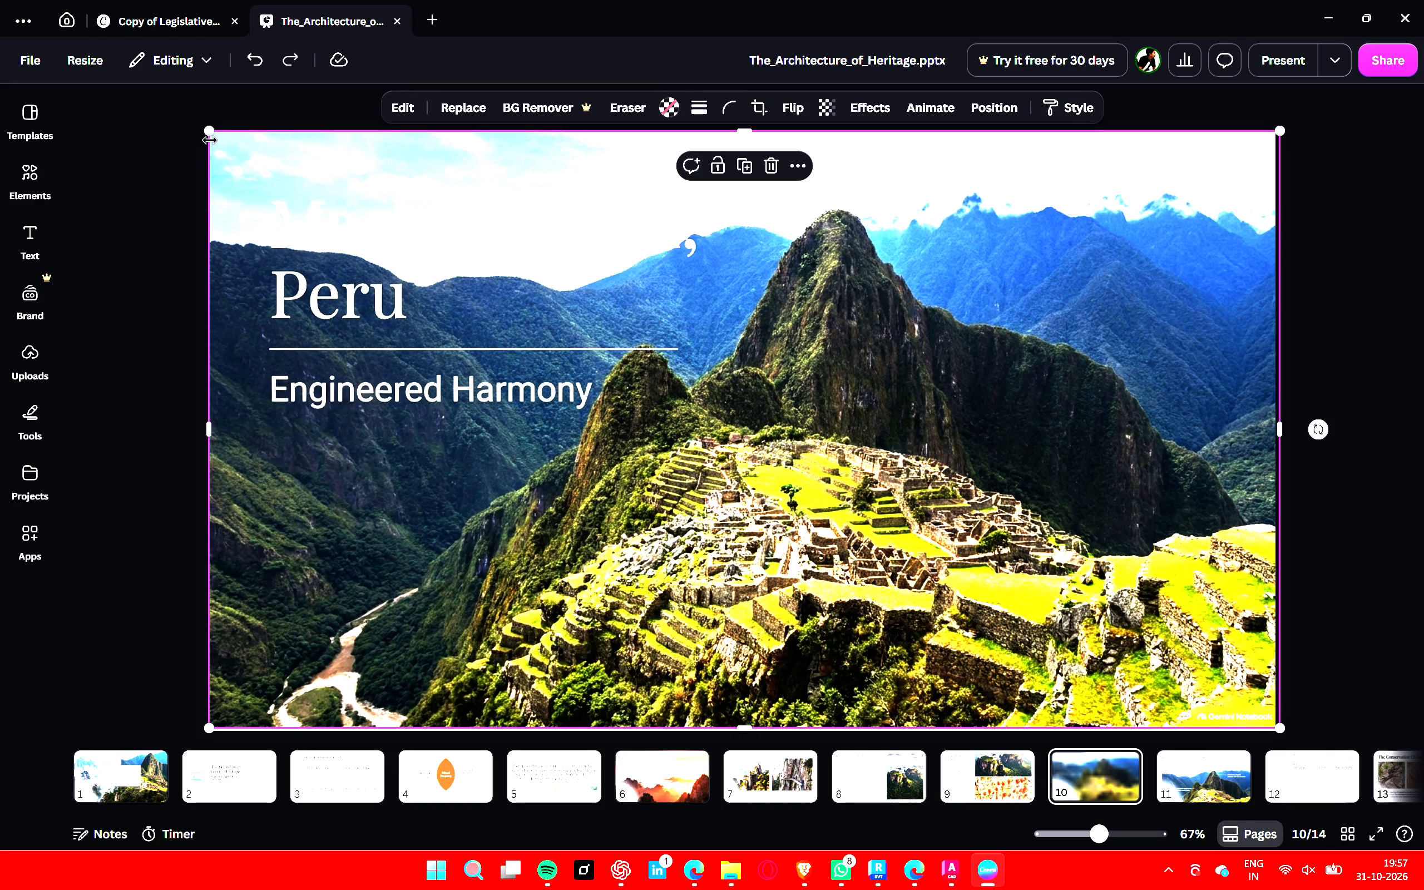
left_click_drag(206, 133, 194, 128)
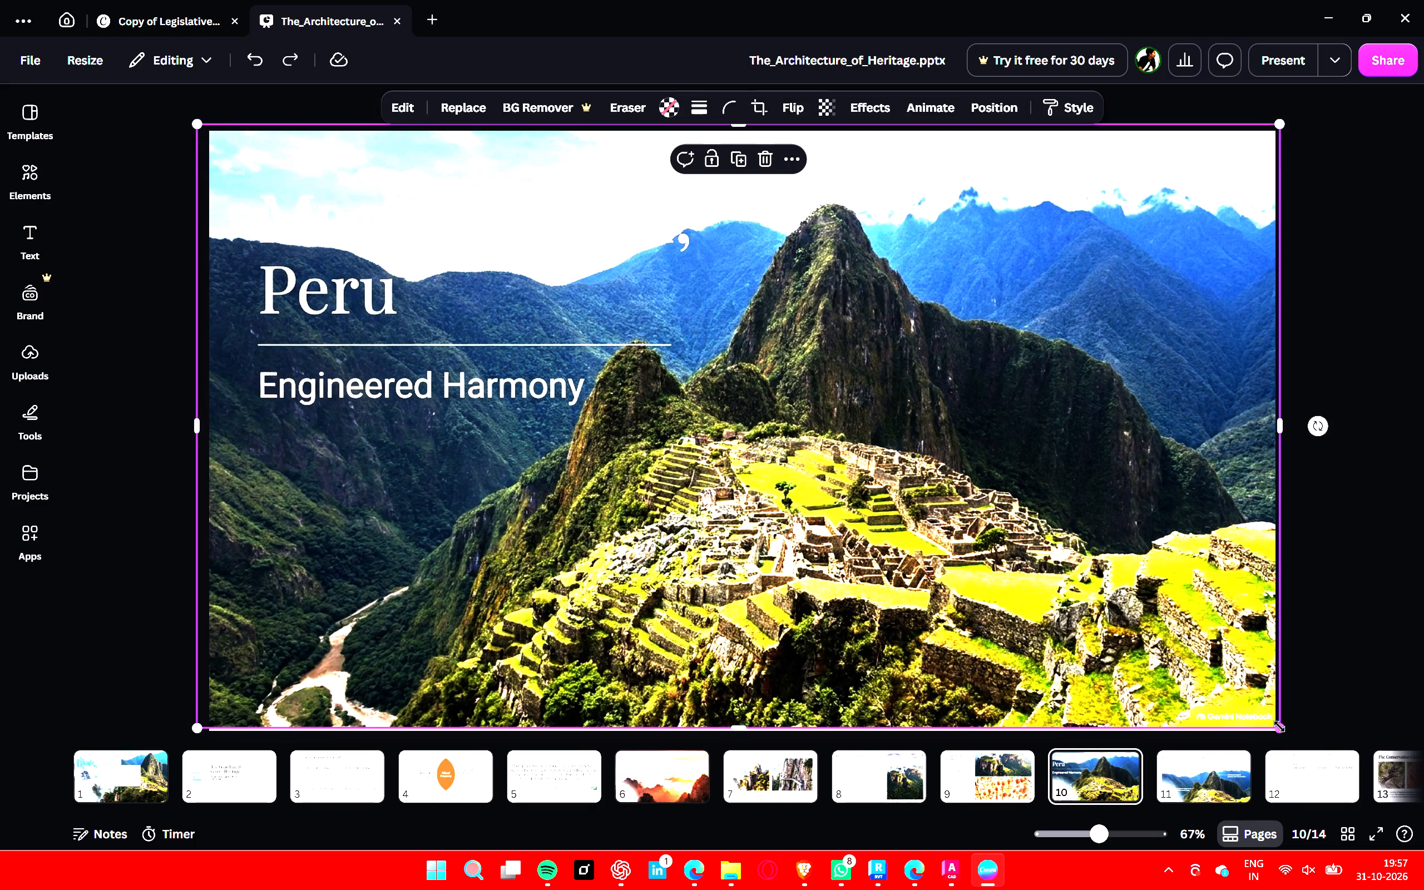
left_click_drag(1279, 726, 1317, 772)
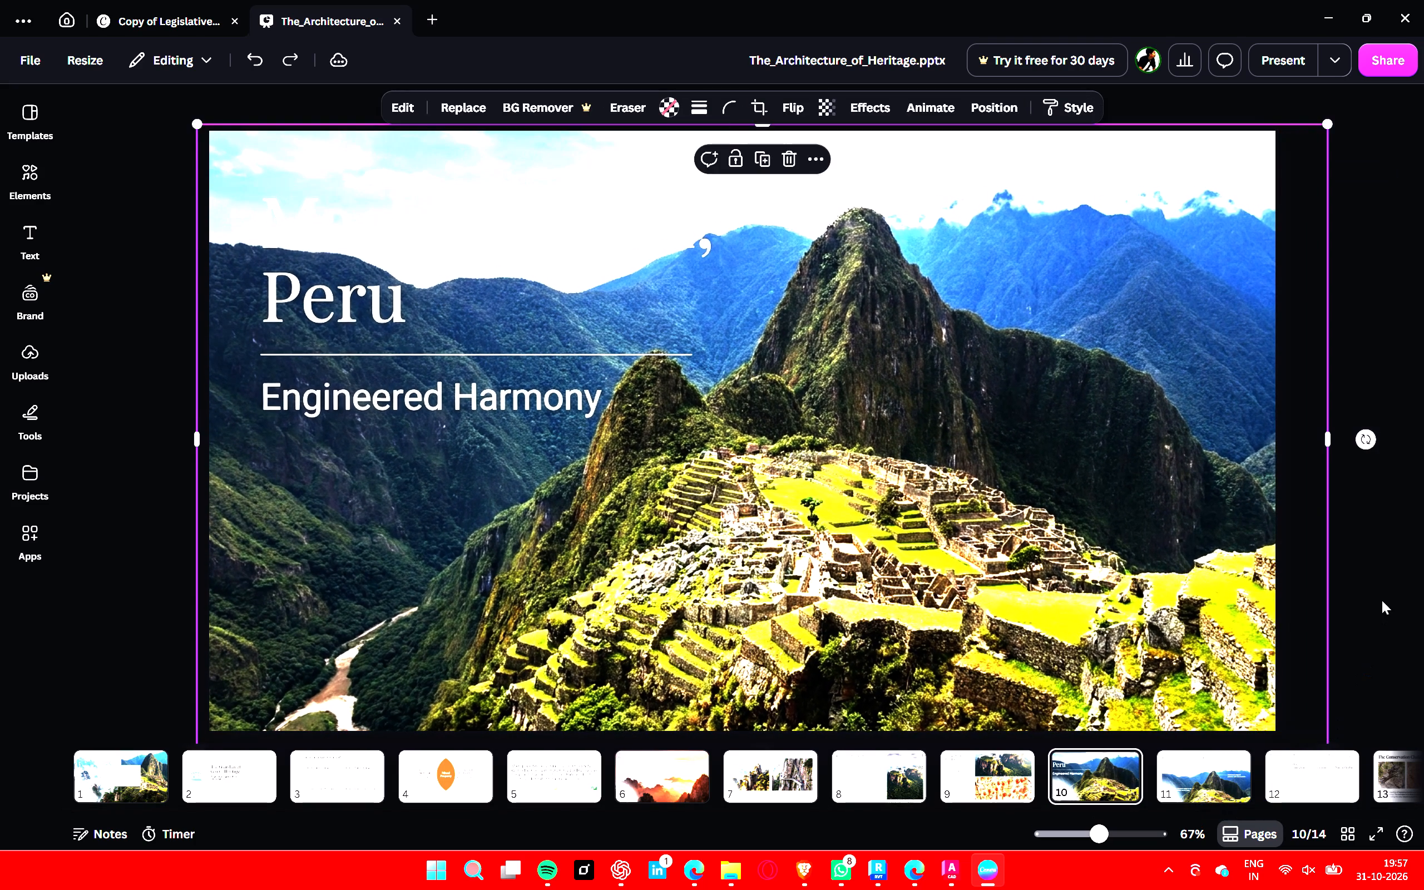
left_click(1382, 600)
Review the slides full screen from slide 10 back to the title slide, and return to the editor.
left_click(1373, 838)
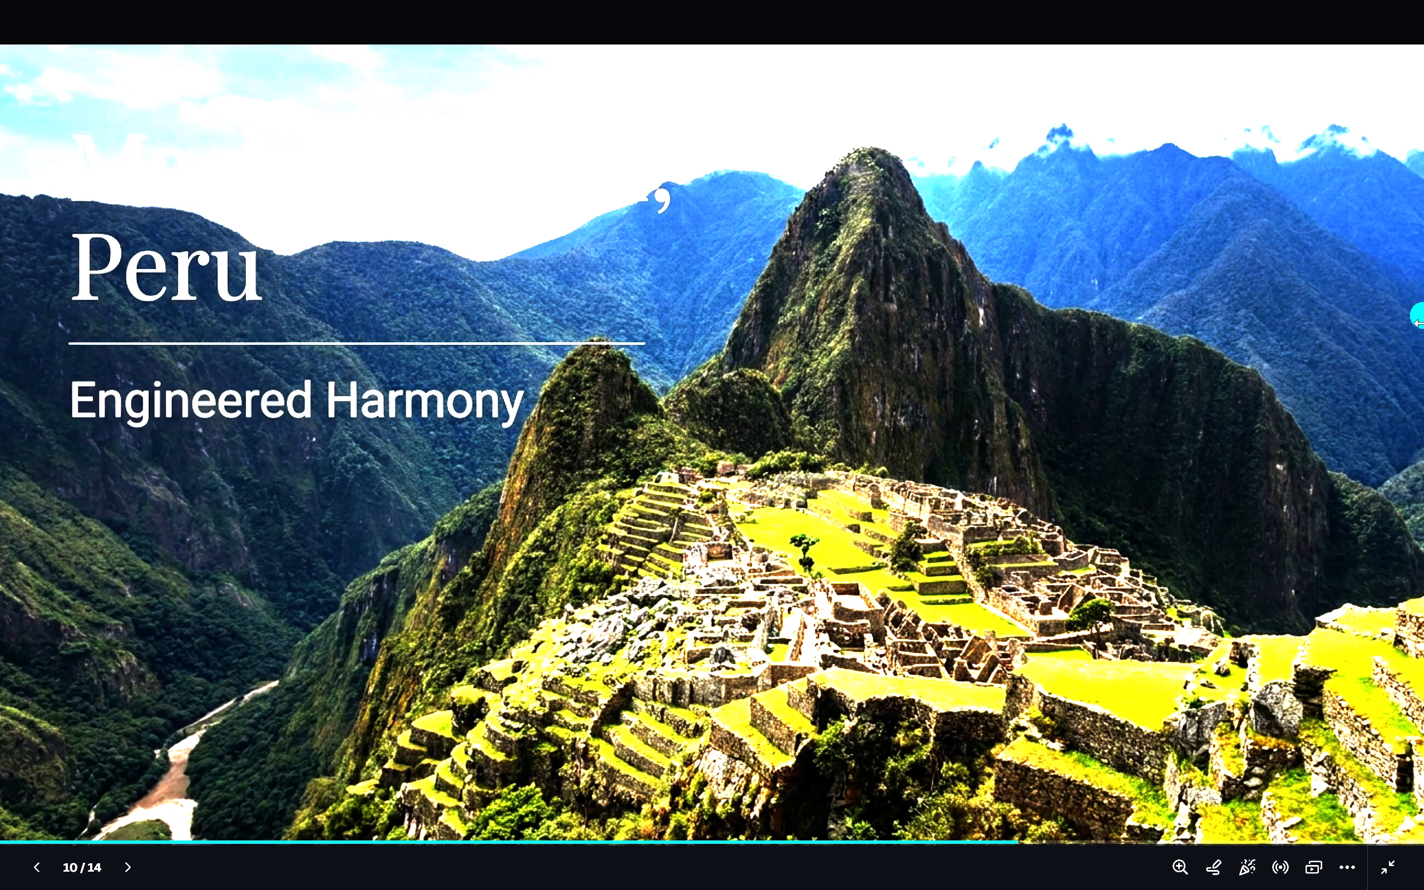
key("Left")
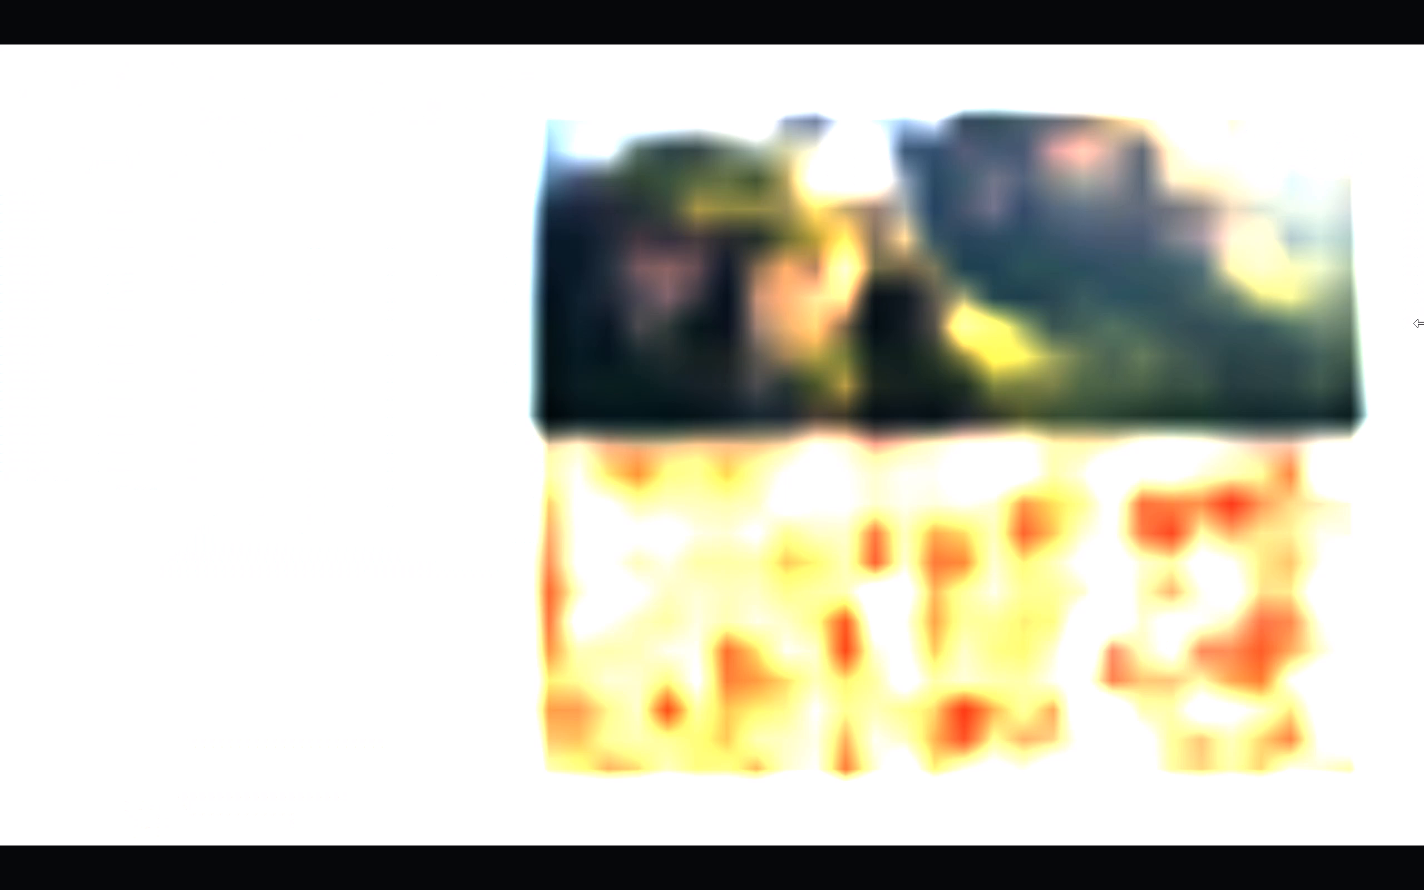
key("Left")
key("Left")
key("Left")
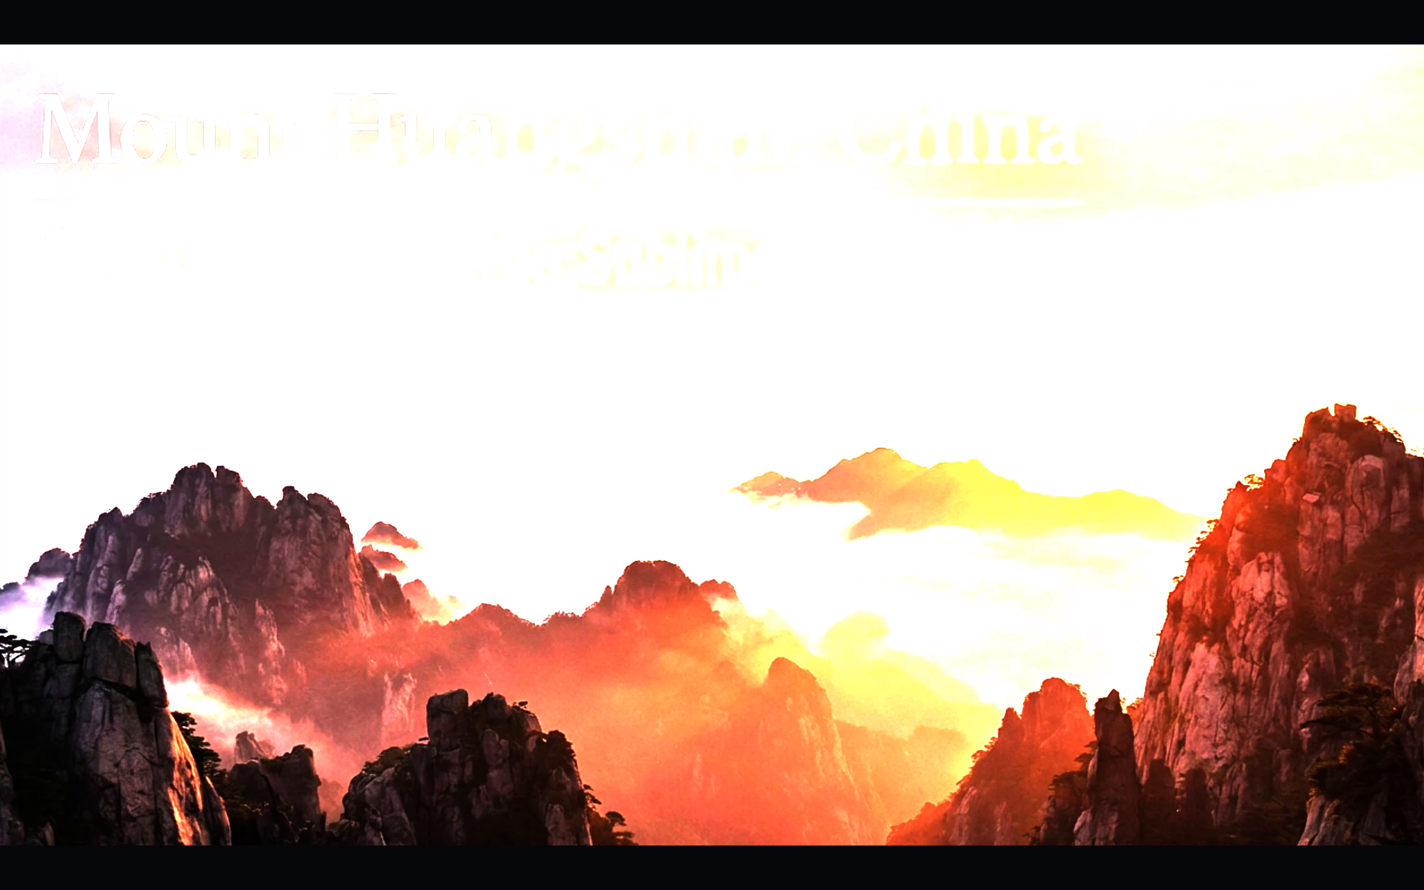
key("Left")
key("Left")
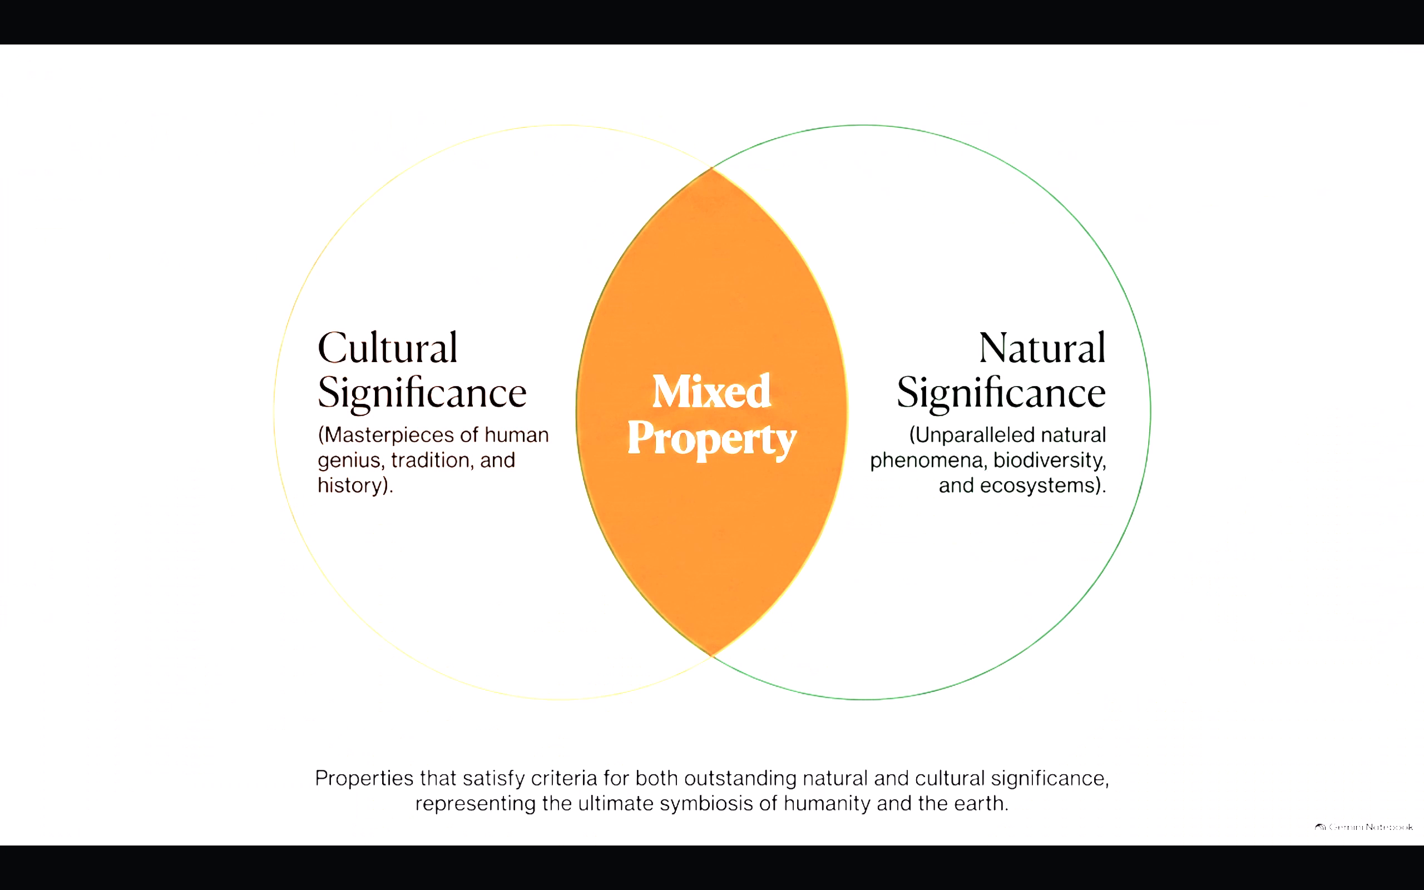
key("Left")
key("Left")
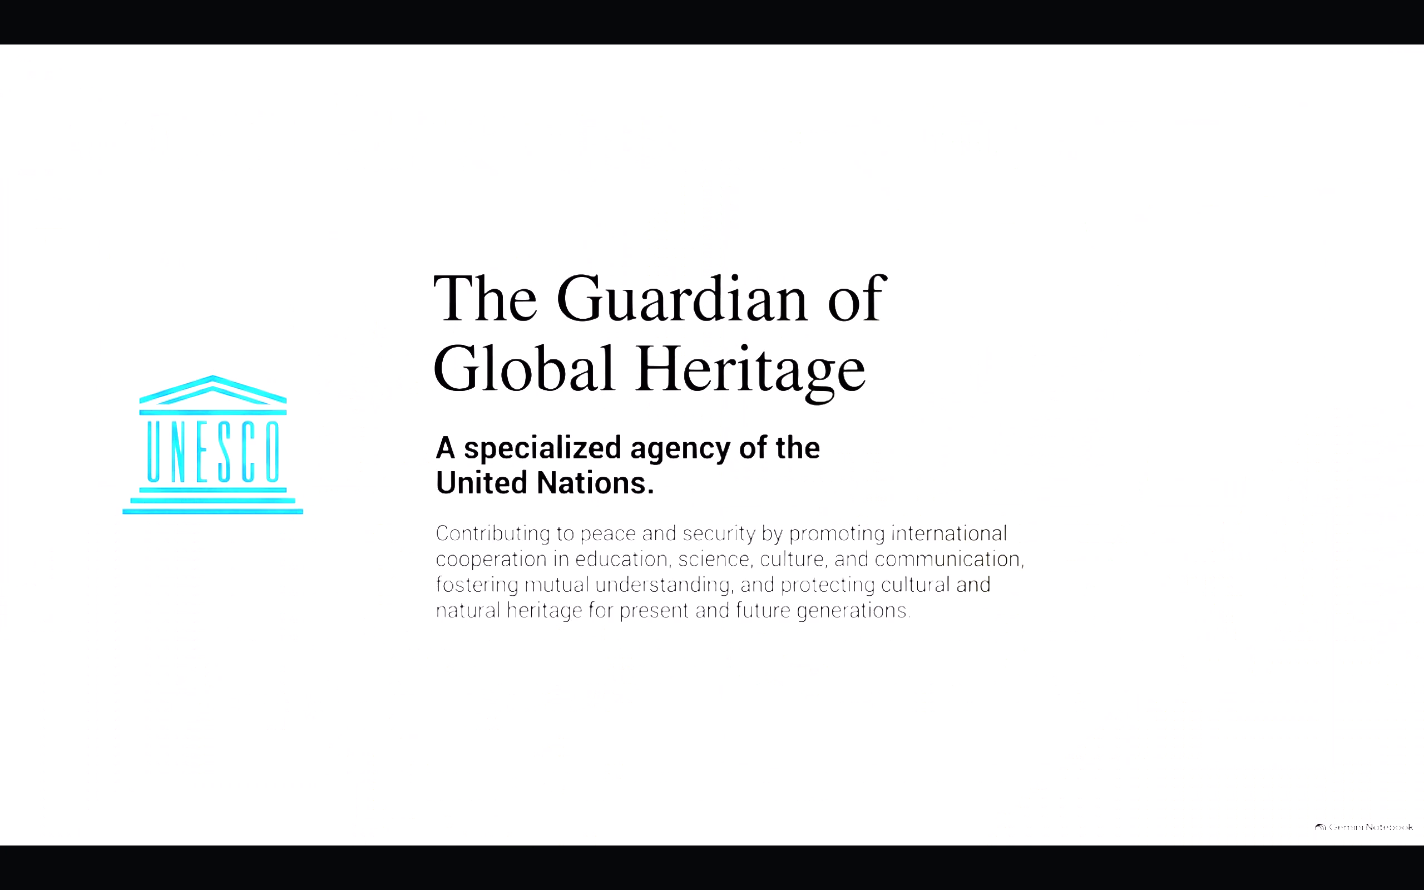
key("Left")
key("Left")
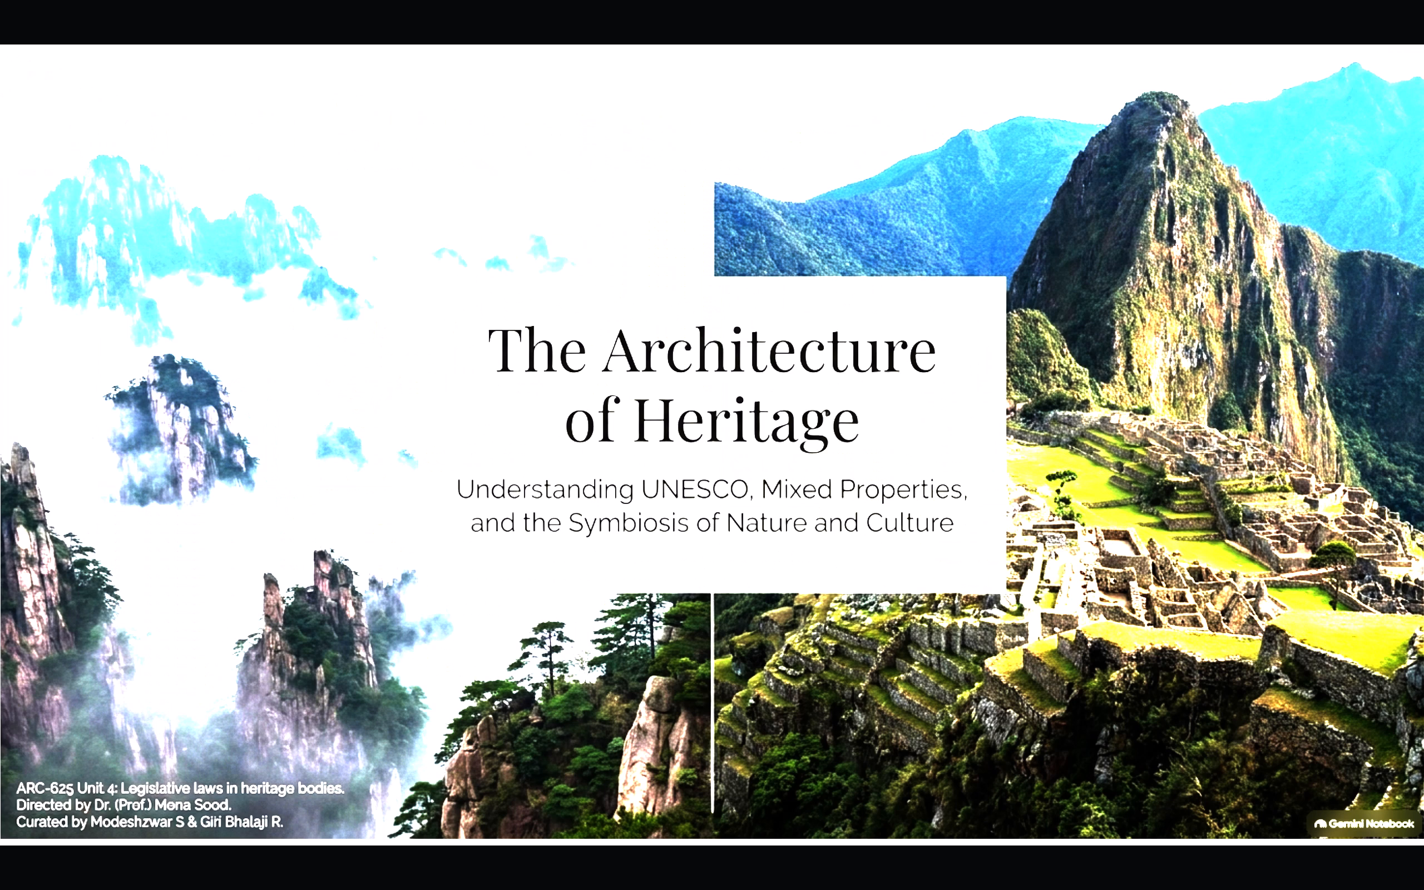
key("Escape")
key("Escape")
key("Escape")
key("Escape")
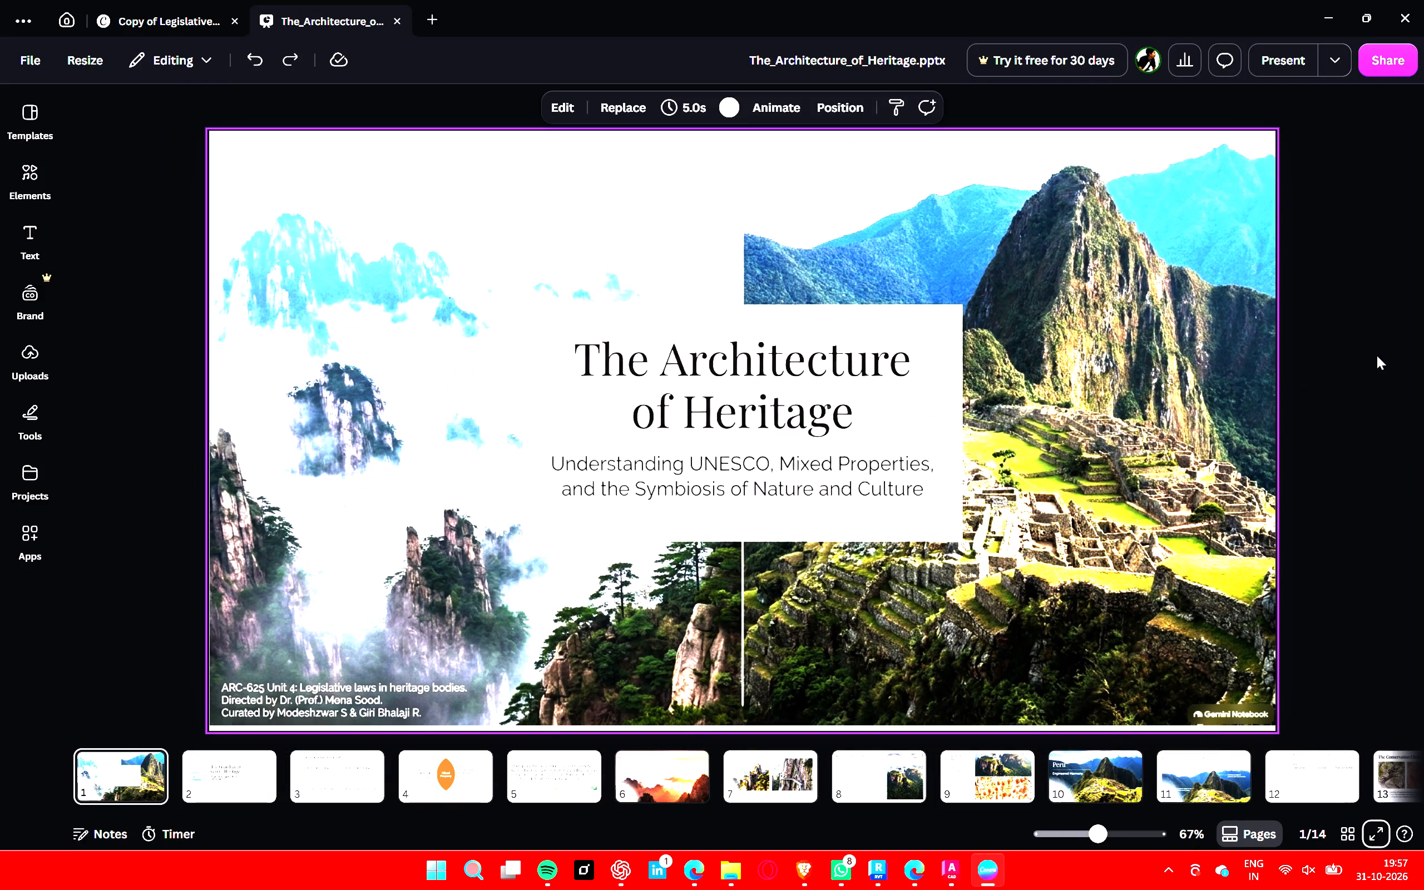
left_click(1377, 355)
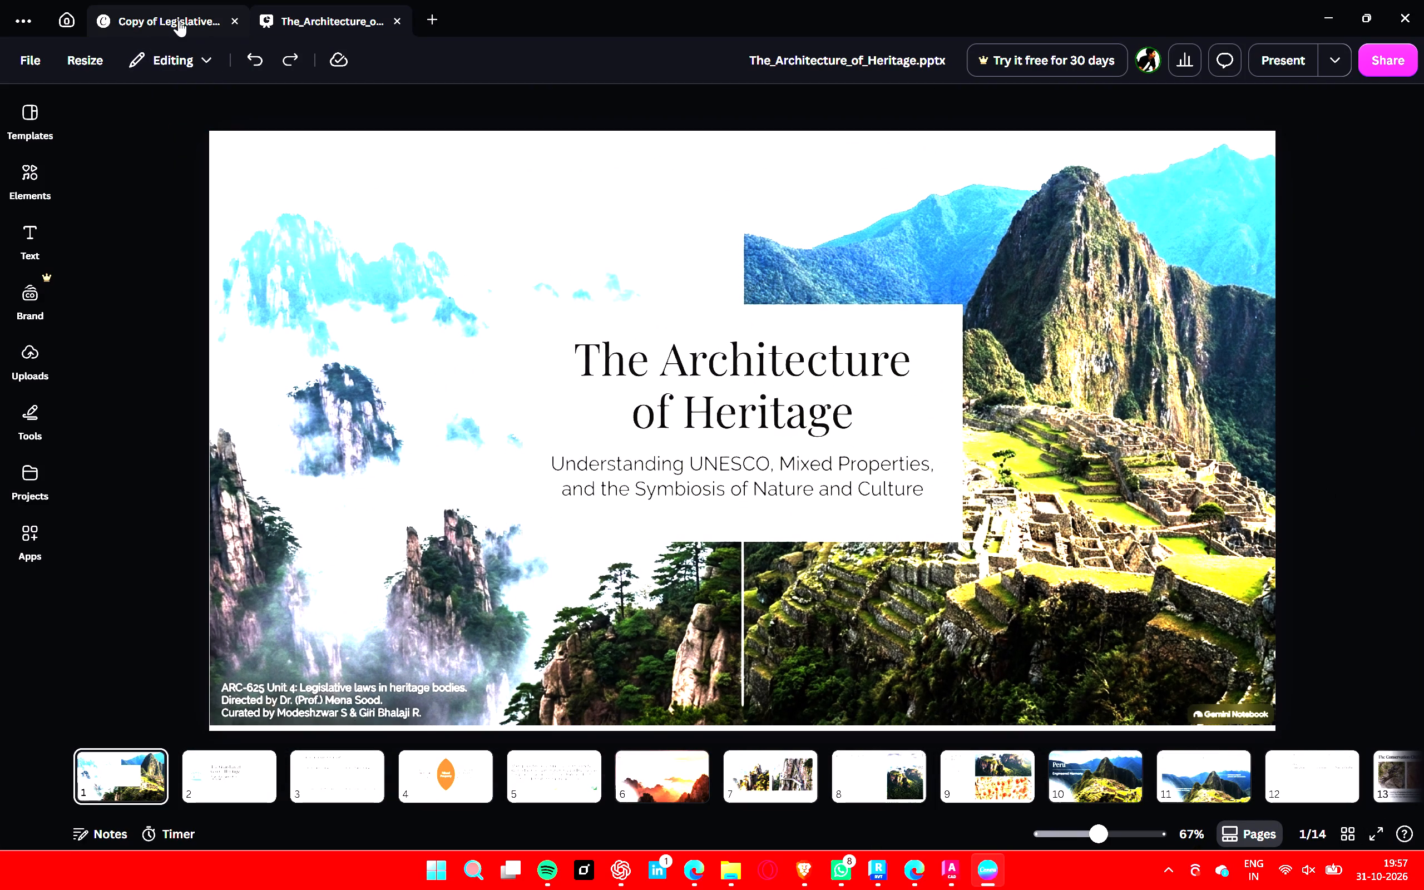
Compare the first page of the Copy of Legislative laws in heritage bodies design with the heritage deck's title slide.
left_click(156, 8)
left_click(350, 21)
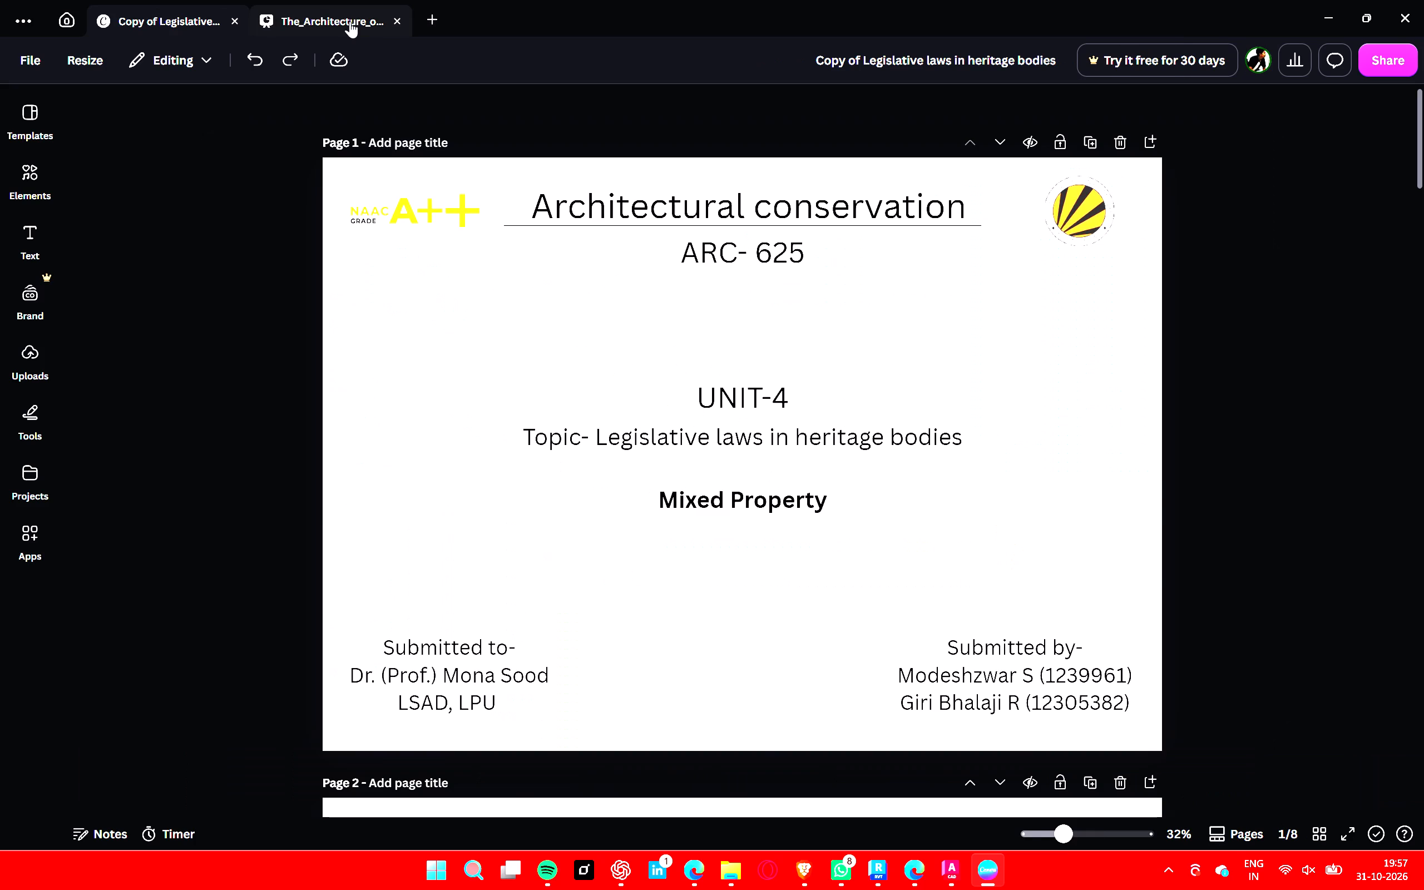
left_click(191, 9)
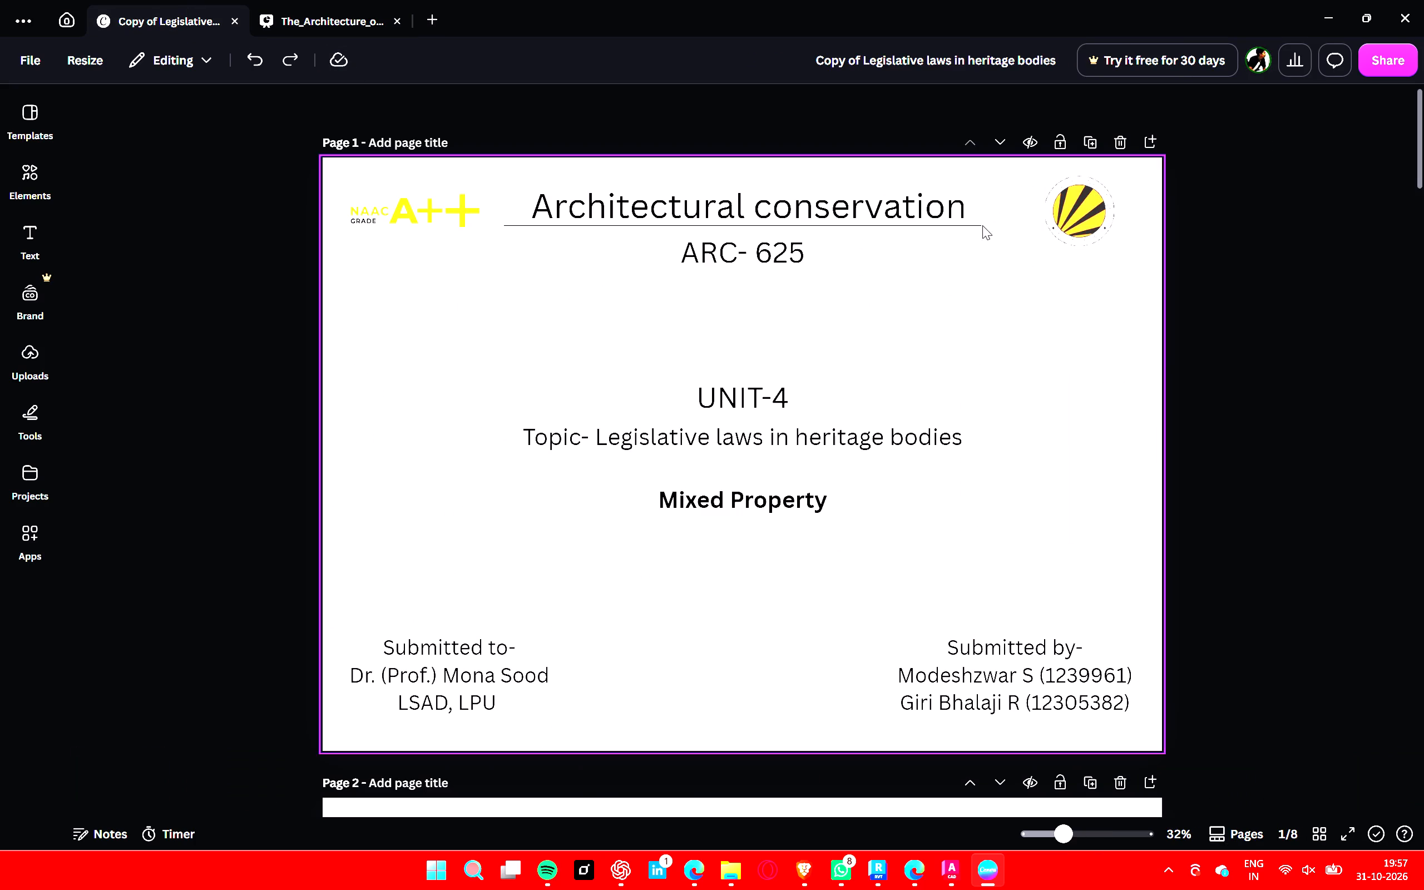
left_click(302, 29)
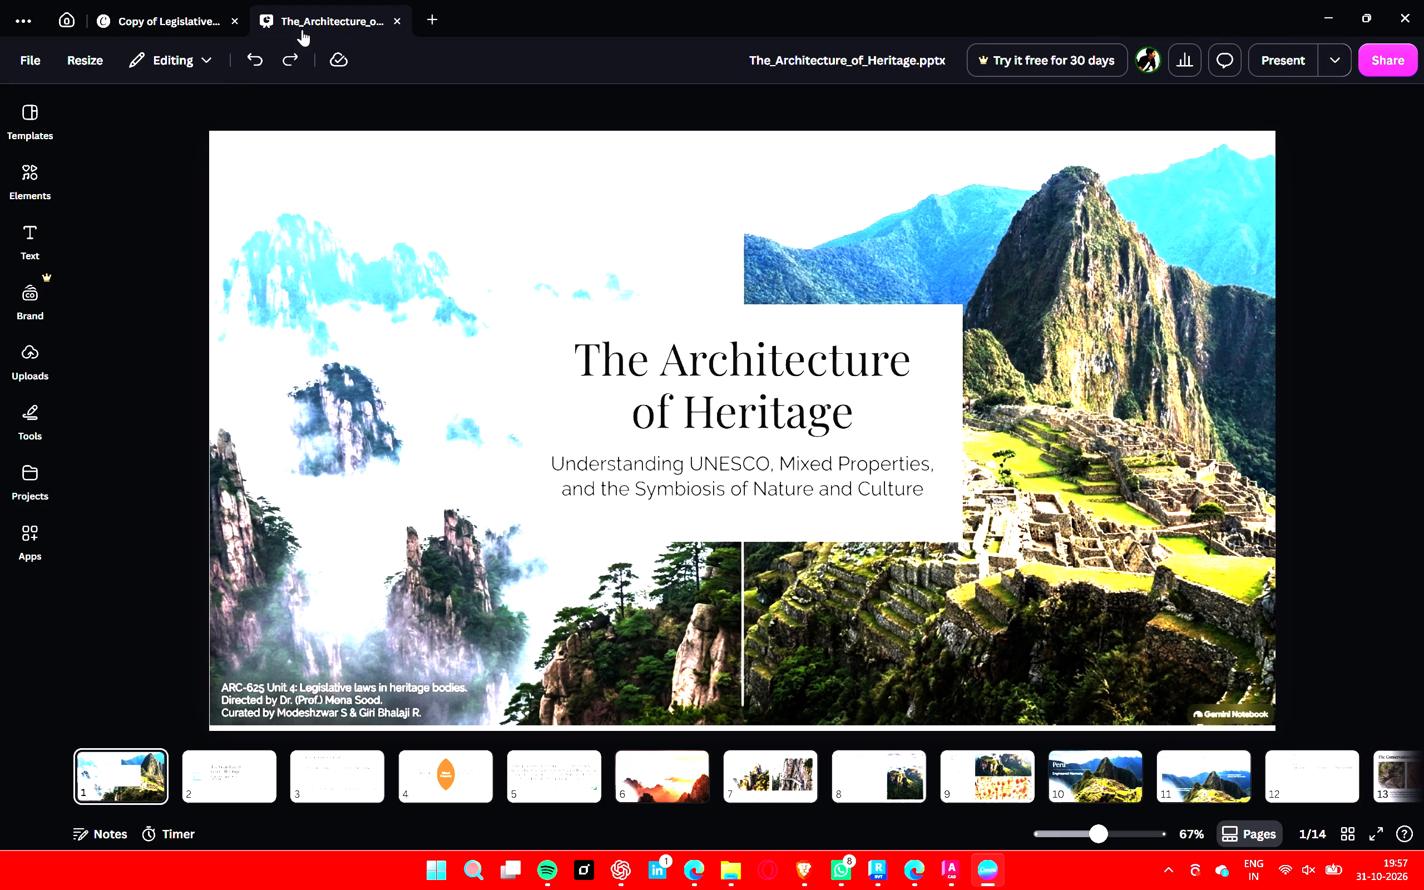
Return to the Copy of Legislative laws in heritage bodies design and search its elements for machu picchu.
left_click(136, 9)
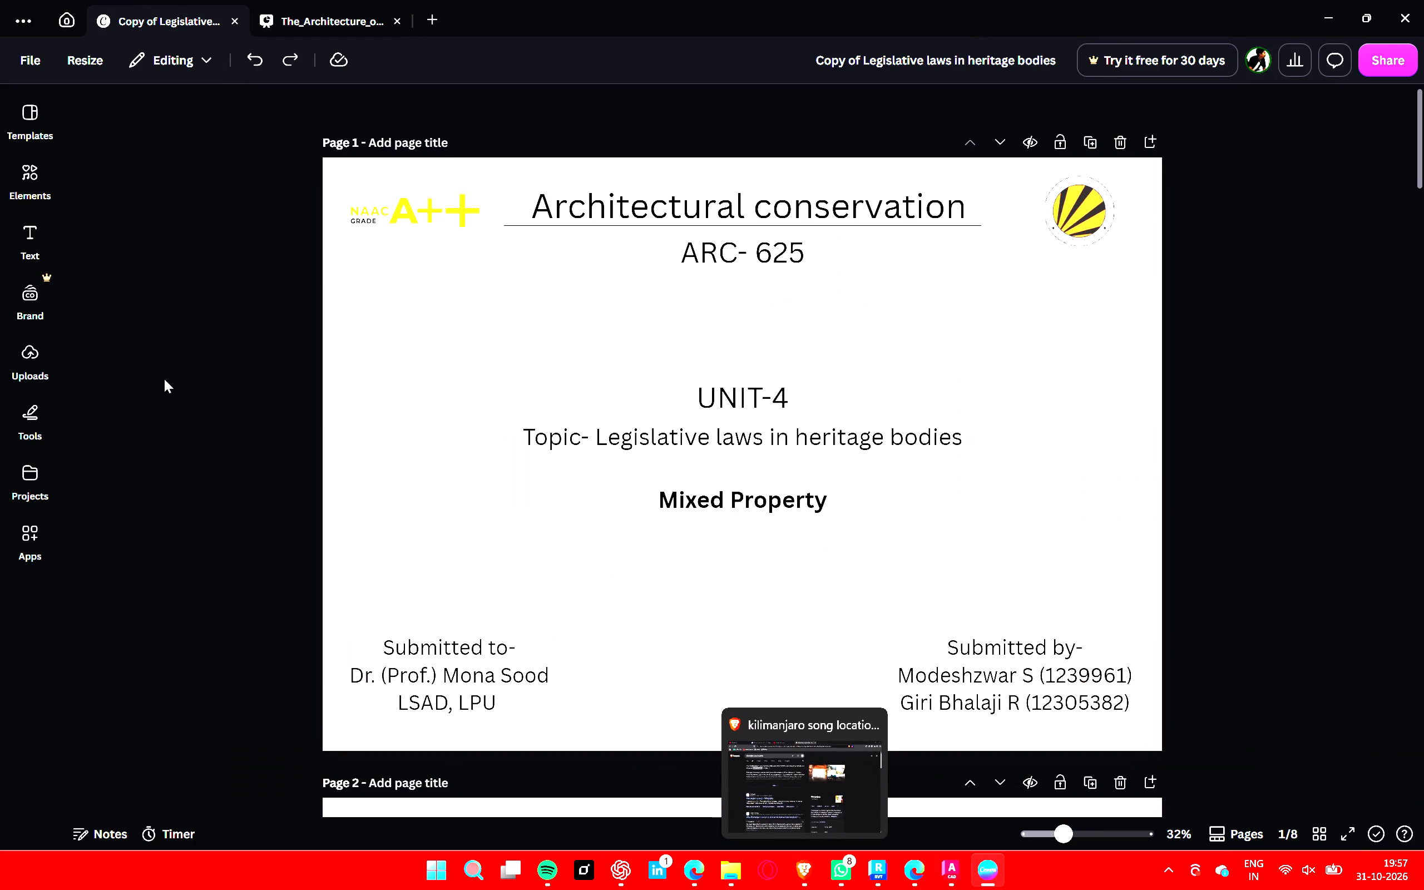
left_click(34, 189)
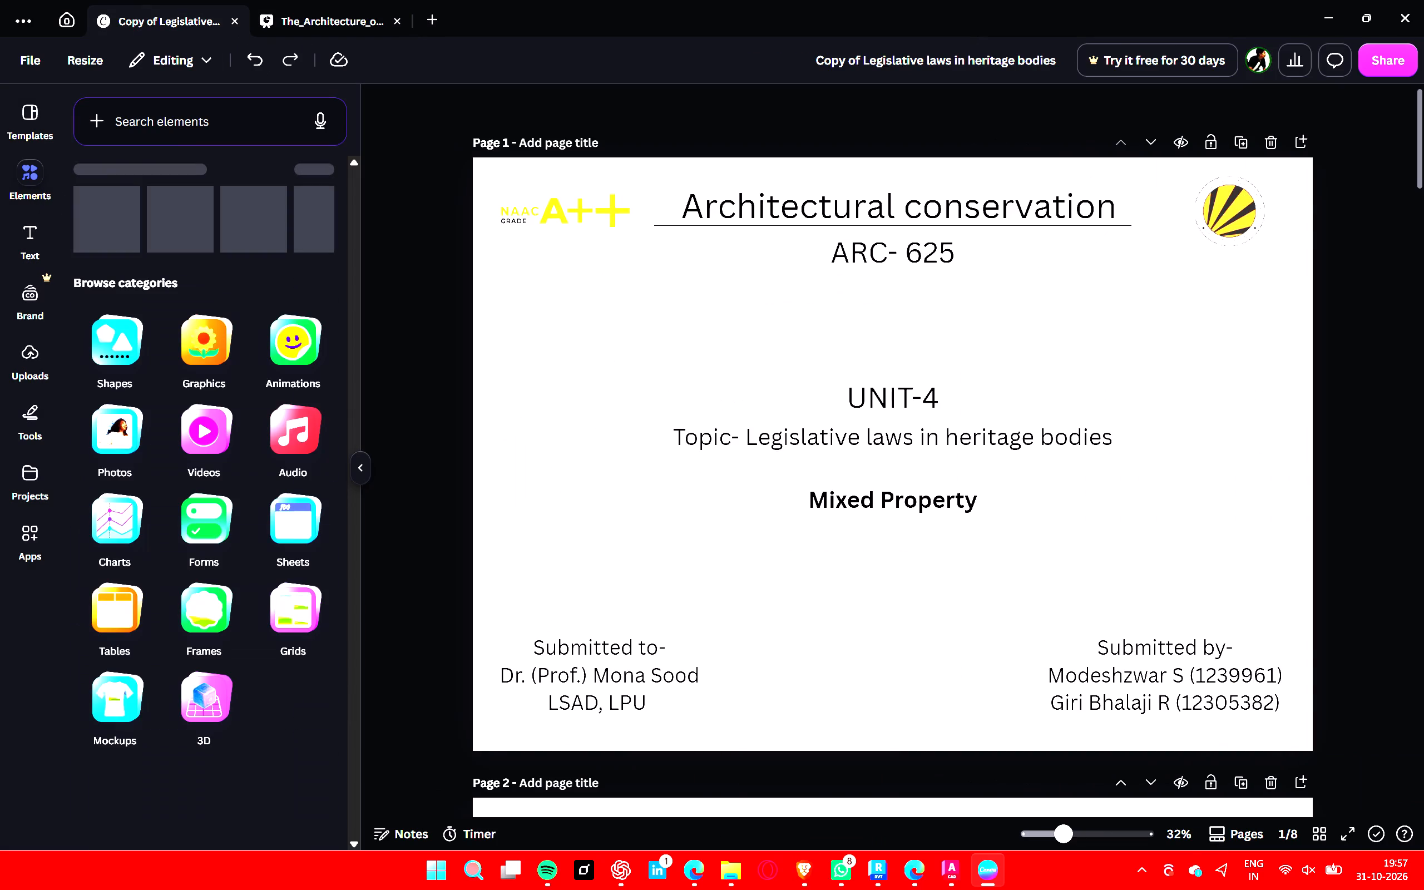
left_click(187, 126)
key("m")
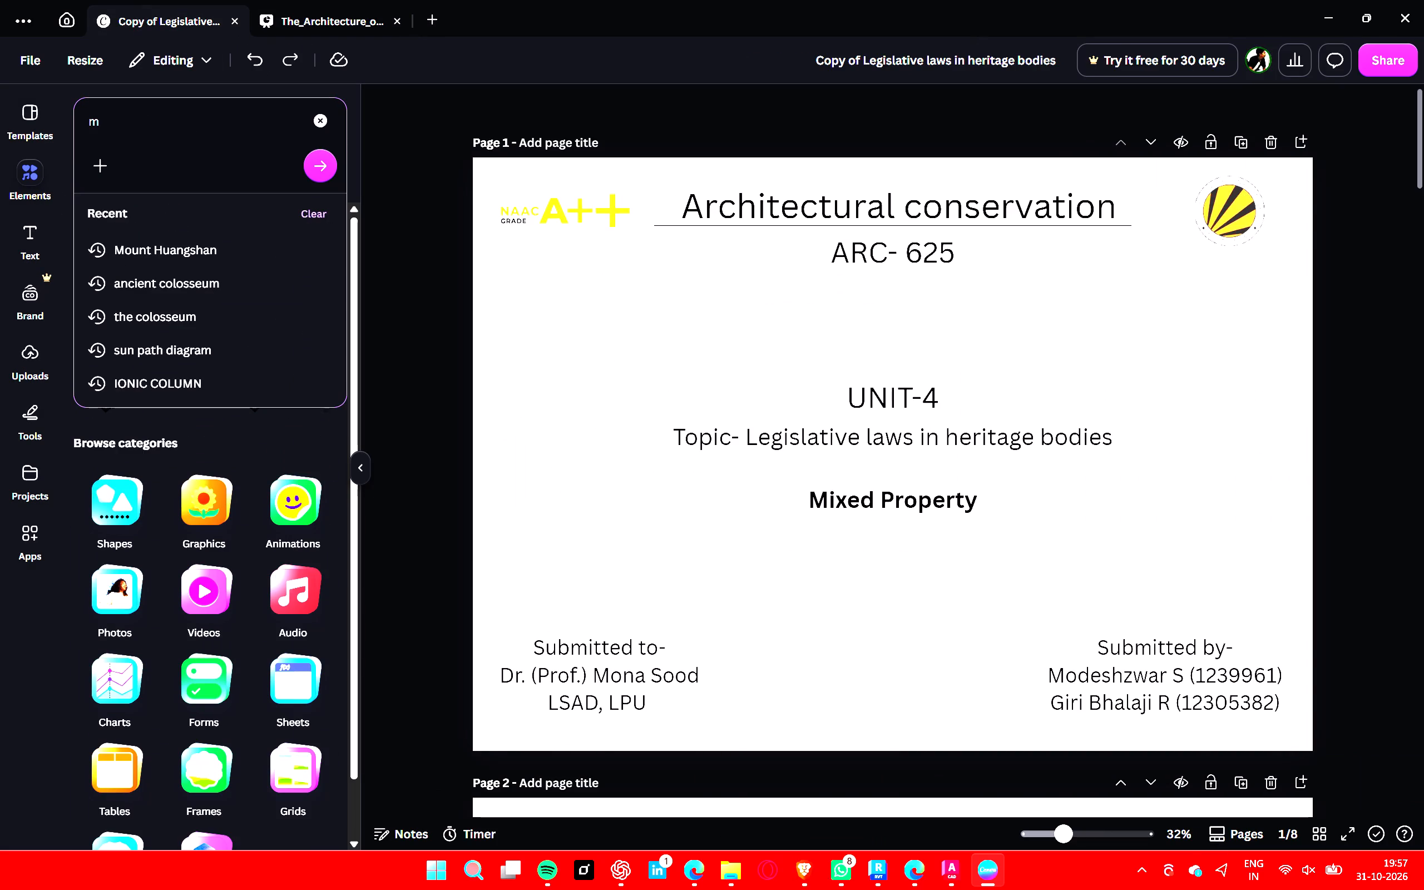
type("achu p")
left_click(189, 249)
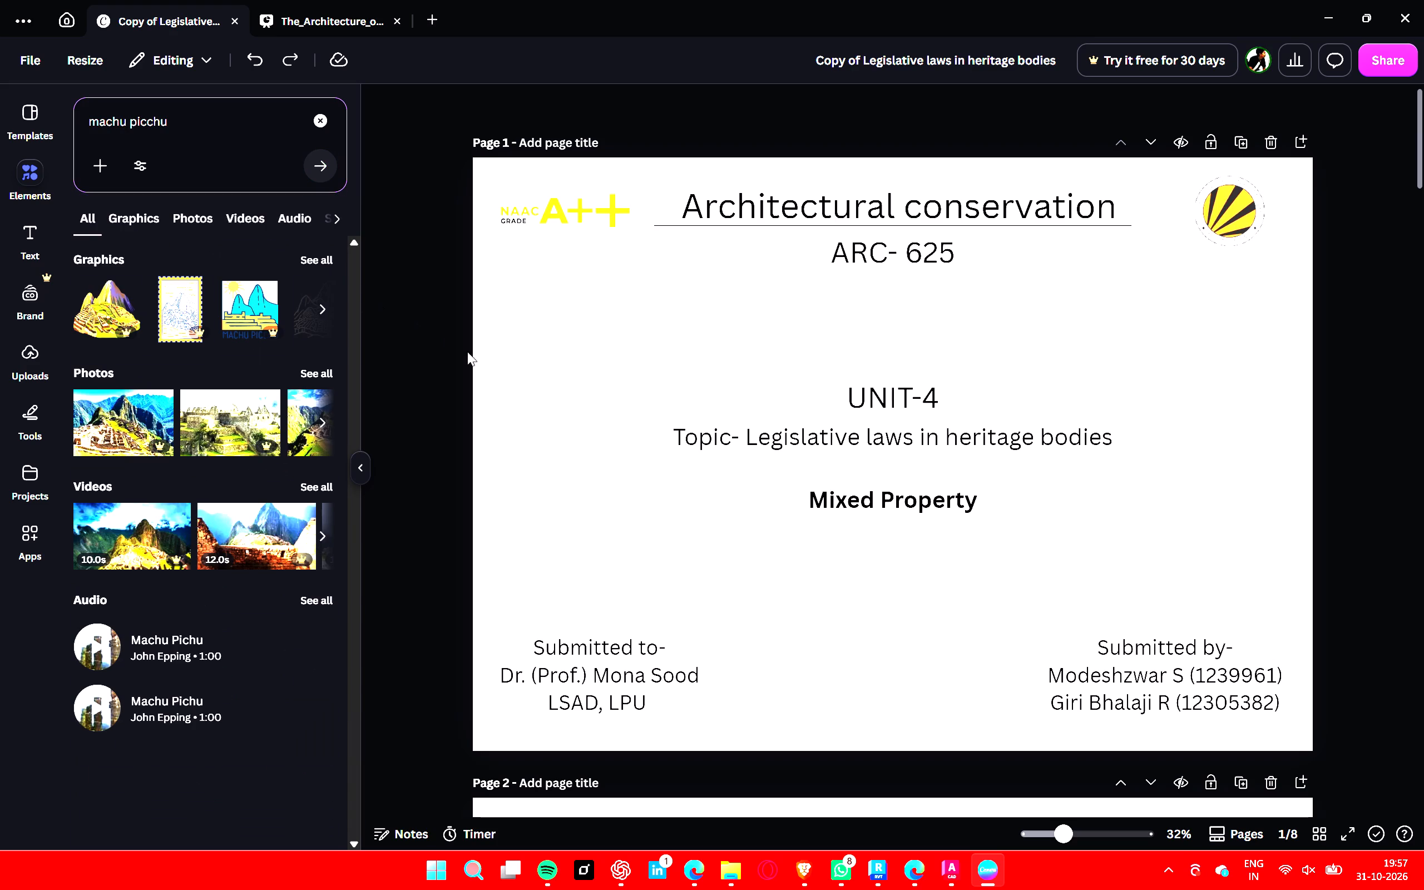
Add a blank page 9 after the Machu Picchu page at the end of the design.
scroll(507, 398, "down", 17)
scroll(506, 408, "down", 10)
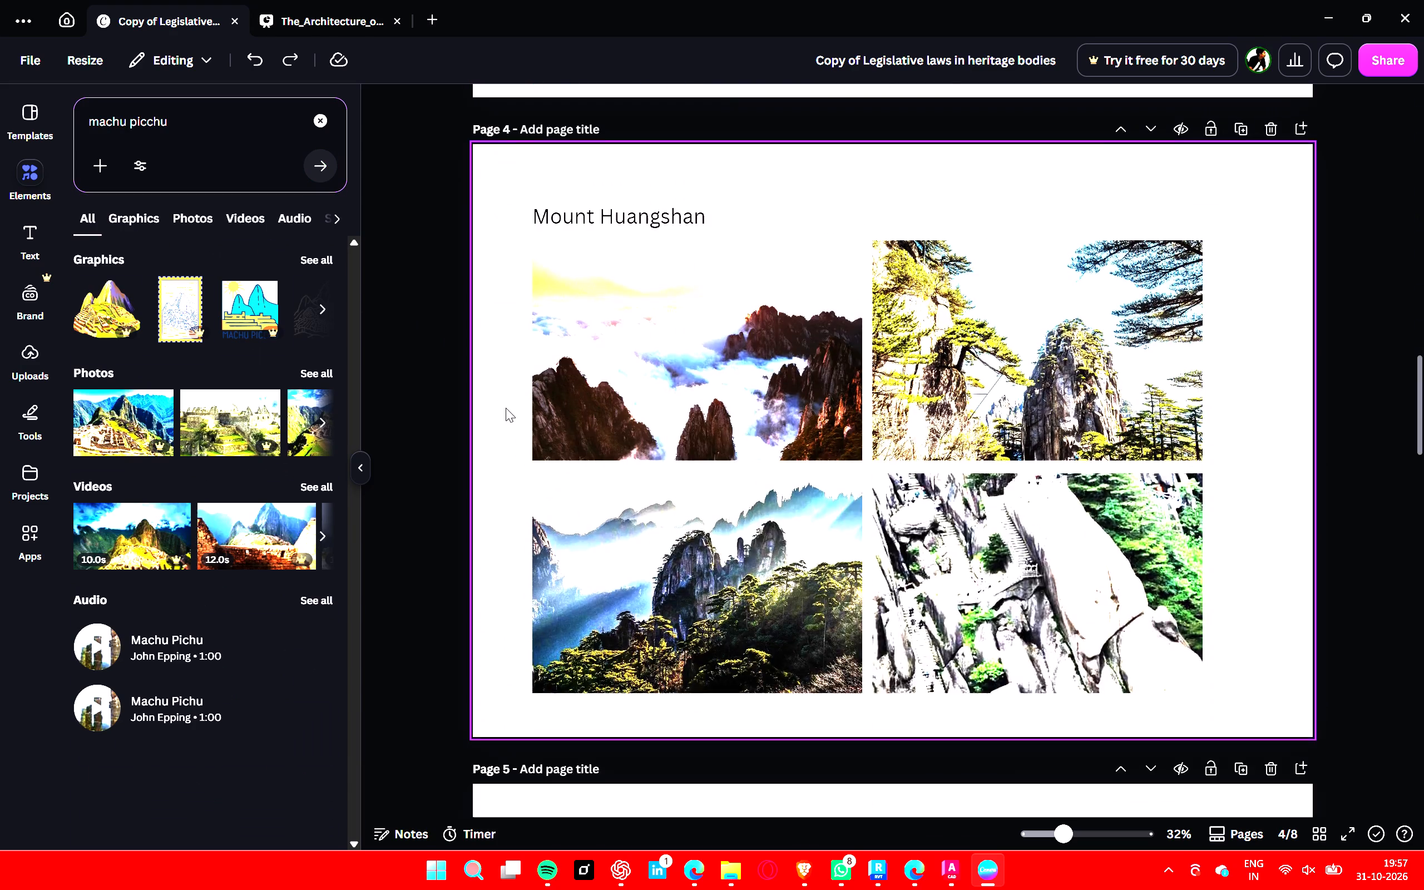
scroll(506, 408, "down", 2)
scroll(621, 437, "down", 20)
scroll(621, 437, "down", 6)
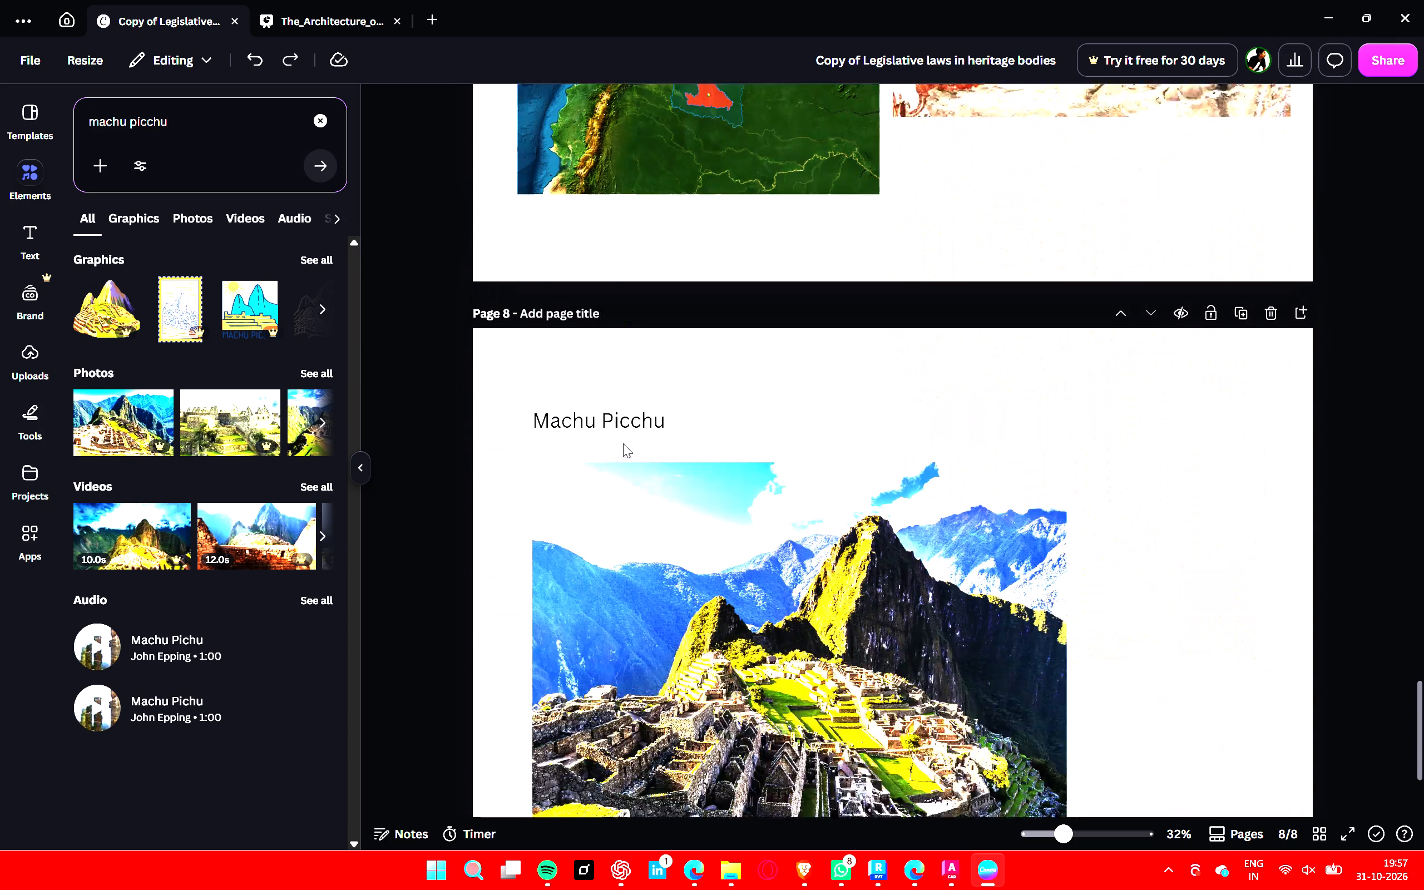
scroll(623, 443, "down", 2)
scroll(736, 470, "down", 3)
left_click(819, 777)
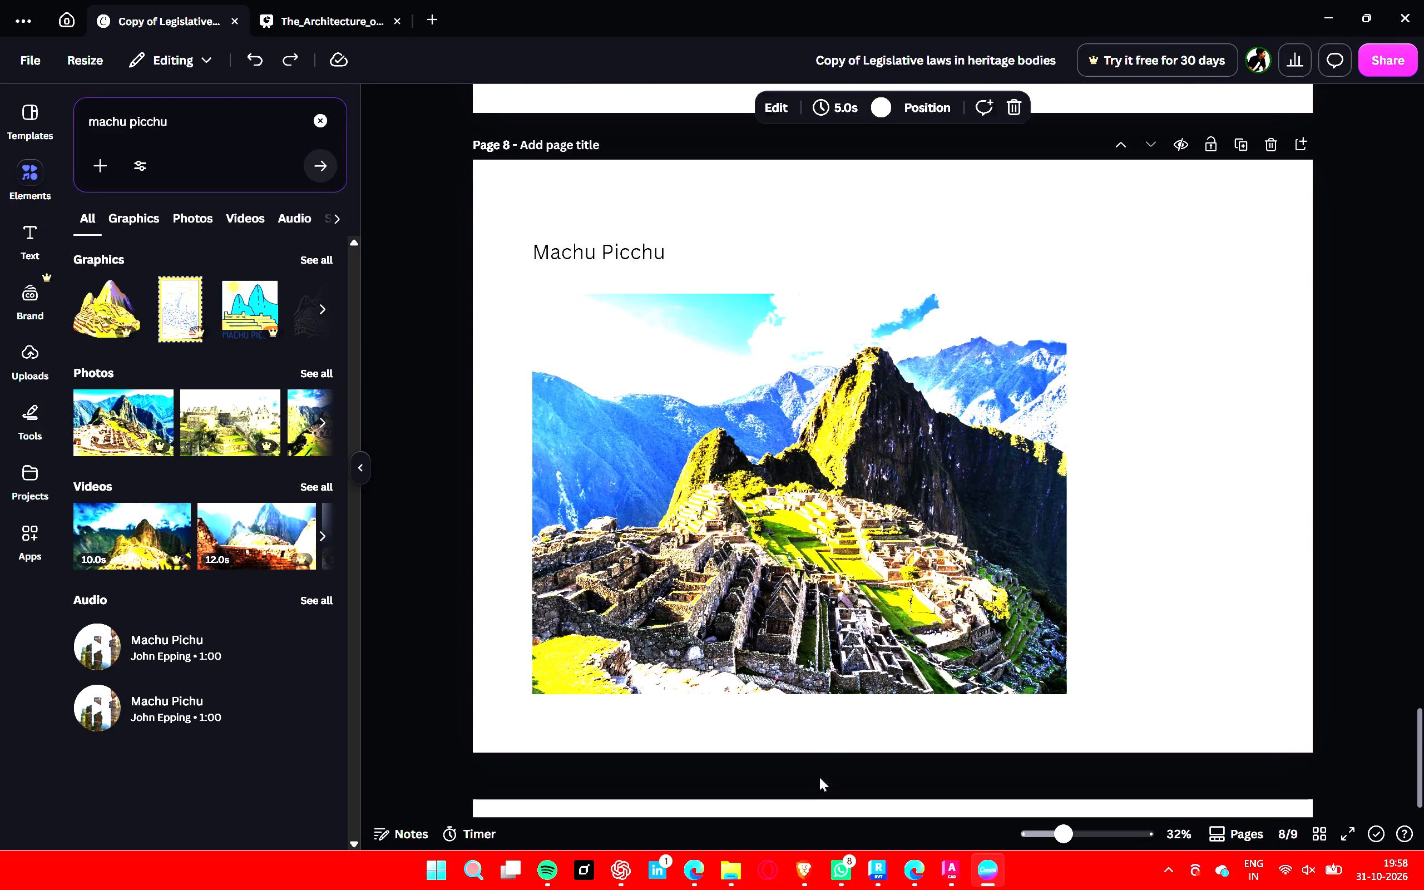
Insert the wide Machu Picchu photo of the ruins below dark green peaks on page 9 from the full photo results.
left_click(315, 372)
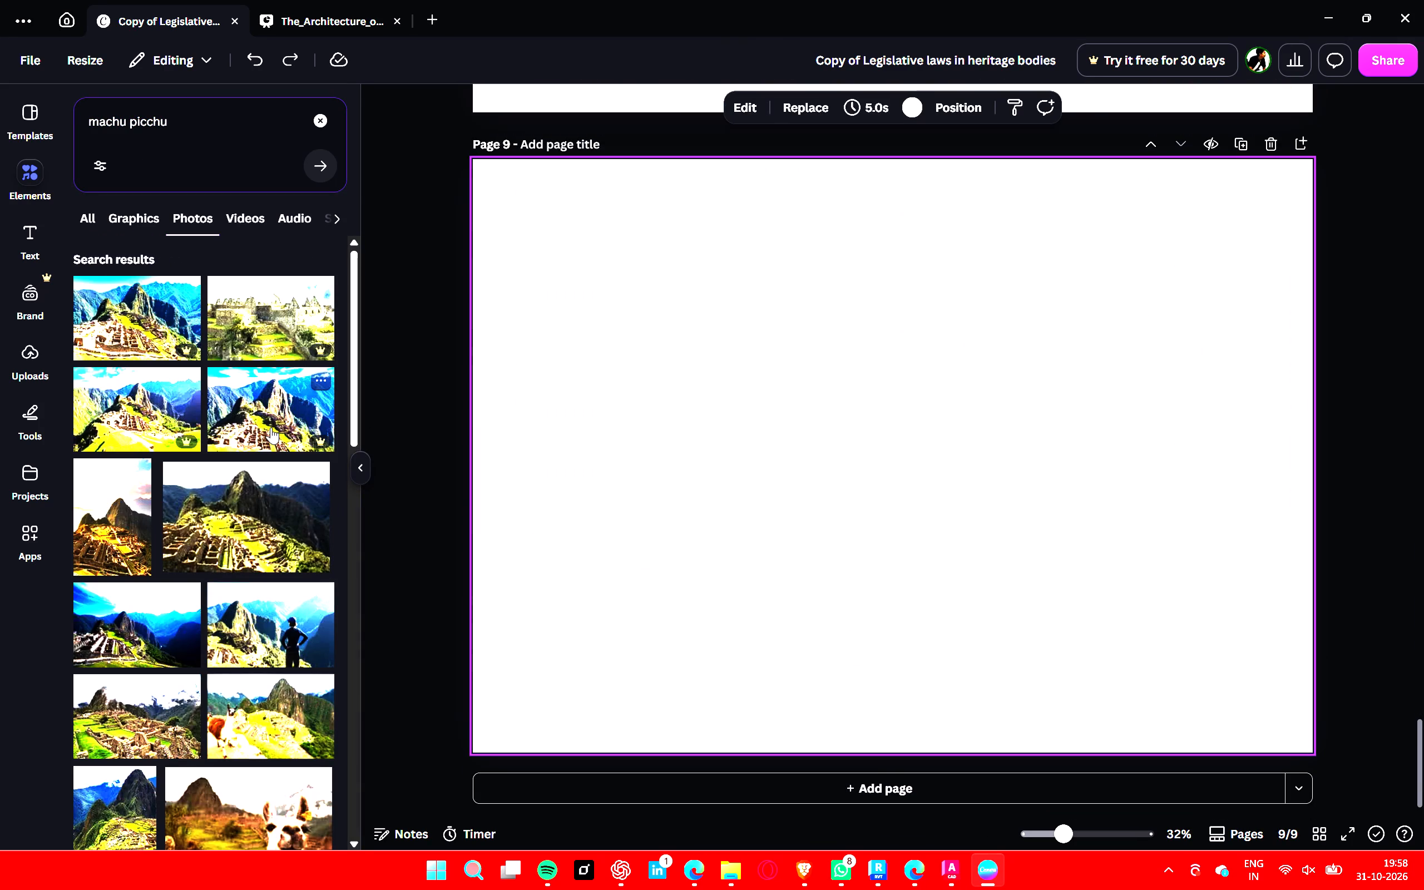
left_click(271, 508)
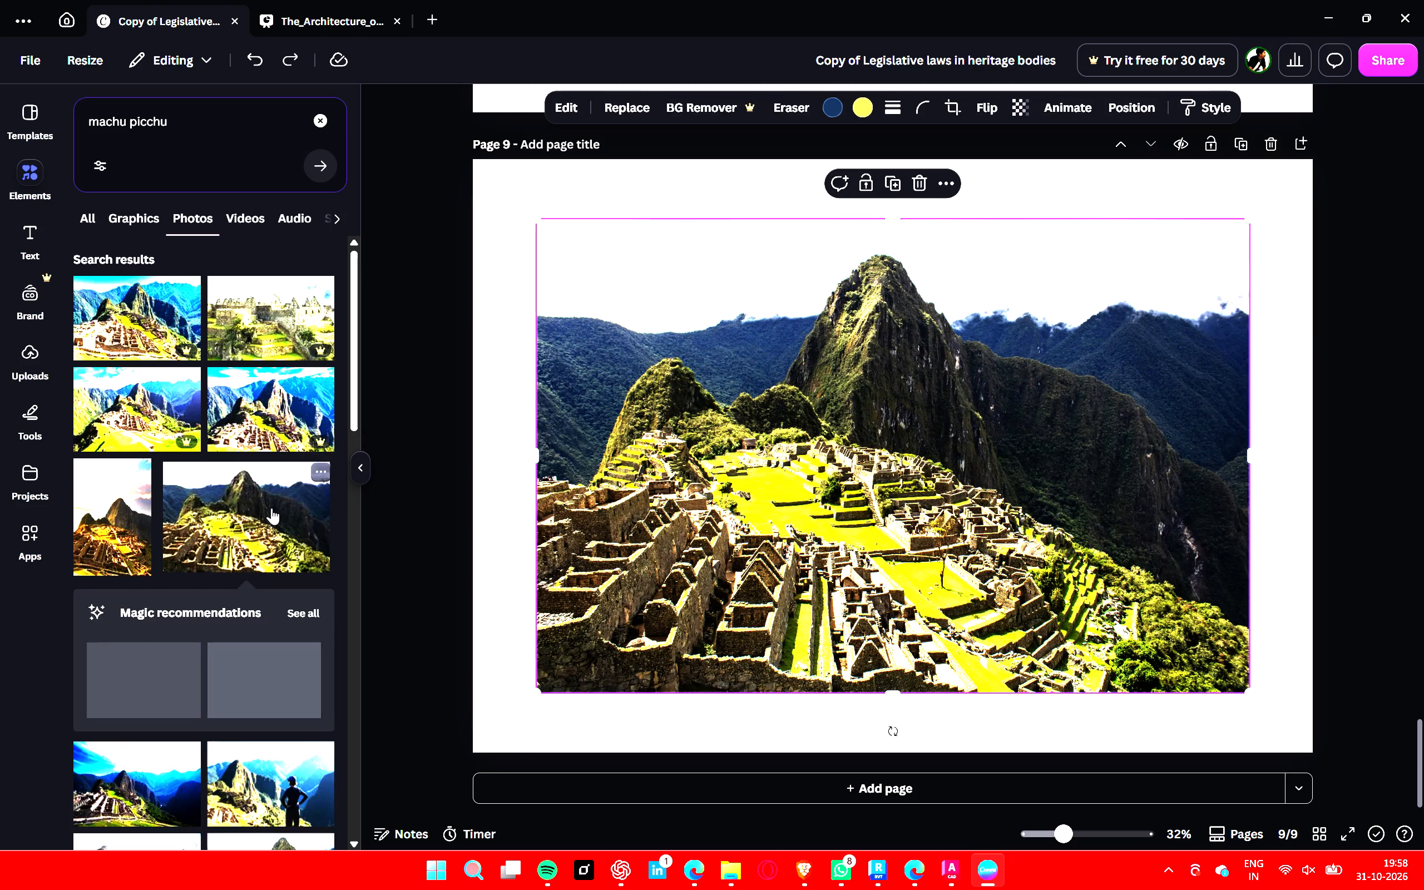
left_click(1392, 346)
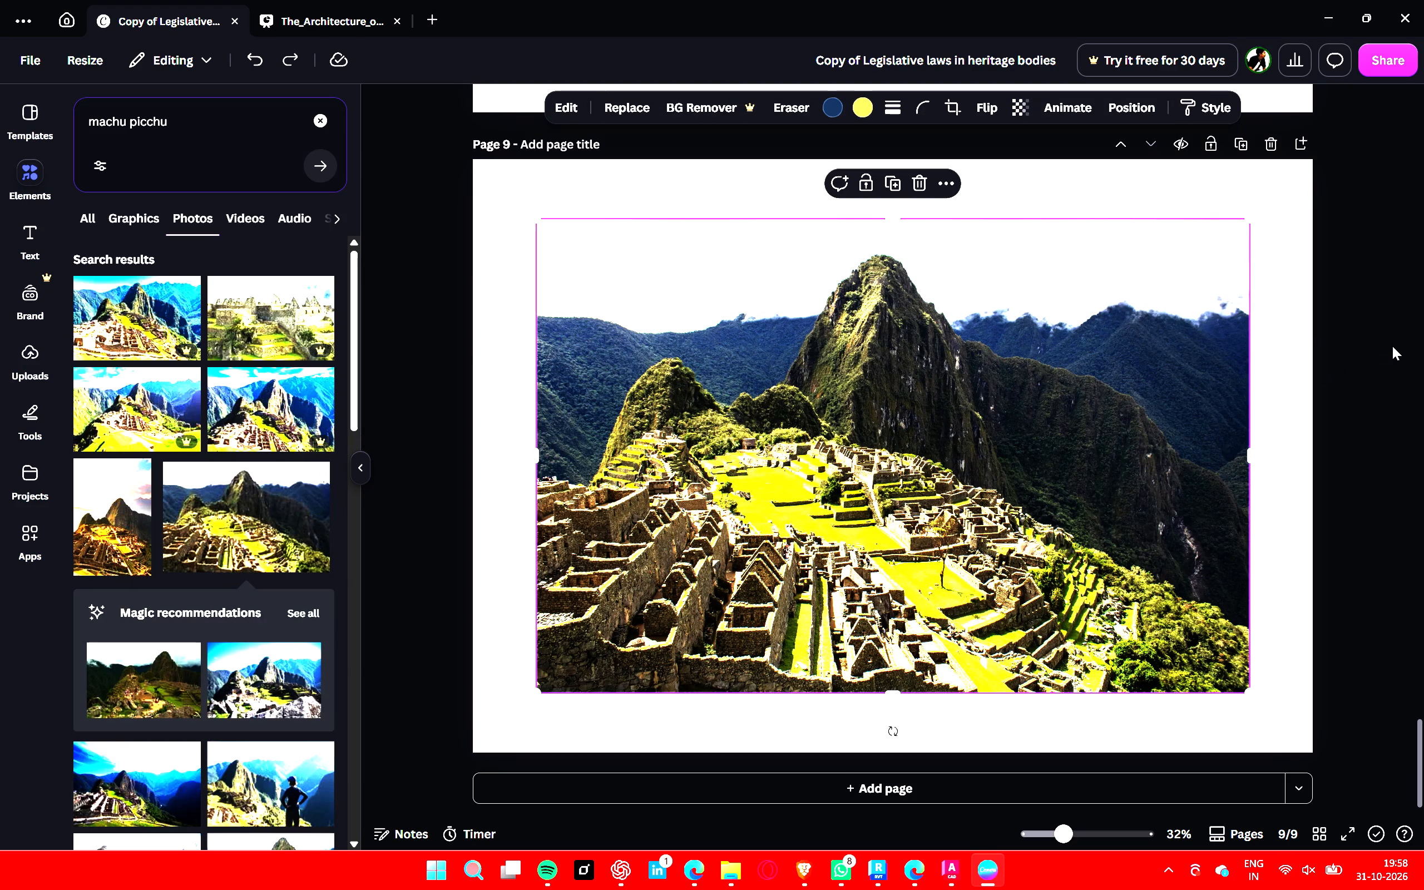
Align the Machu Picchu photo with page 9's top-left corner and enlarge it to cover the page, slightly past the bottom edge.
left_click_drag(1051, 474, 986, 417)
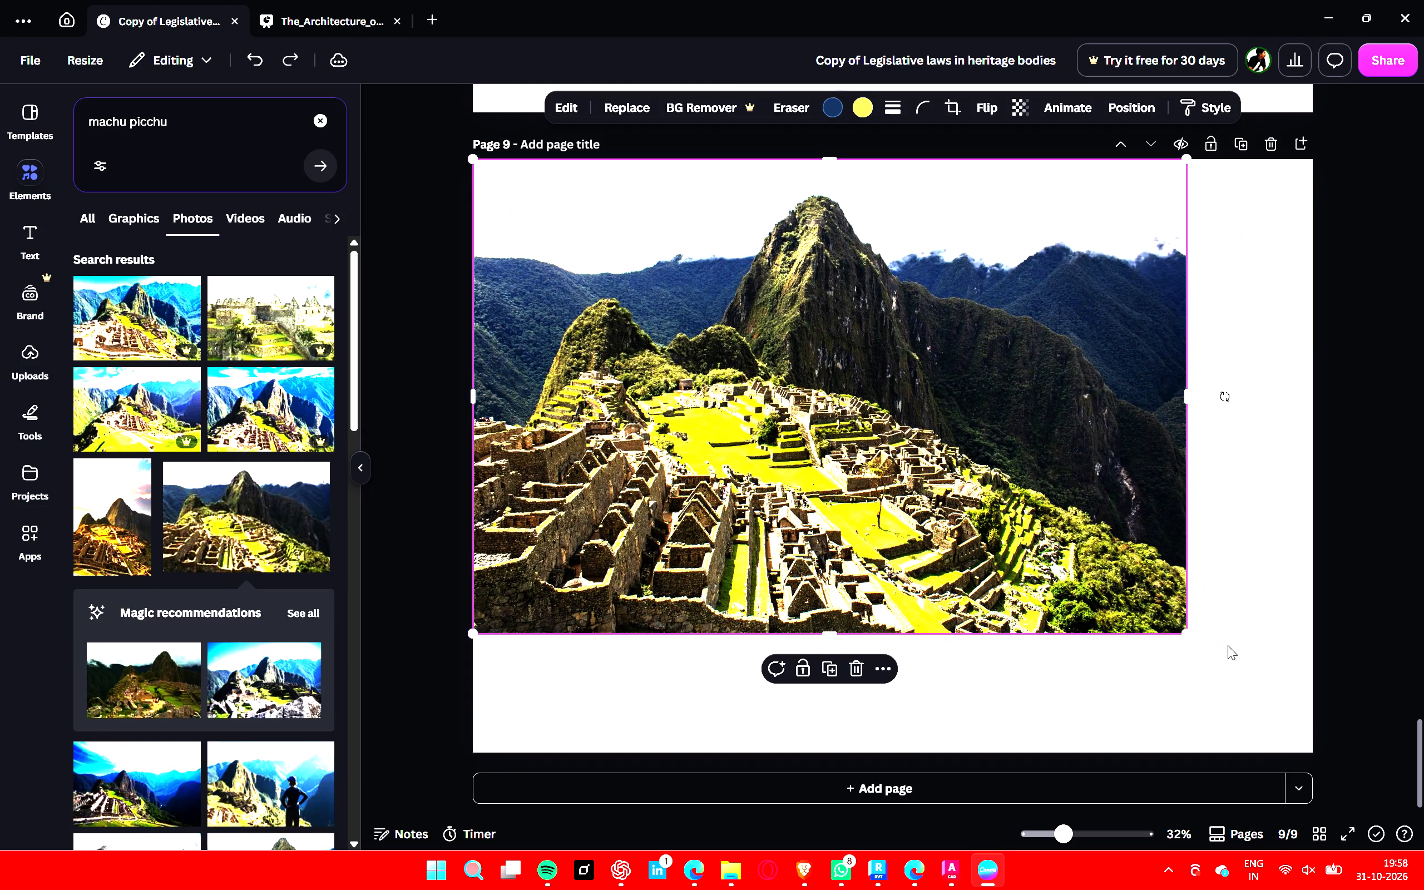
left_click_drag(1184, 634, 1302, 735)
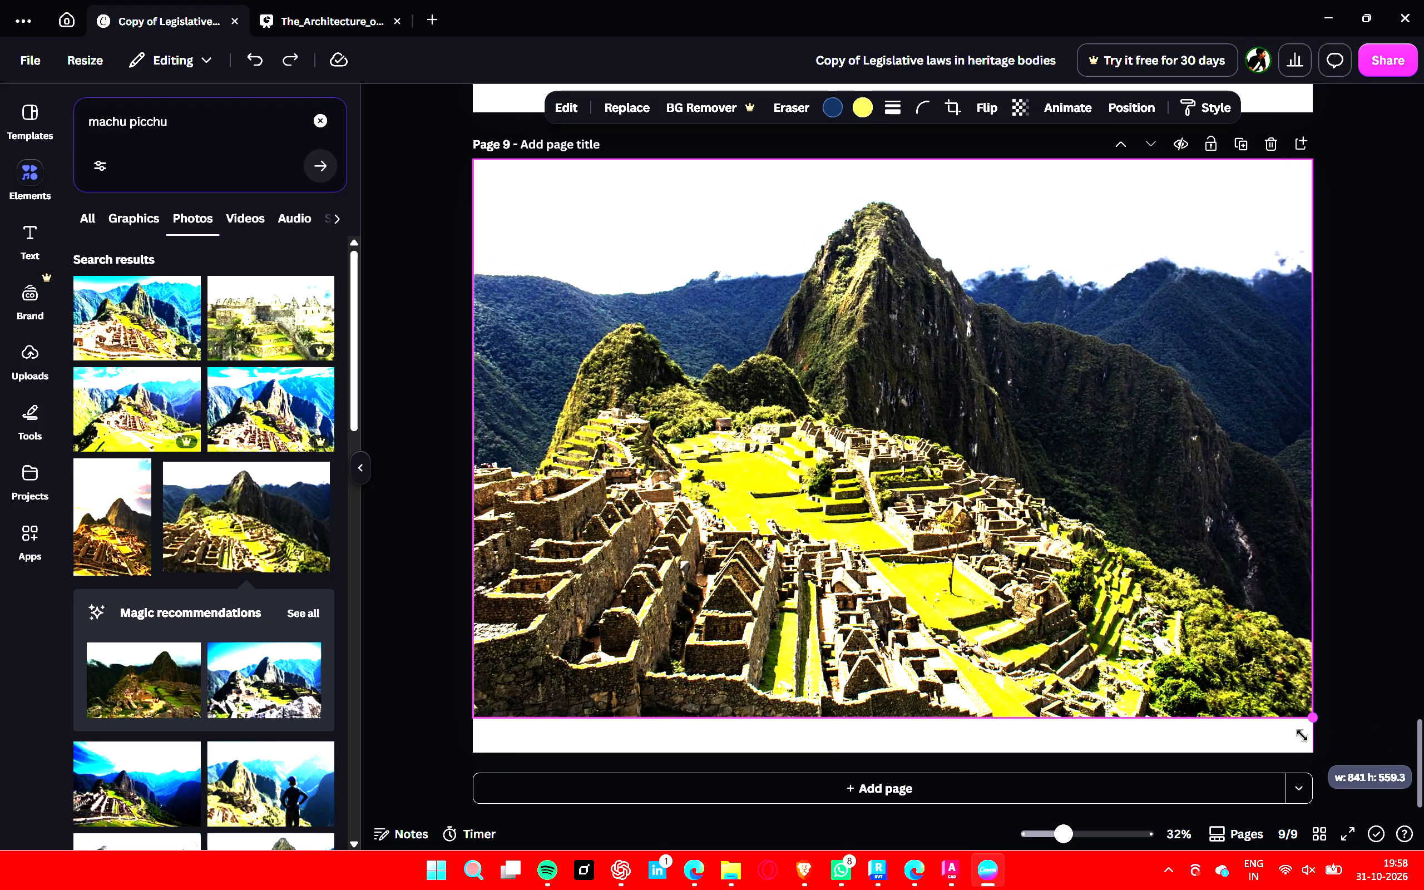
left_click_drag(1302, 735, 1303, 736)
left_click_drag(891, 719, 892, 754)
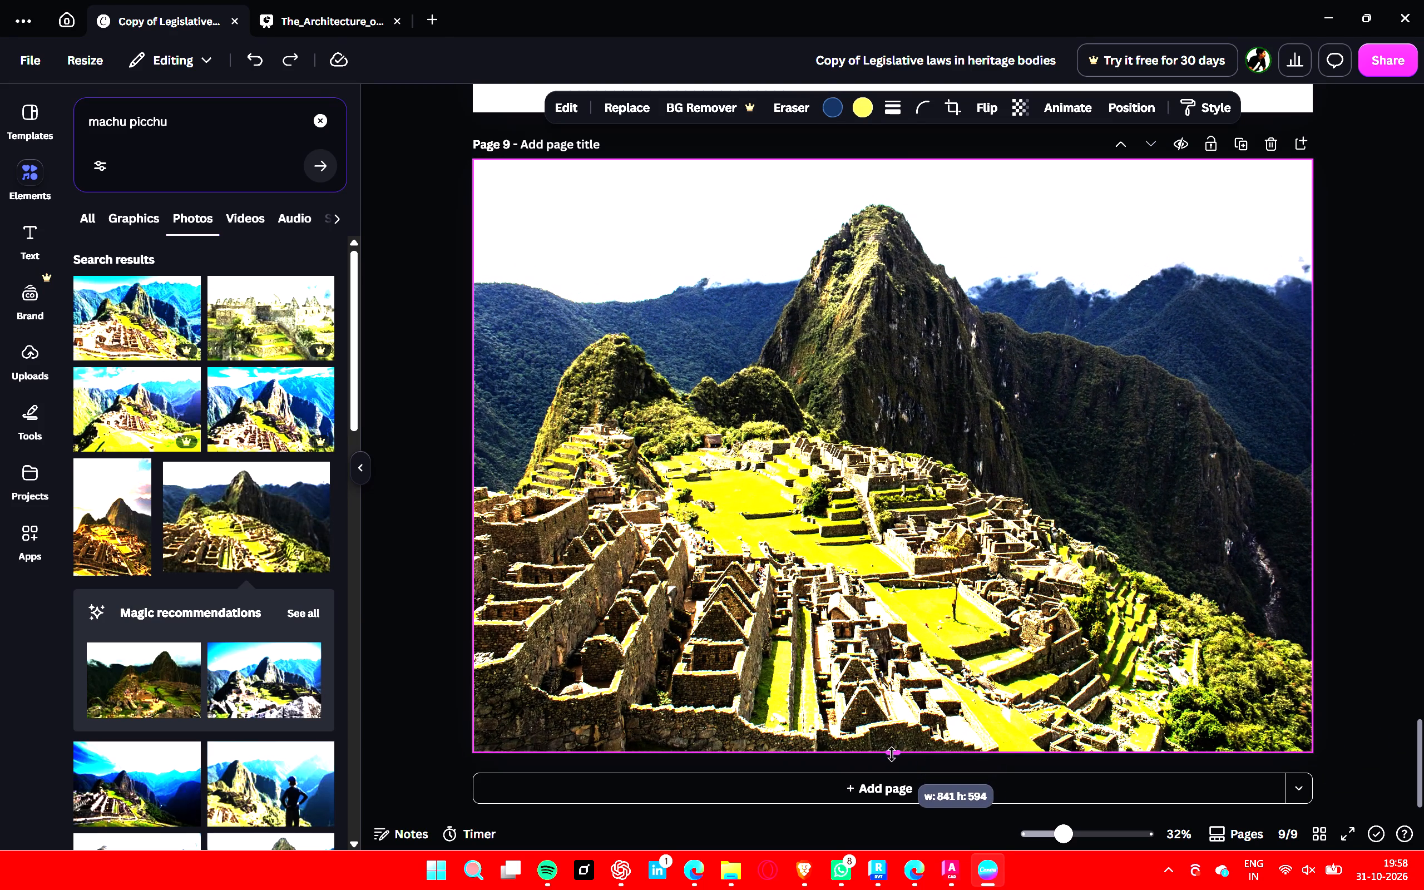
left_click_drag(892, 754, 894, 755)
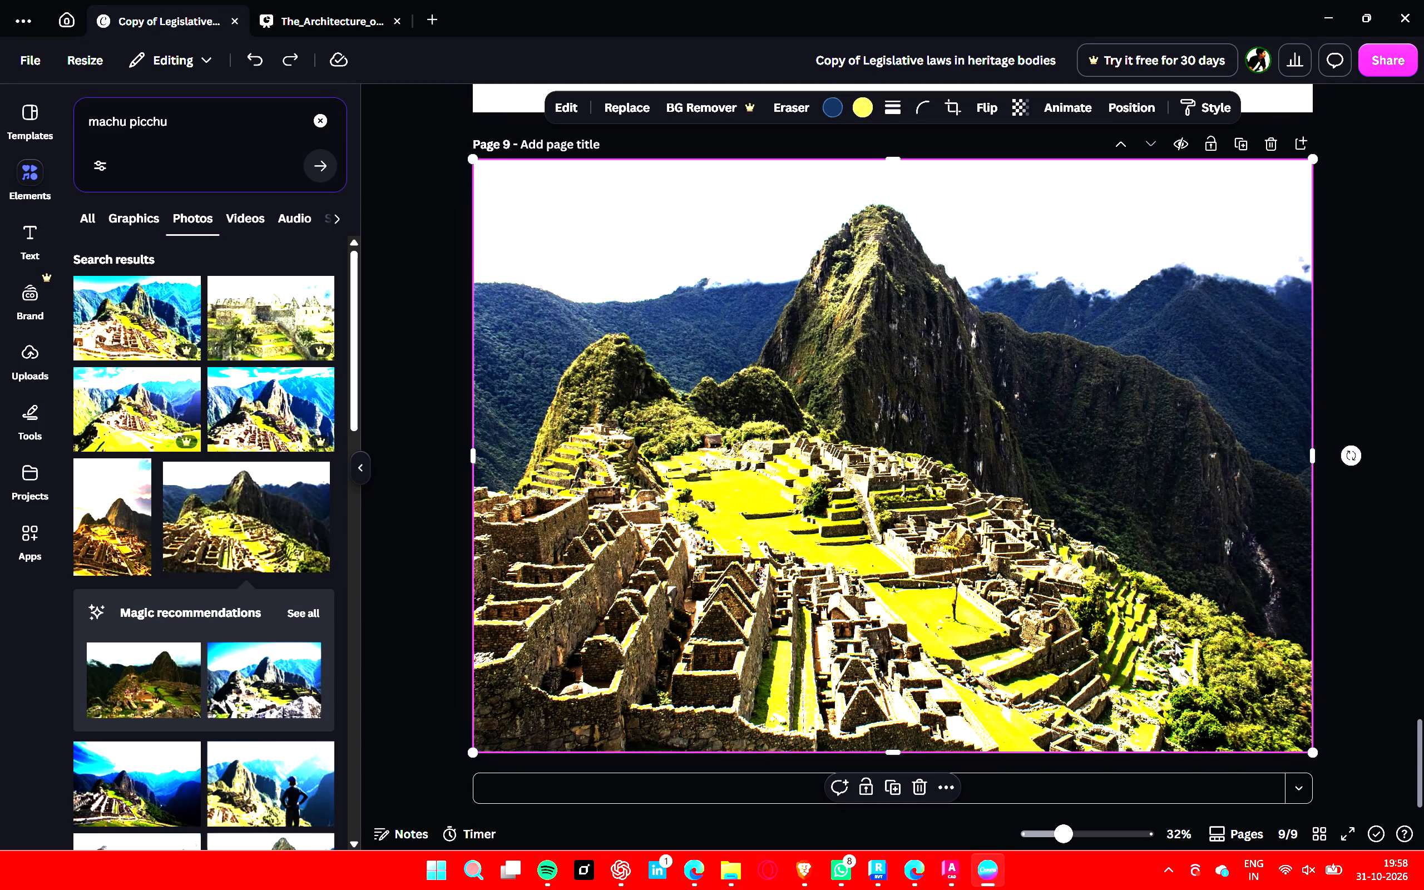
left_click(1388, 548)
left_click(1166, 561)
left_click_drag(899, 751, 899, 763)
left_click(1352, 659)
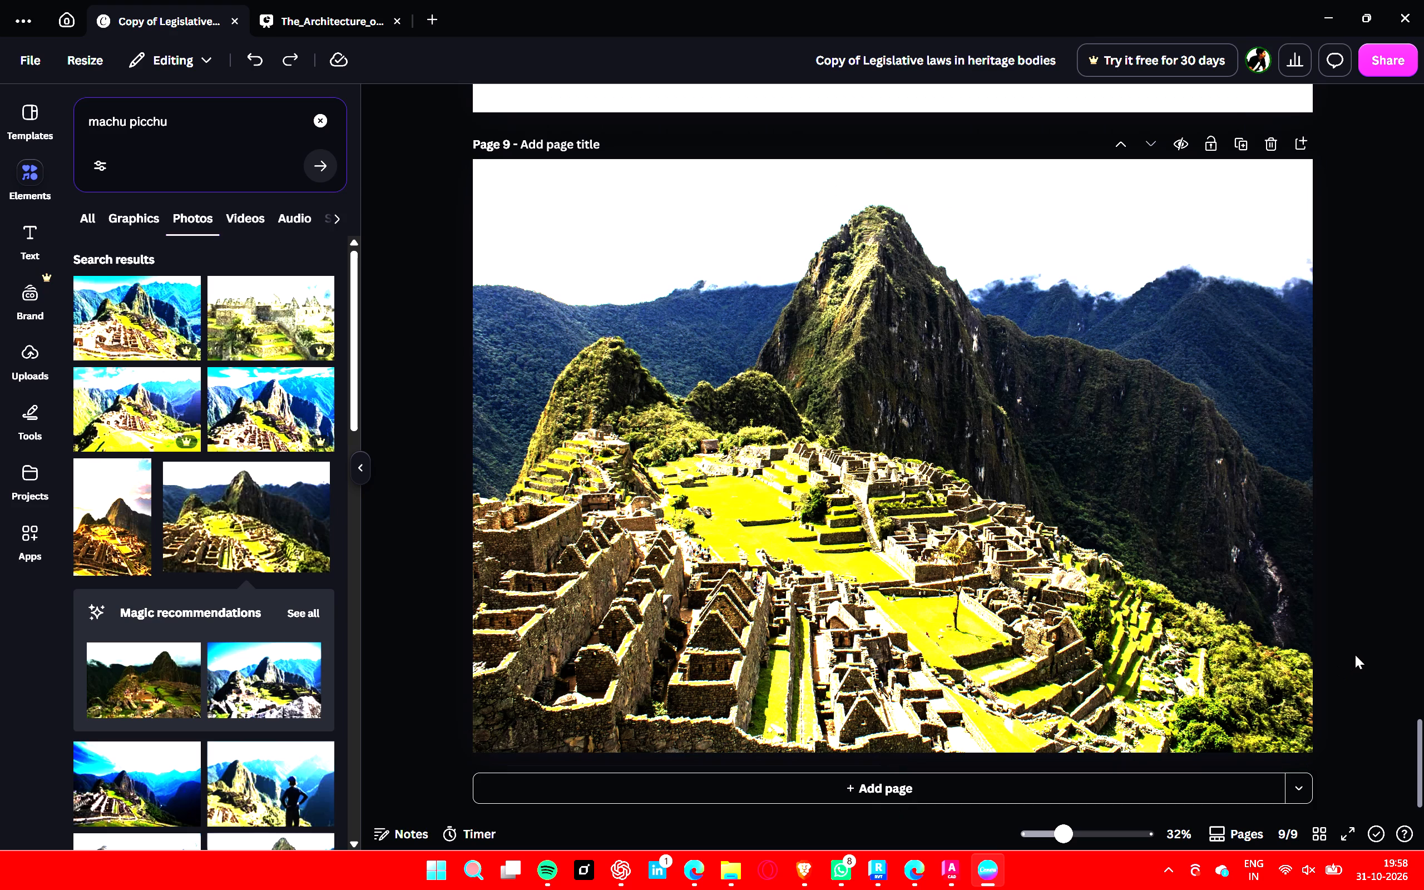
Set the Machu Picchu photo as the background of page 9.
left_click(892, 460)
right_click(892, 460)
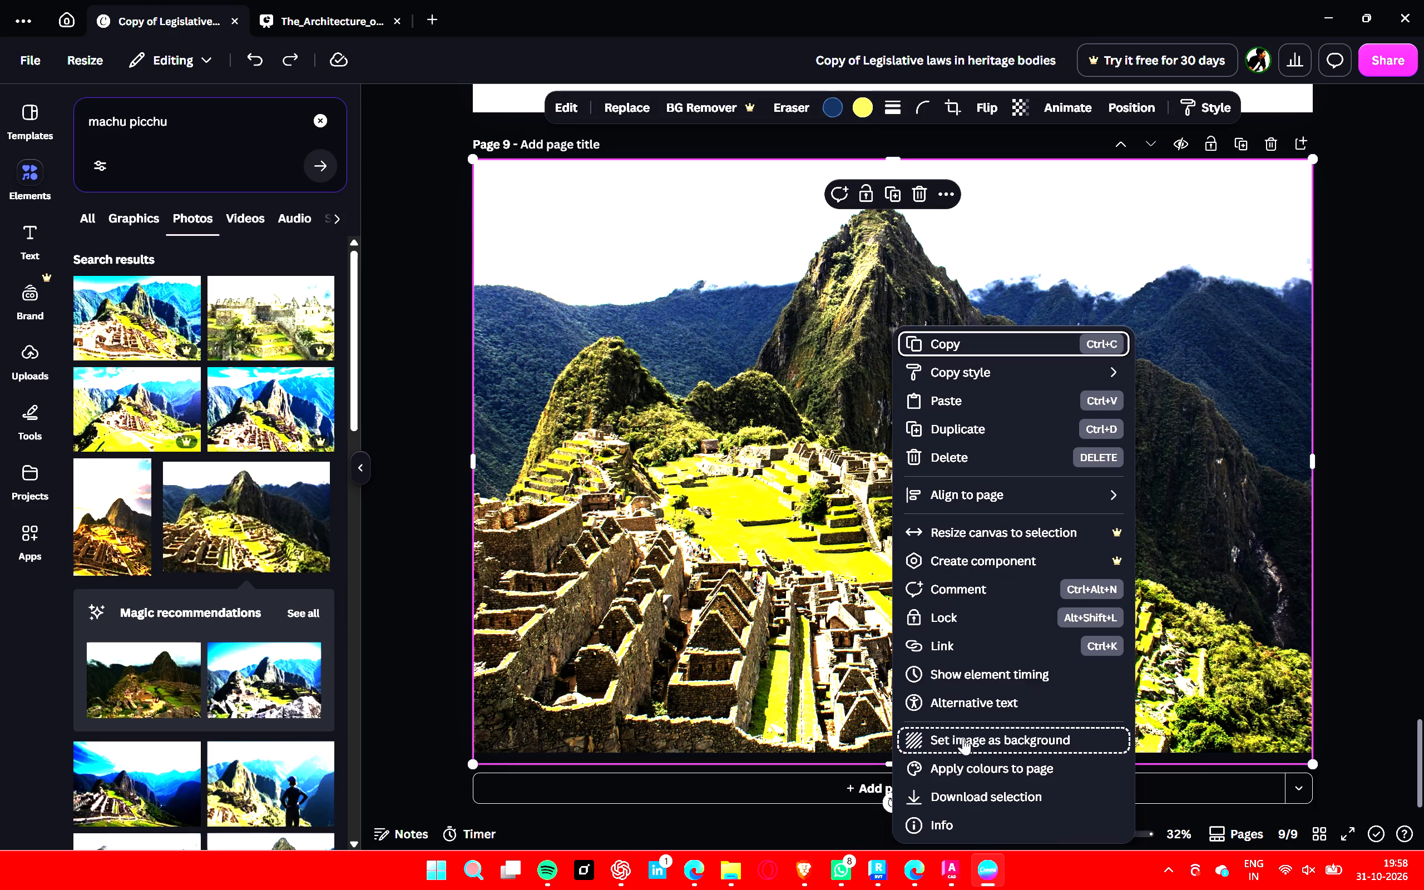
left_click(965, 744)
left_click(1376, 584)
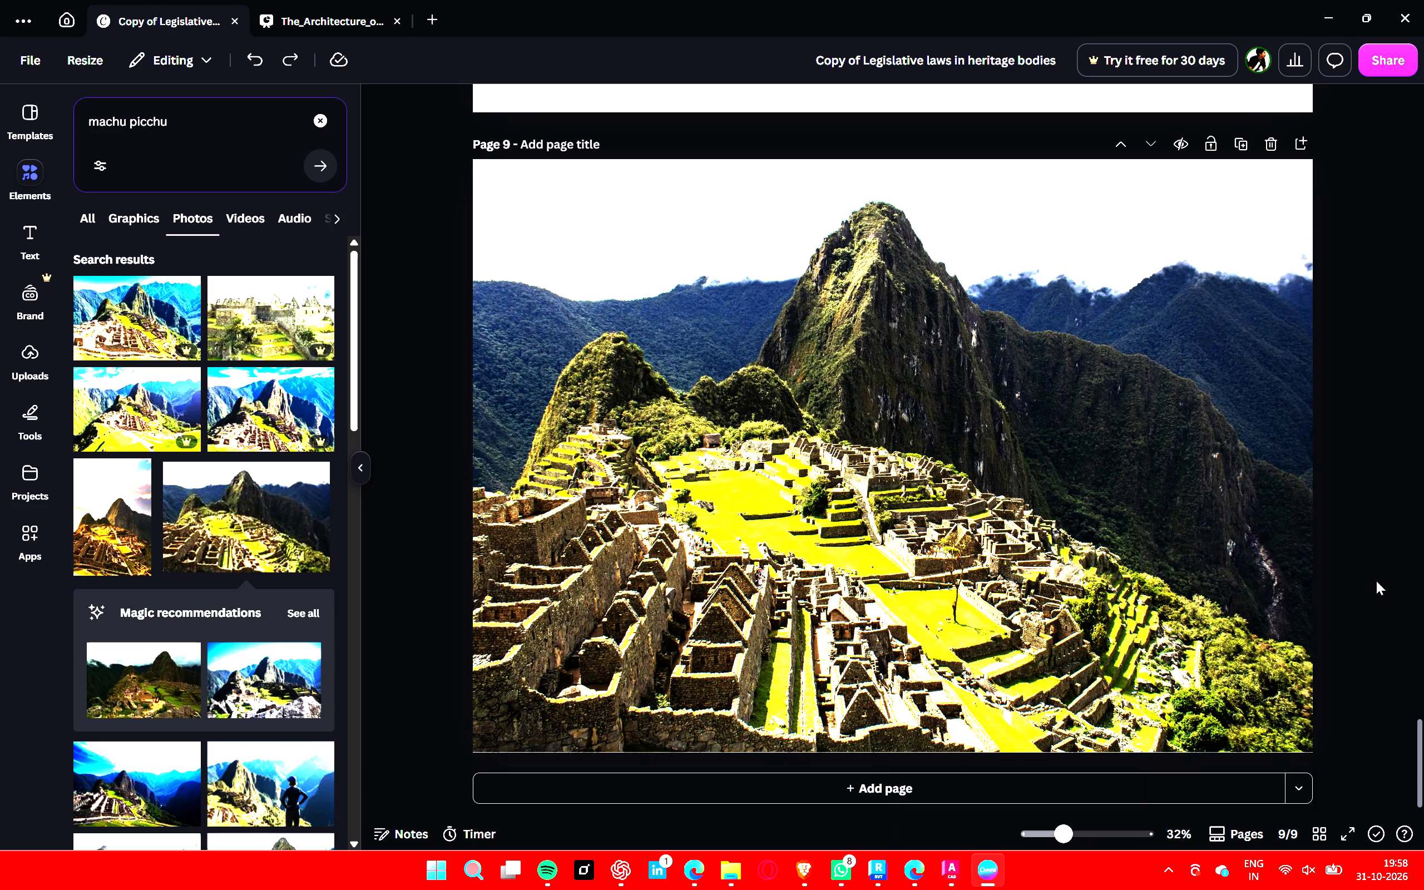
Review the earlier Chiribiquete and Machu Picchu pages against the new full-page photo on page 9.
scroll(1343, 410, "up", 13)
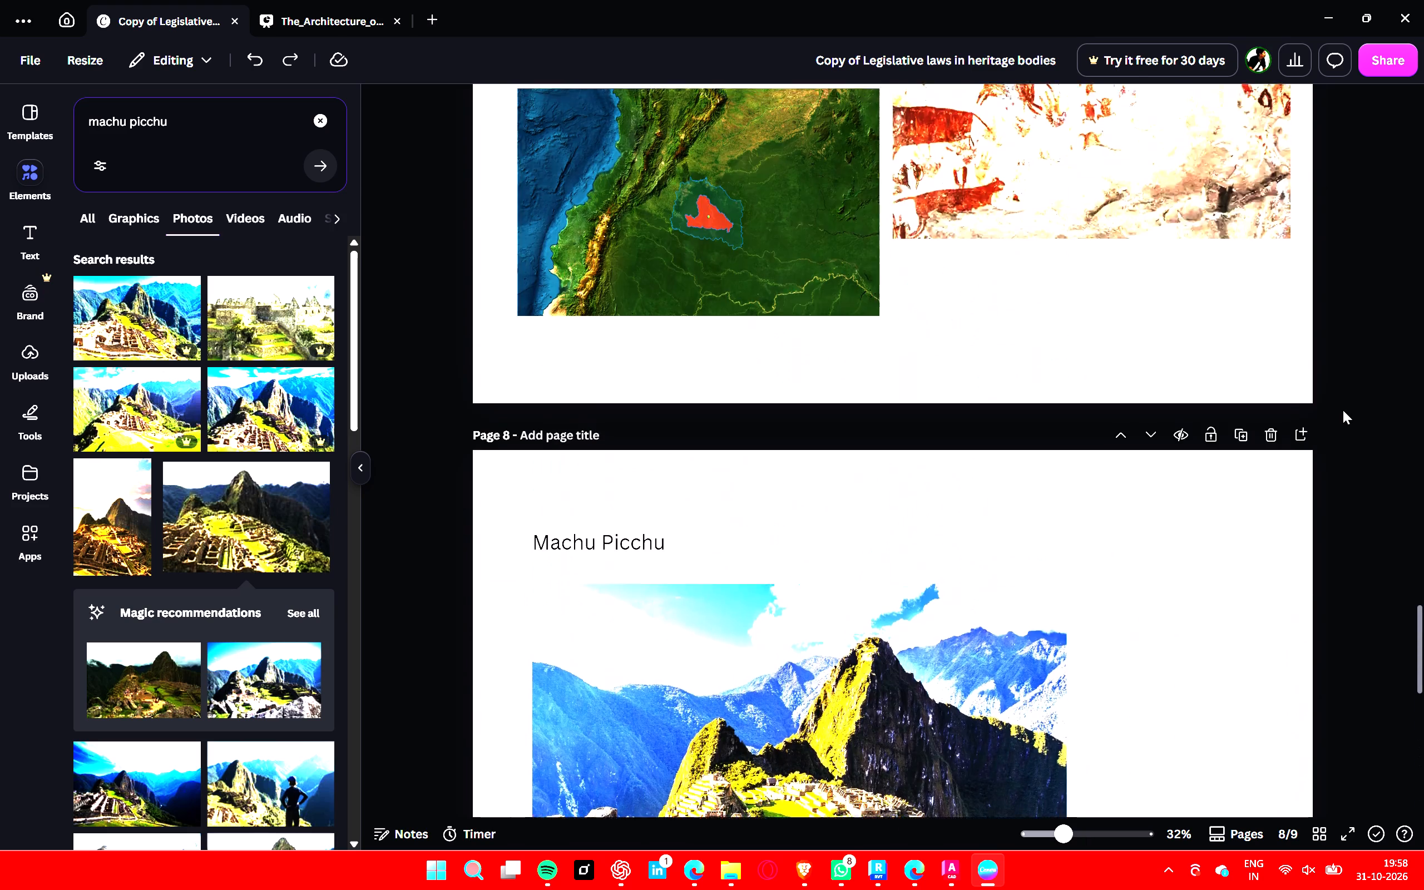
scroll(1343, 410, "up", 5)
scroll(720, 419, "up", 8)
scroll(730, 410, "down", 2)
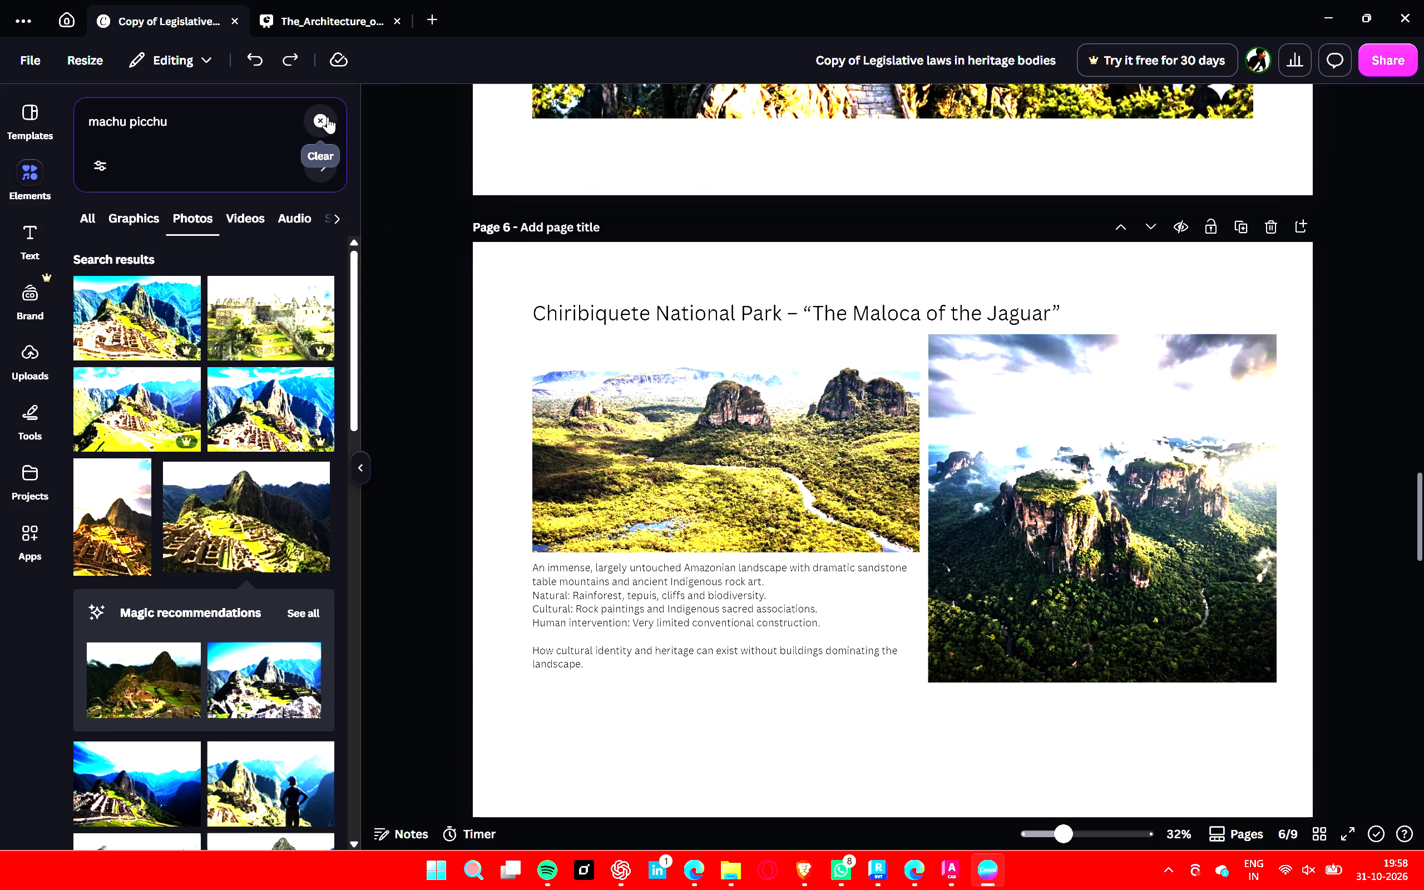
scroll(596, 431, "down", 10)
scroll(606, 430, "up", 1)
scroll(625, 426, "down", 13)
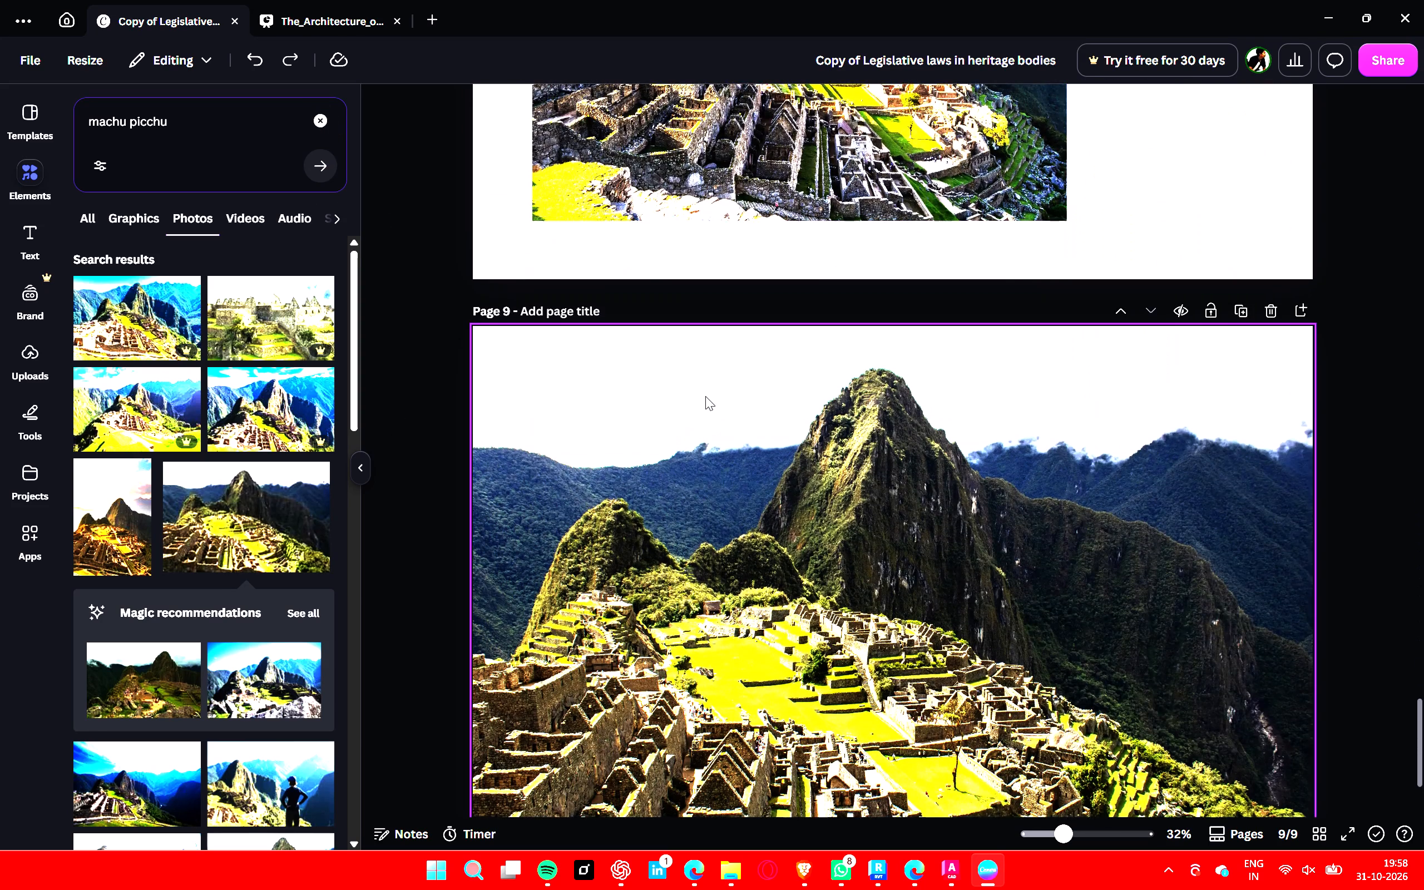
Add a blank page 10 after the full-page Machu Picchu photo.
scroll(705, 396, "down", 7)
left_click(837, 795)
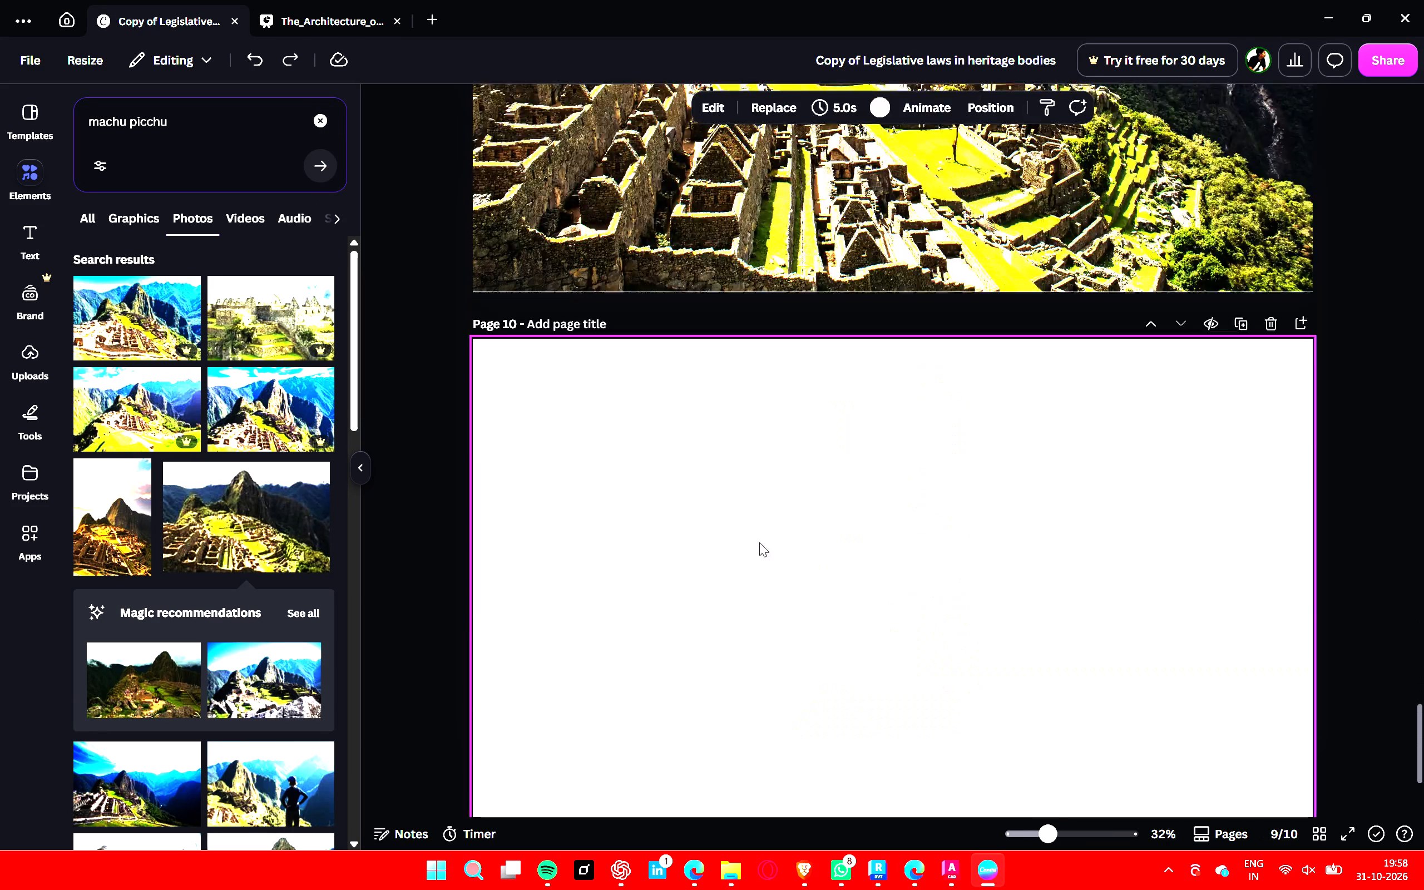
Insert the Machu Picchu photo with the llama on page 10 and shrink it into the page's upper-left area.
scroll(234, 450, "down", 4)
left_click(657, 429)
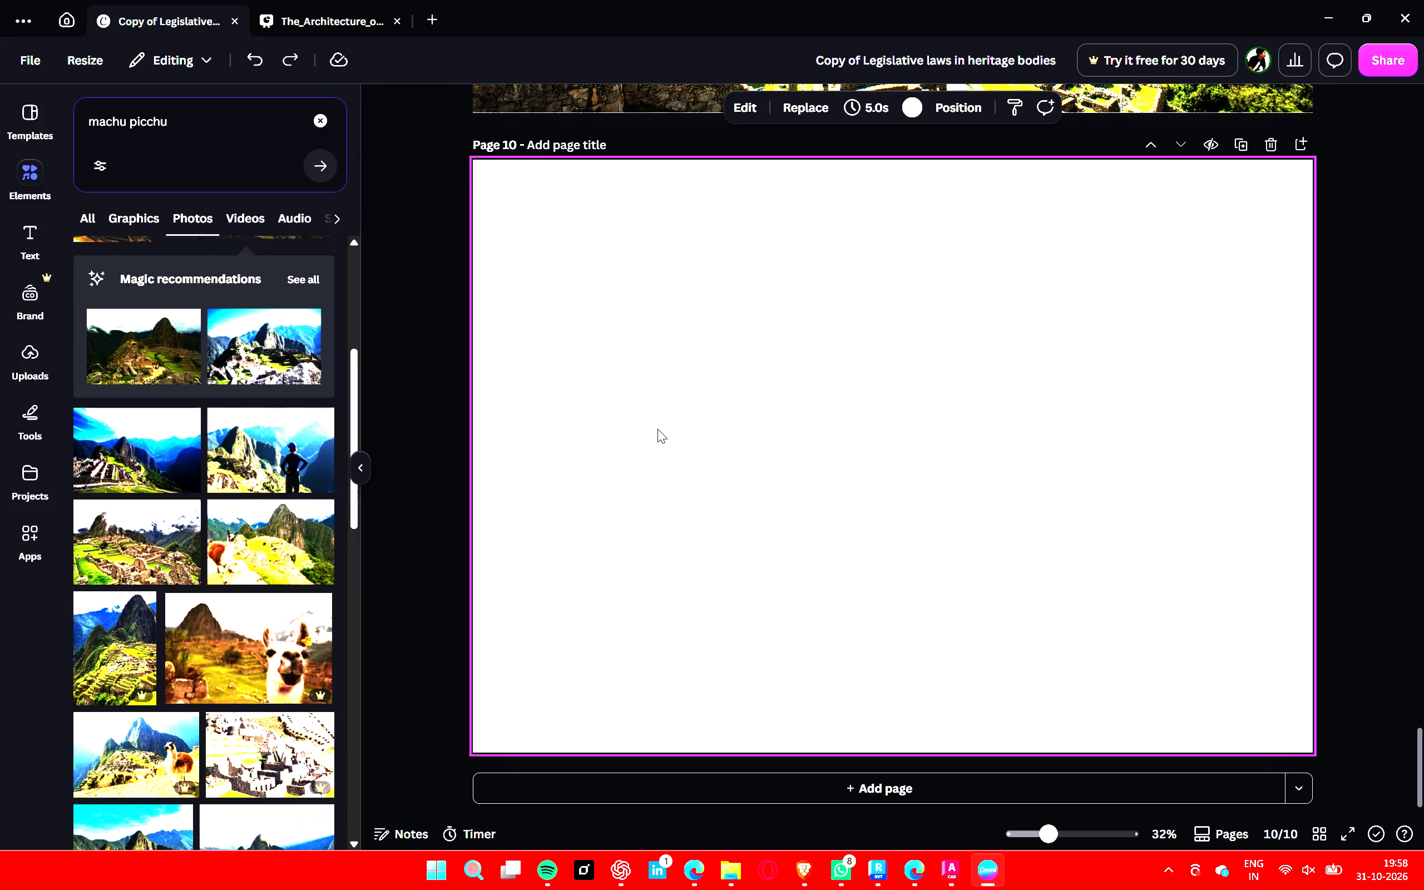
left_click(286, 542)
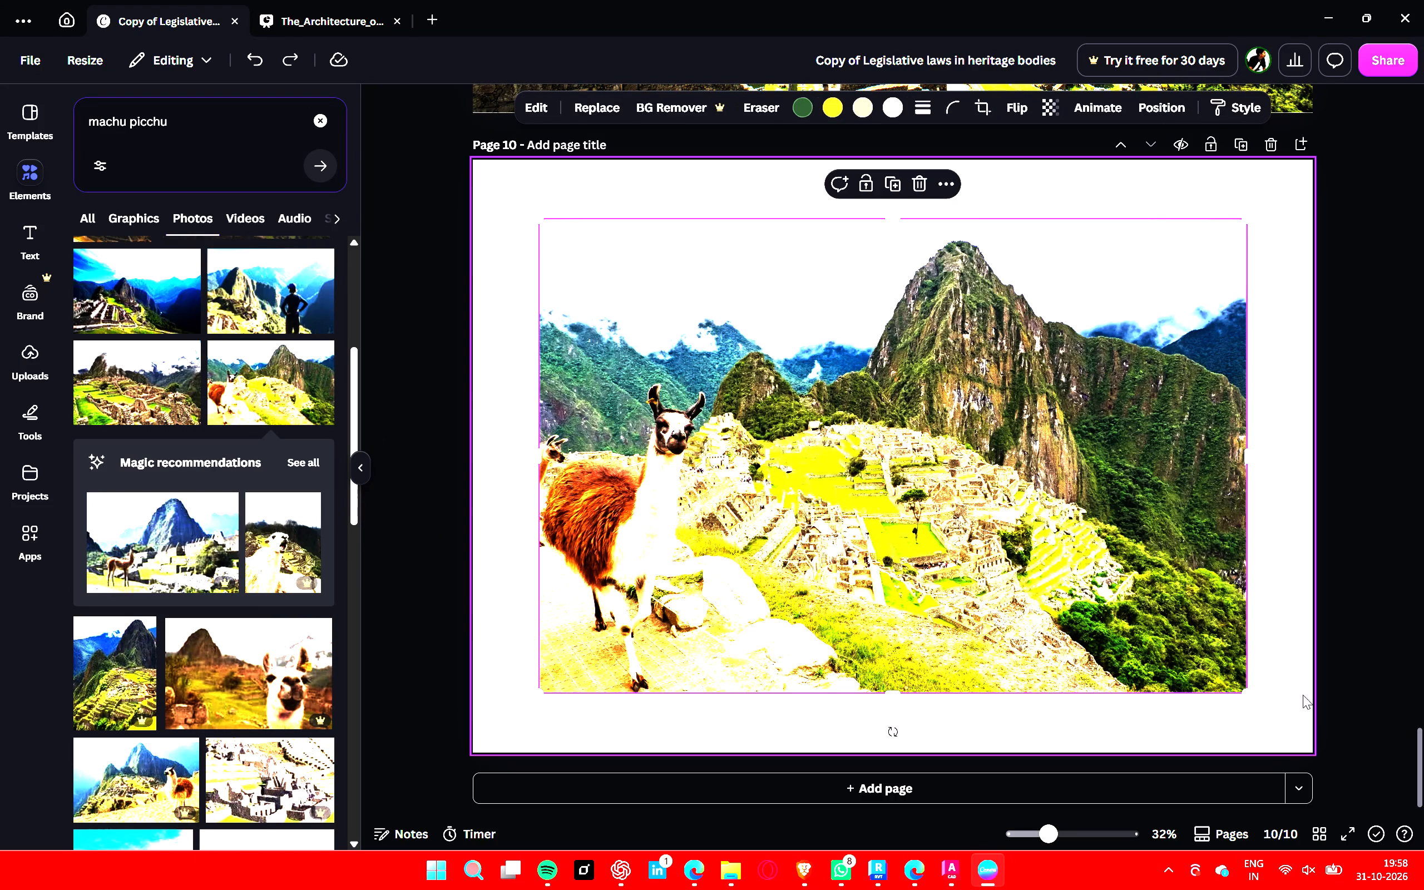
left_click_drag(1242, 689, 824, 417)
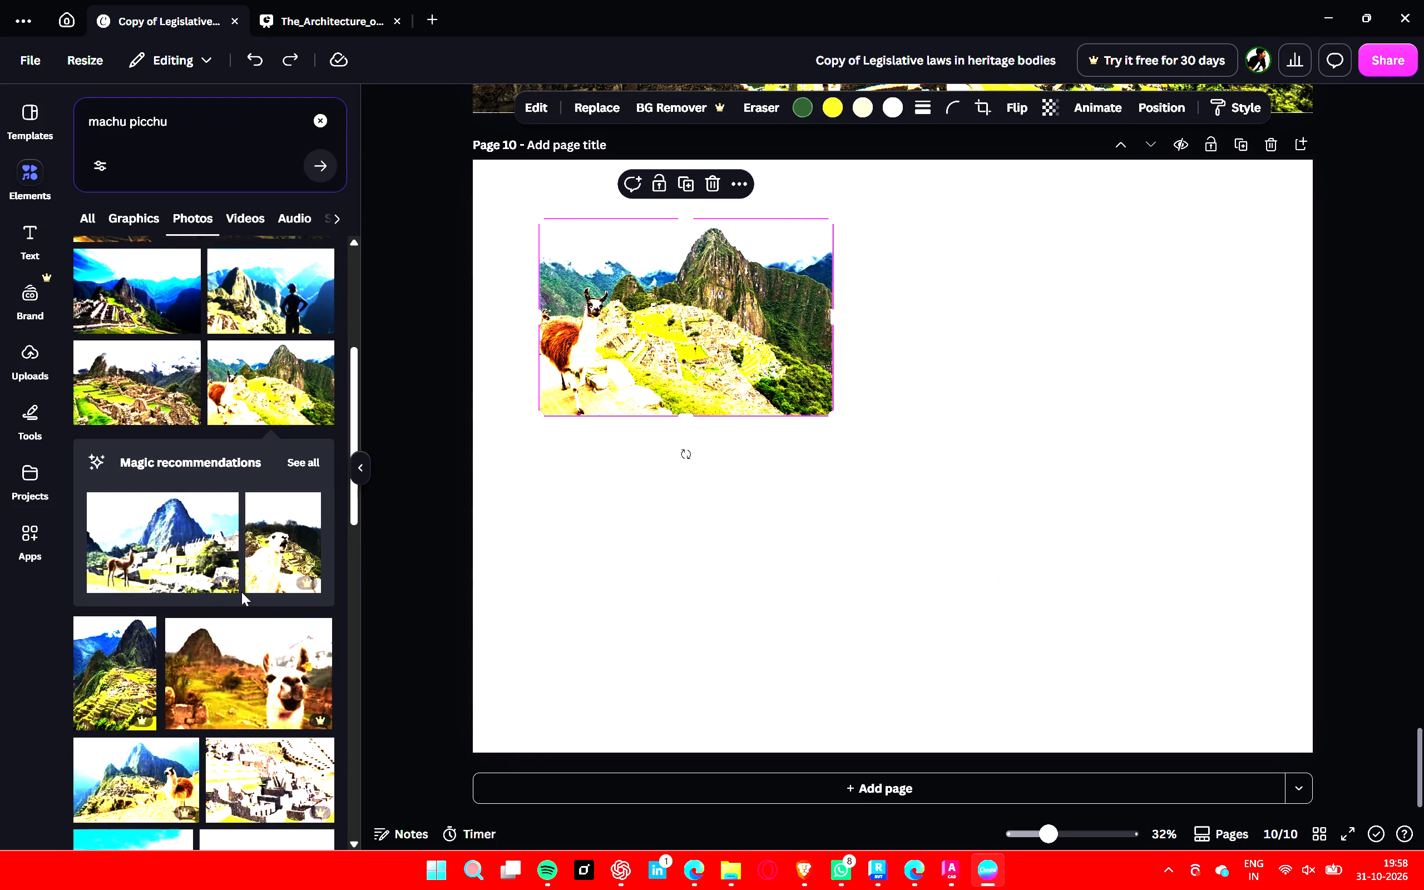
Insert the close-up photo of the stone ruins and terraces on page 10 and shrink it into the upper-right area.
scroll(241, 592, "down", 4)
left_click(284, 647)
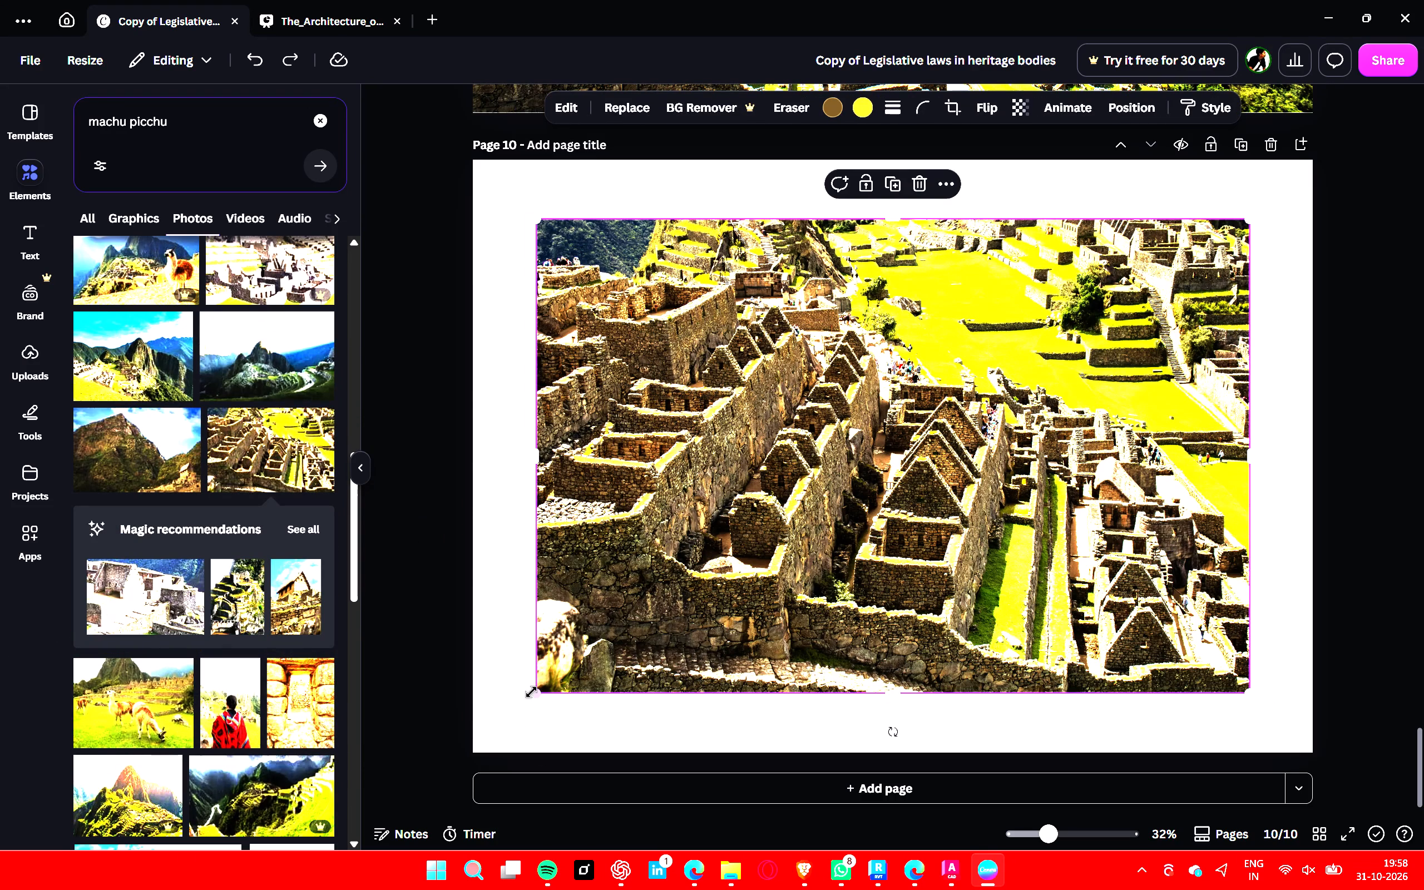
left_click_drag(531, 692, 919, 515)
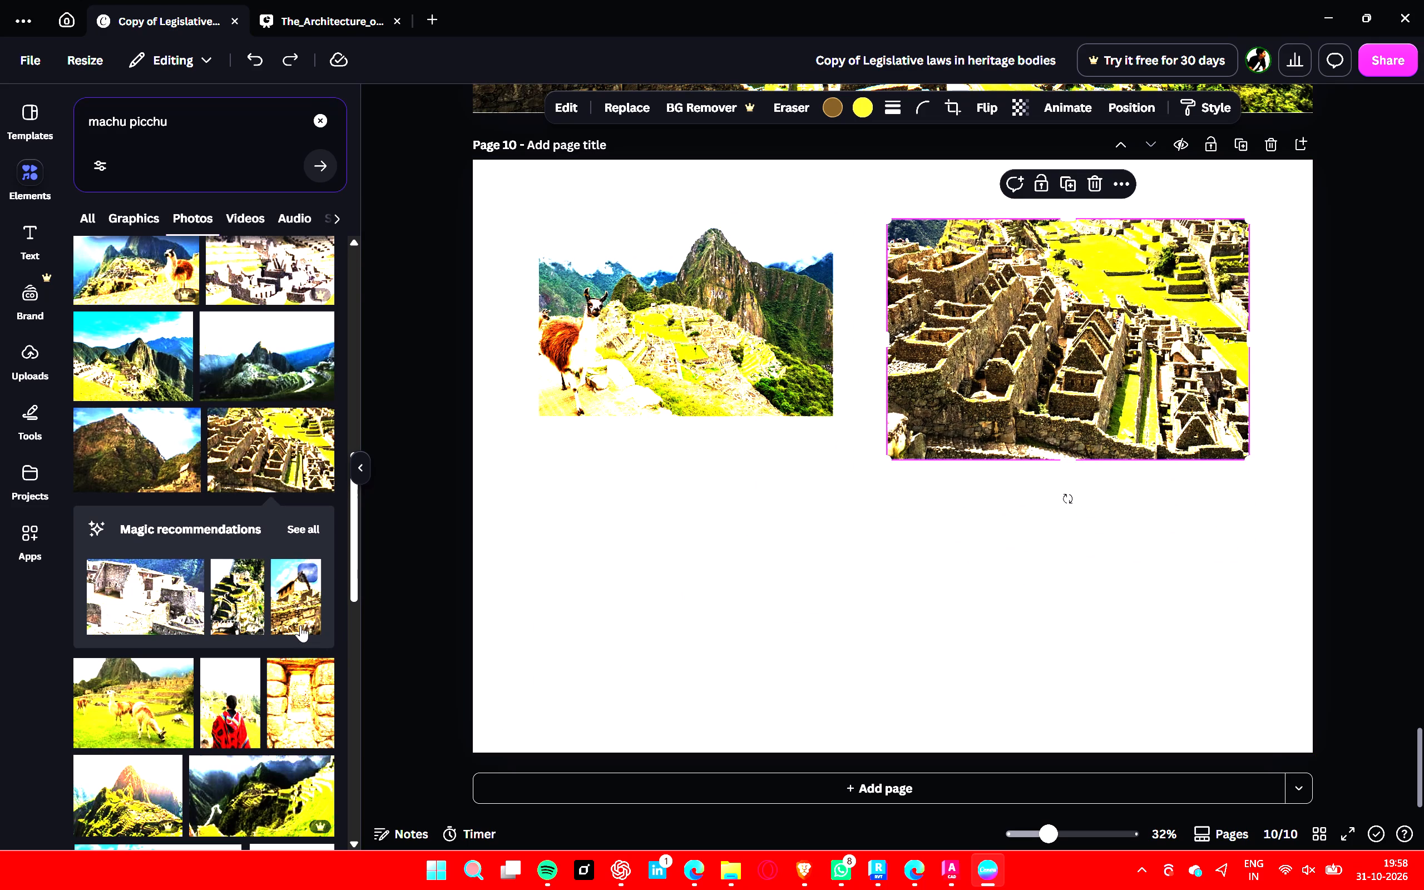
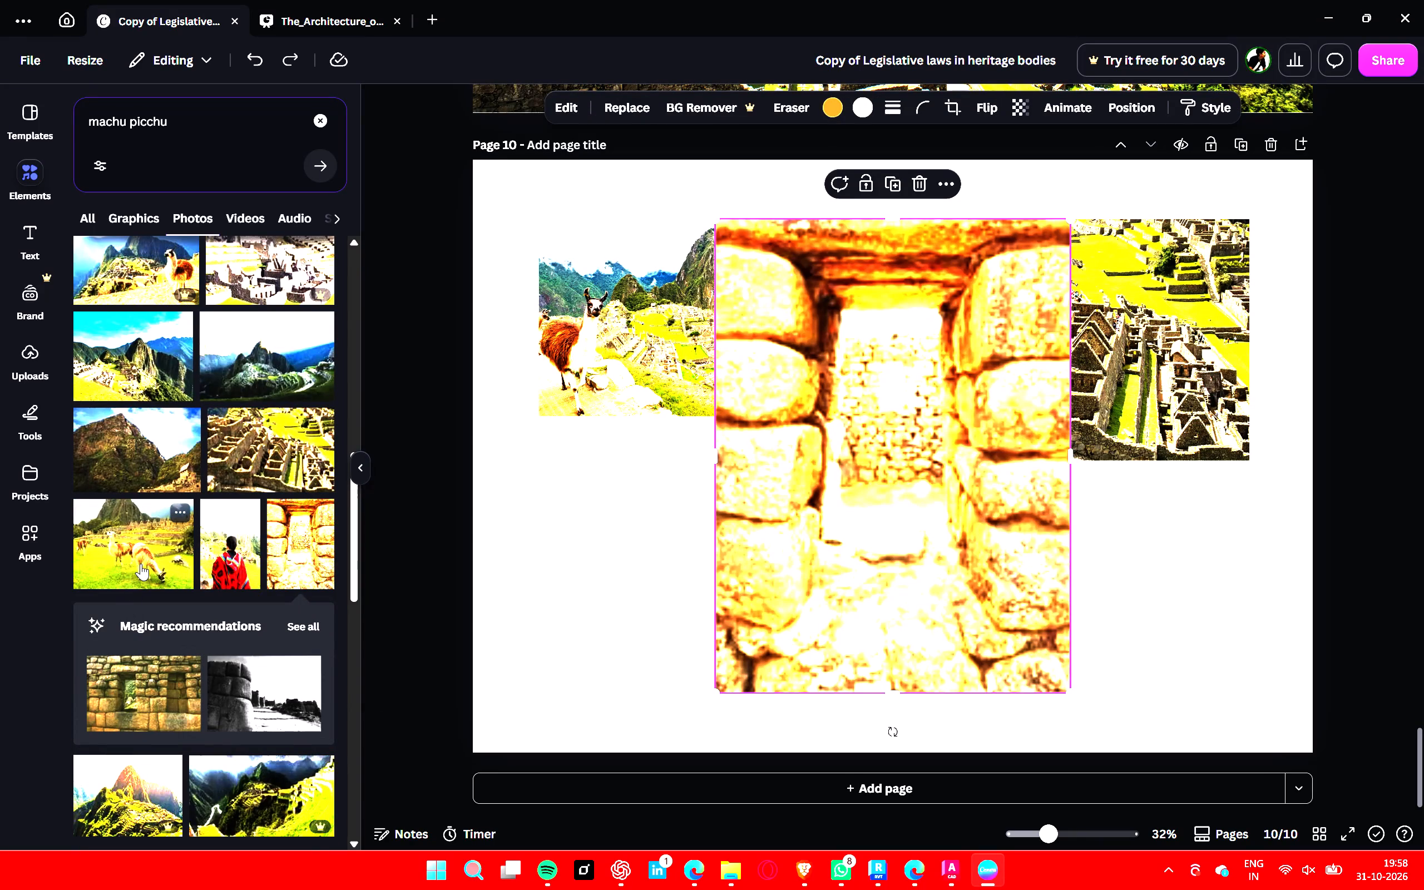
Shrink the stone window photo on page 10 and place it in the lower-left area under the llama photo.
left_click_drag(943, 454, 740, 476)
left_click_drag(864, 243, 762, 471)
left_click(805, 486)
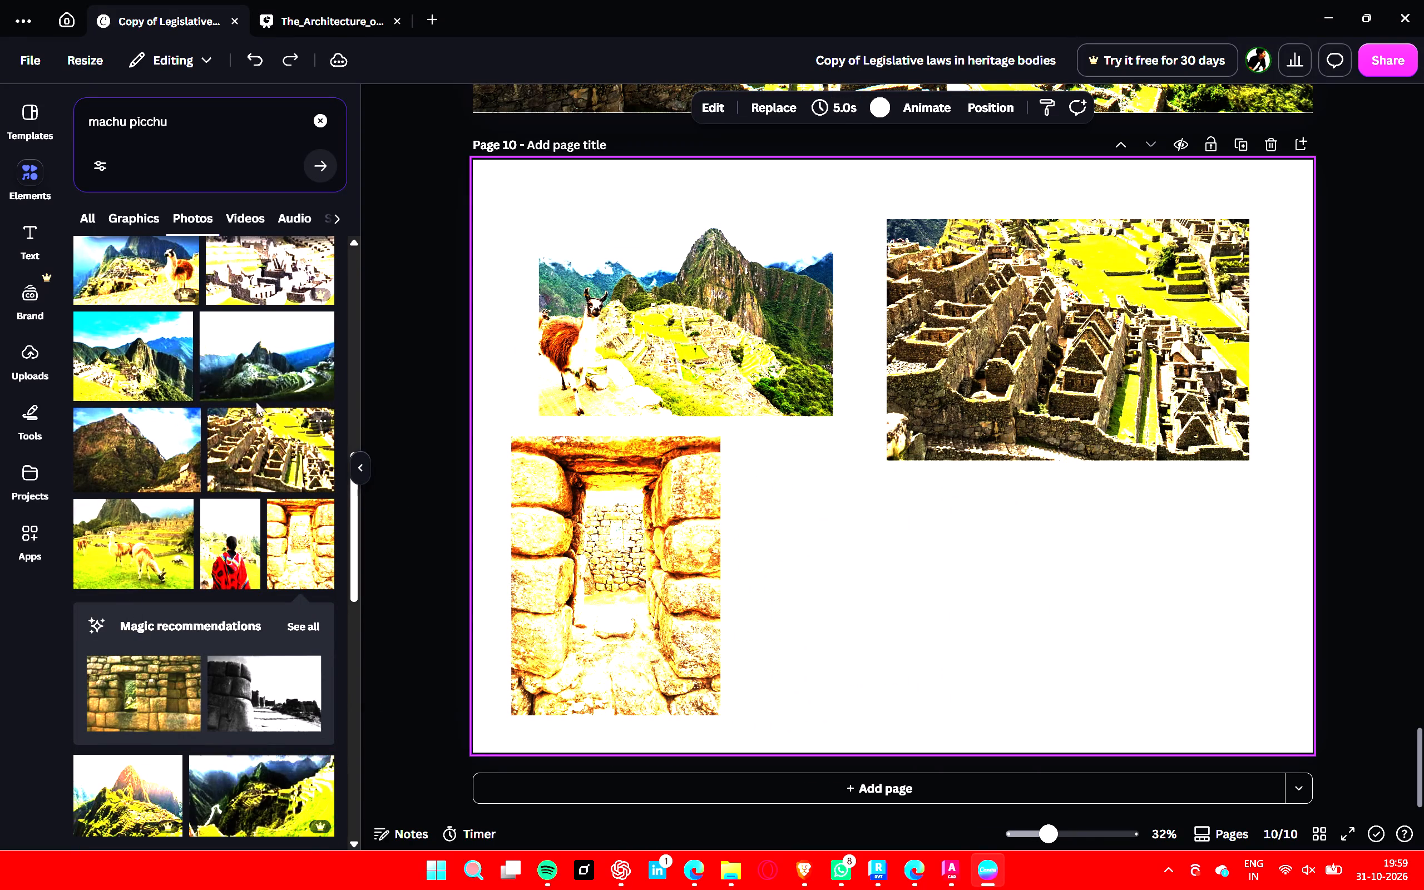
Insert the dark misty mountain photo with the winding road on page 10 and shrink it into the lower-right area.
left_click(262, 379)
left_click_drag(540, 219, 908, 483)
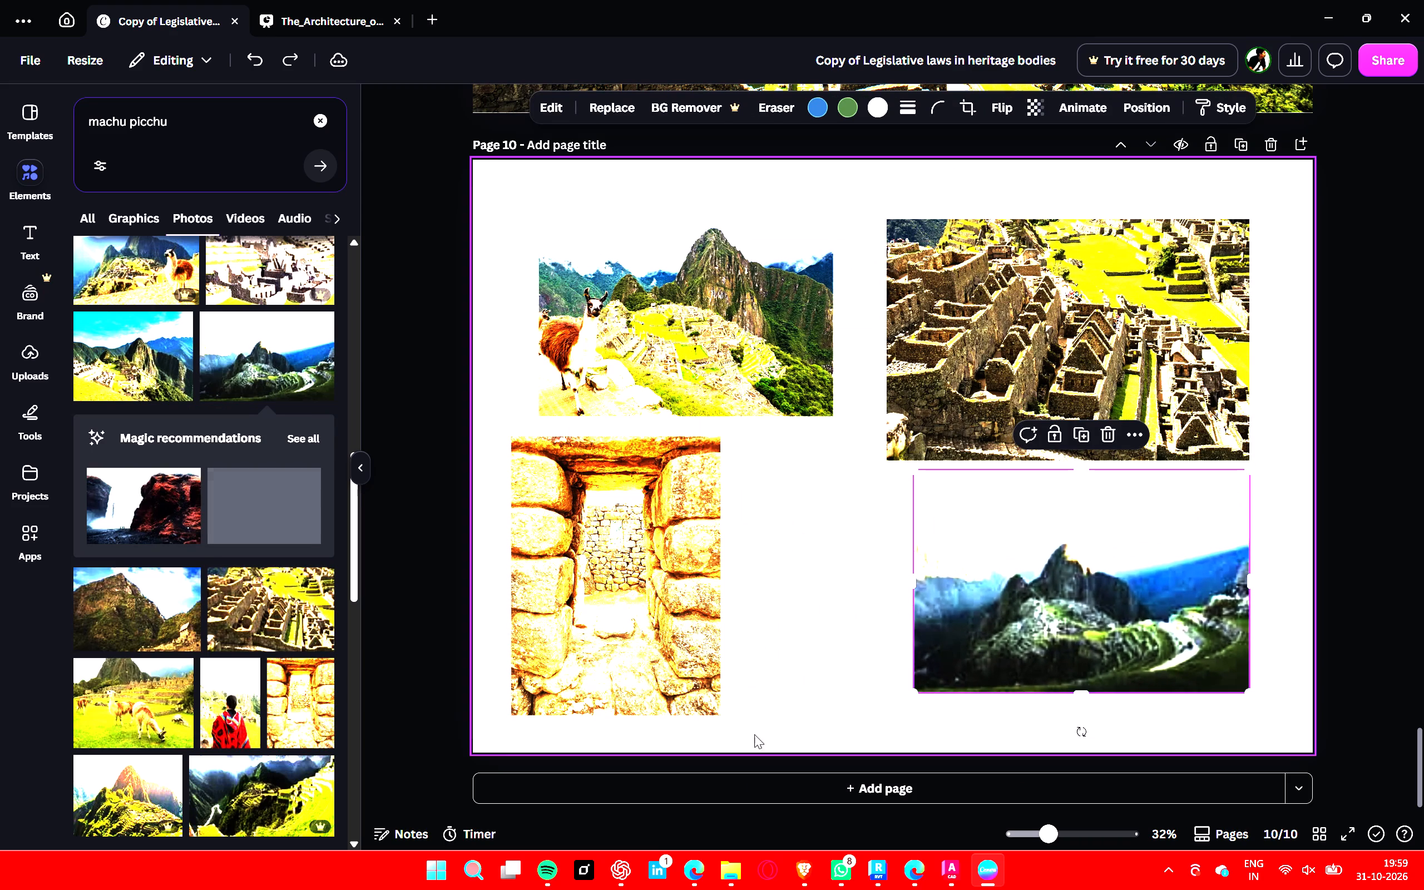
Add a blank page 11 after the four-photo Machu Picchu page.
left_click(754, 784)
Insert the photo of llamas grazing below the terraces on page 11 and shrink it into the upper-left corner.
scroll(175, 533, "down", 2)
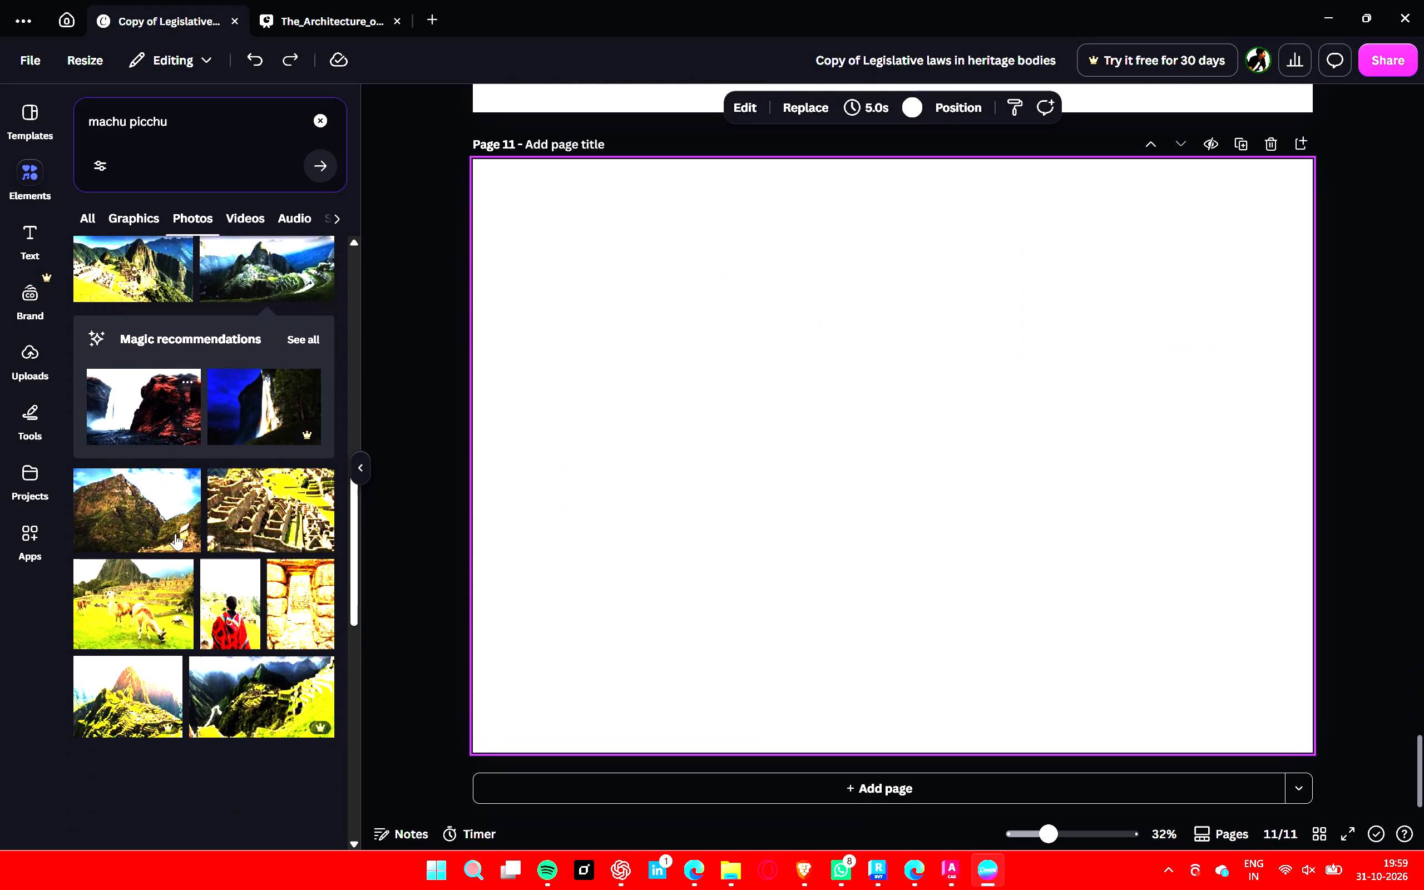
scroll(232, 476, "down", 2)
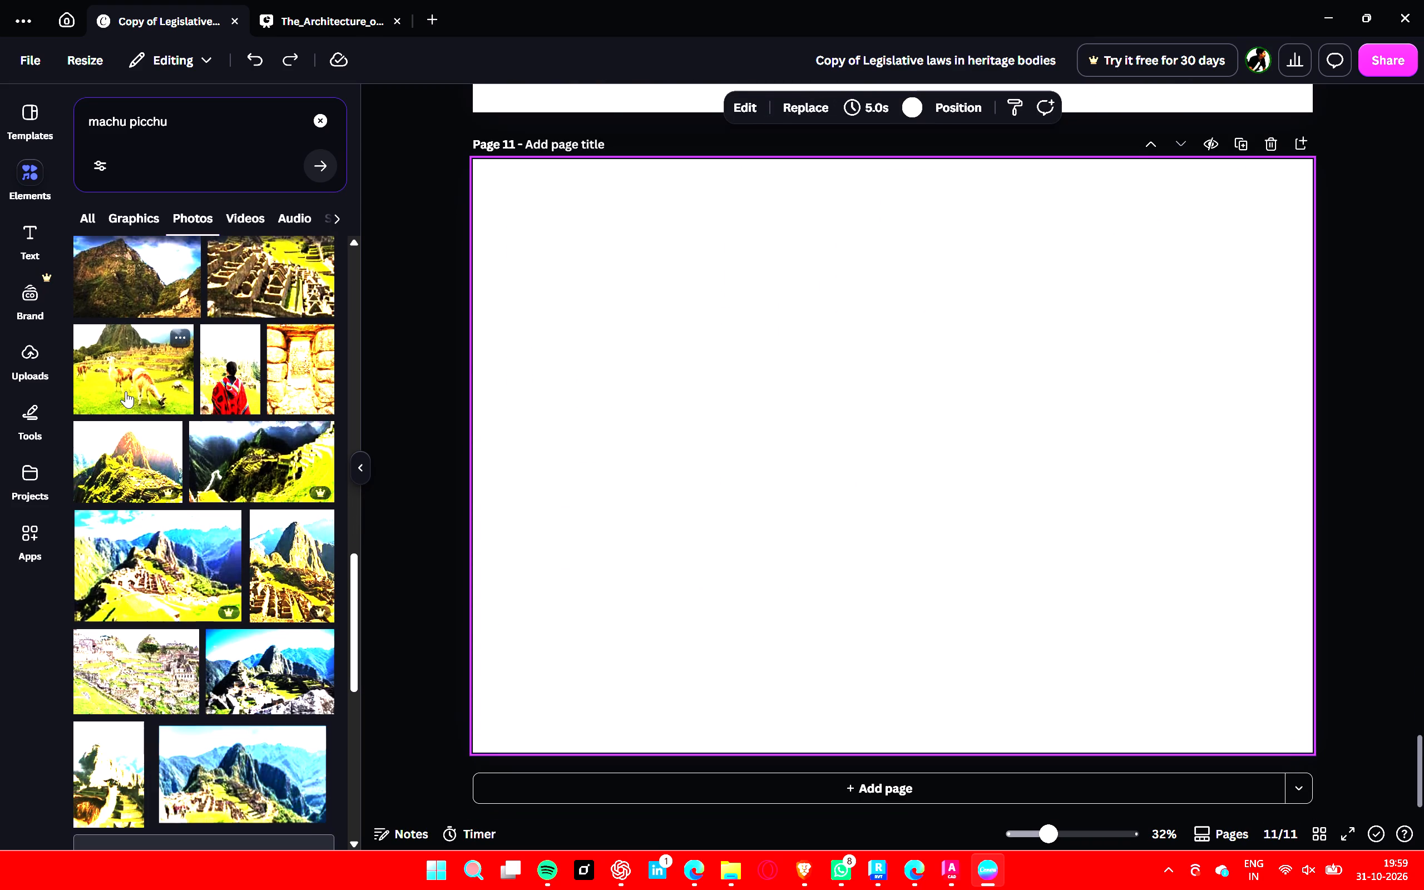
left_click(126, 391)
left_click_drag(871, 576, 775, 526)
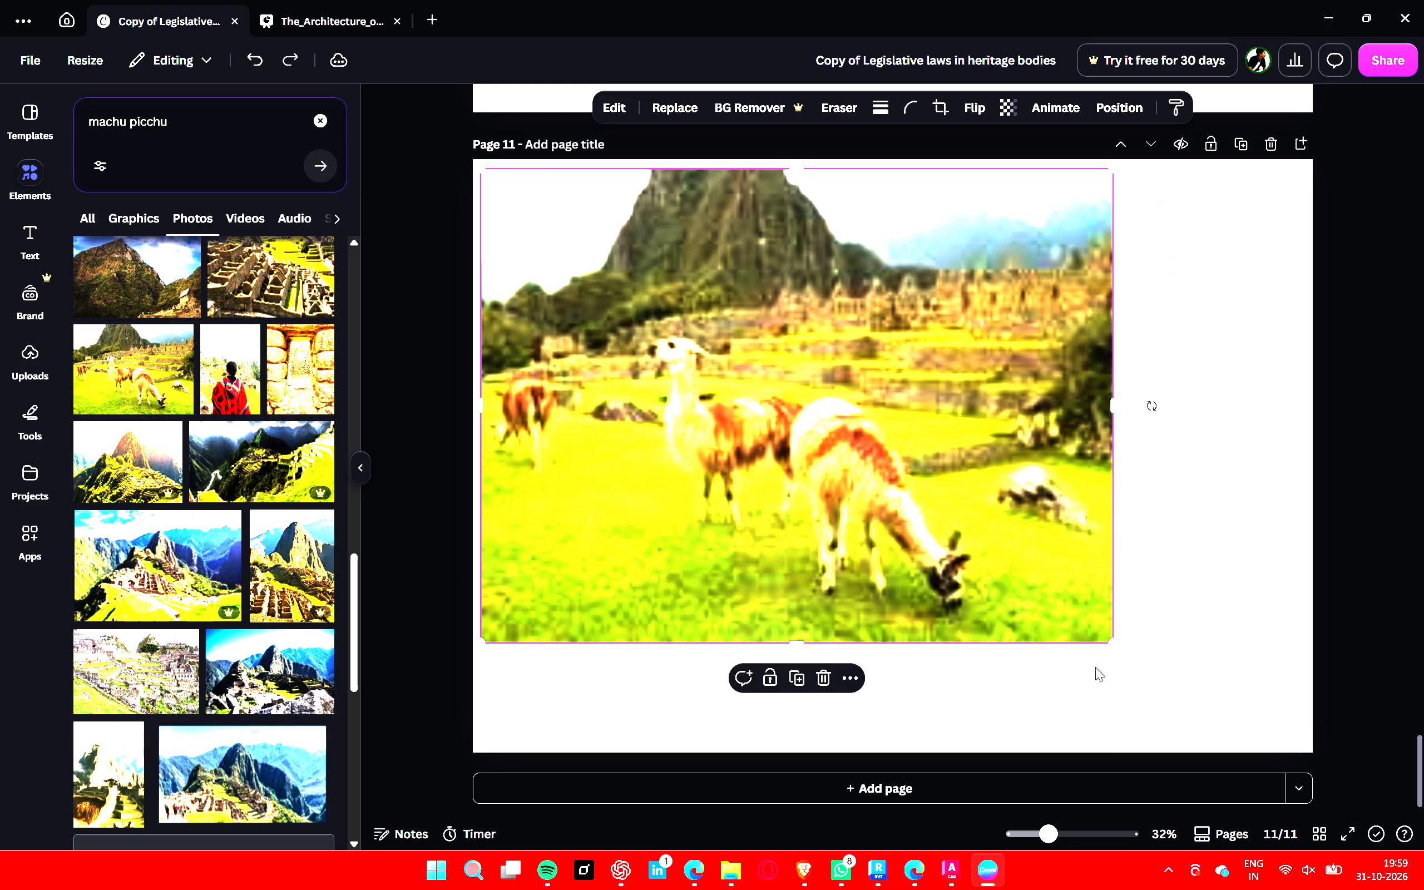
left_click_drag(1111, 645, 777, 479)
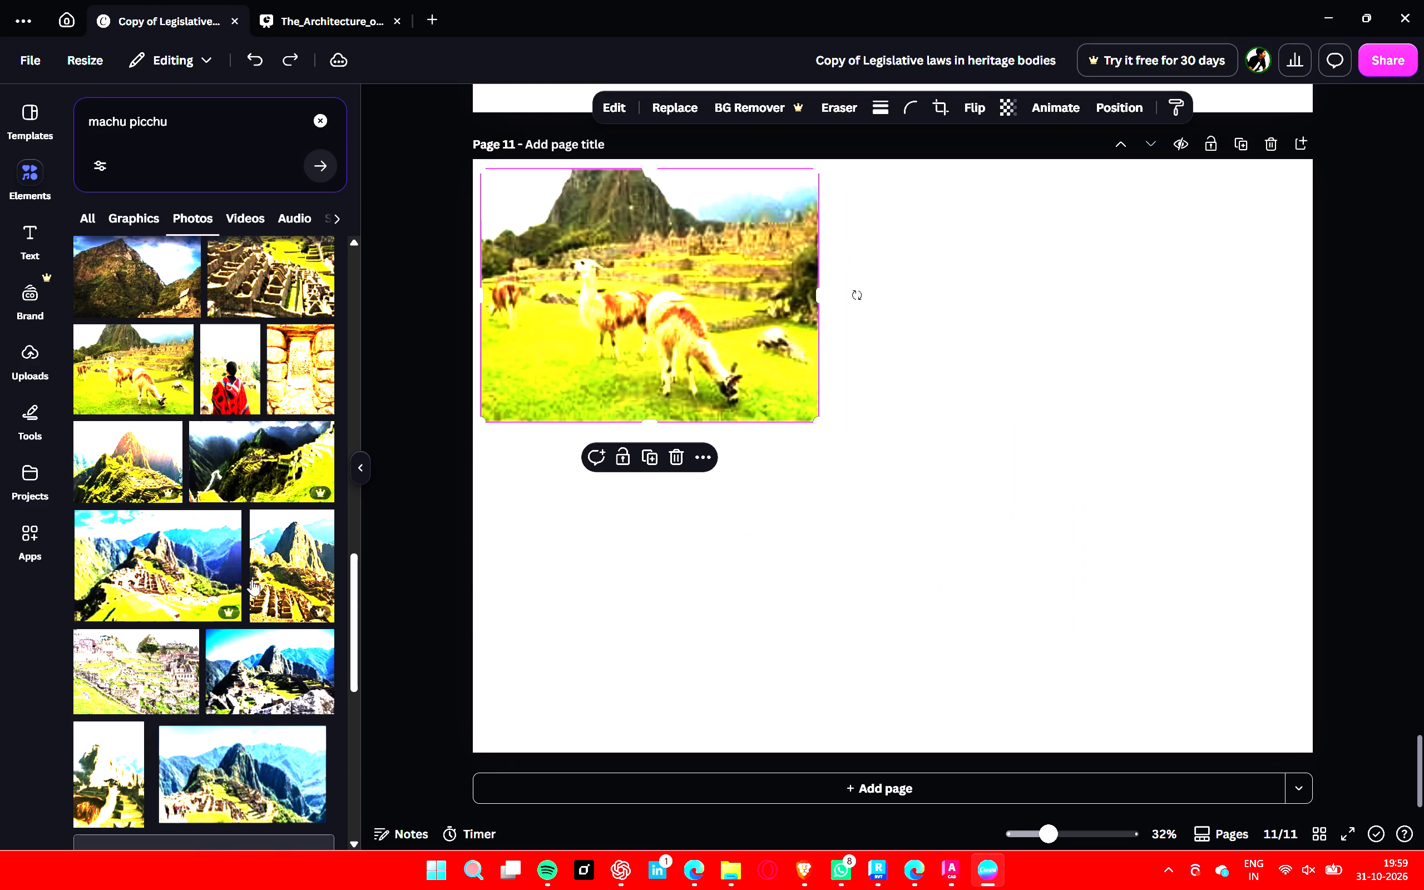
Insert the portrait photo of a brown-and-white llama on page 11, sized to match the grazing llamas photo's height and placed beside it.
scroll(173, 529, "down", 4)
scroll(228, 499, "down", 3)
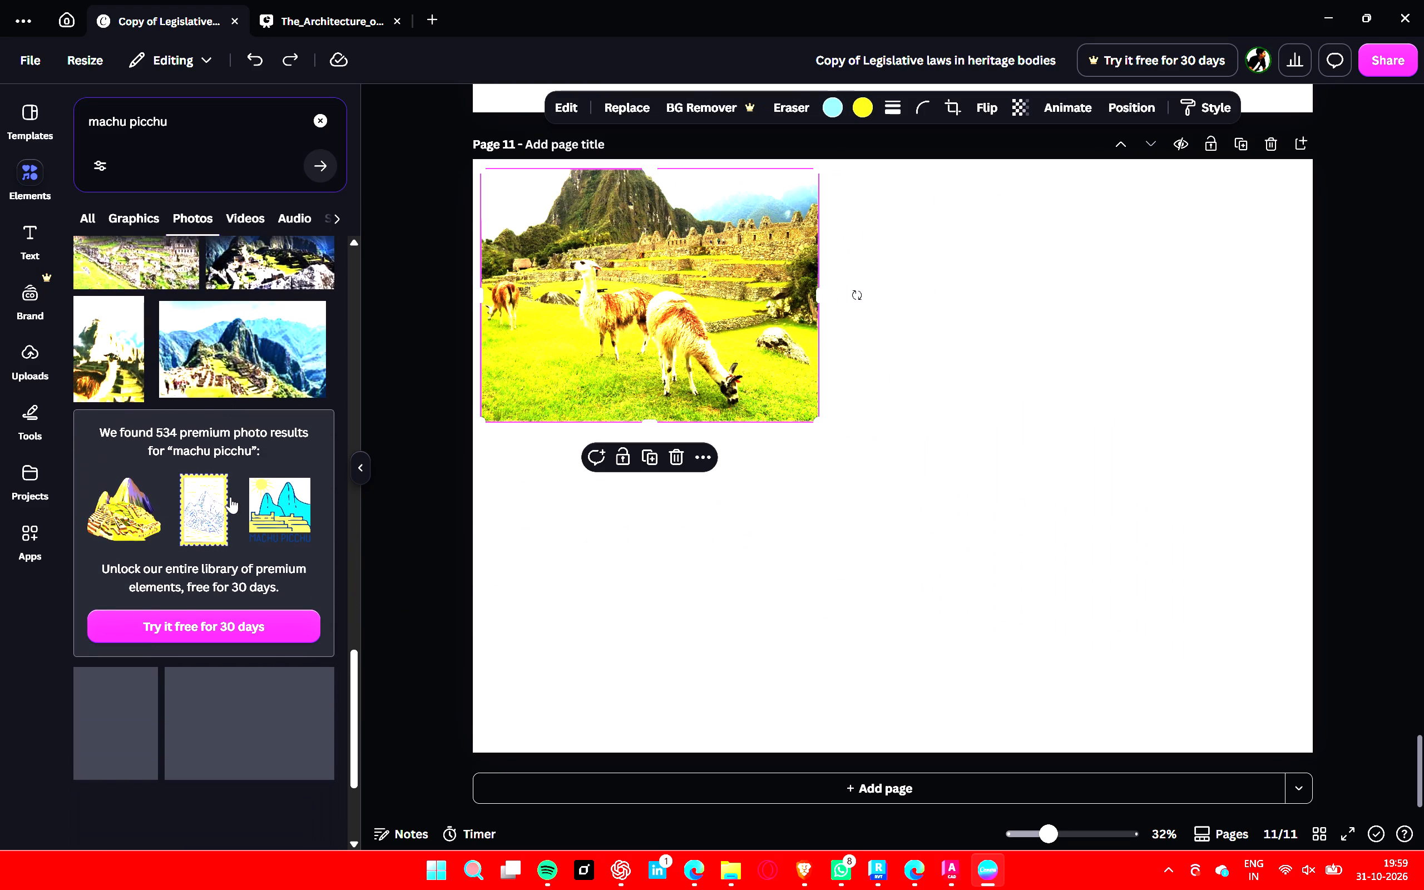
left_click(130, 380)
left_click_drag(866, 607, 976, 538)
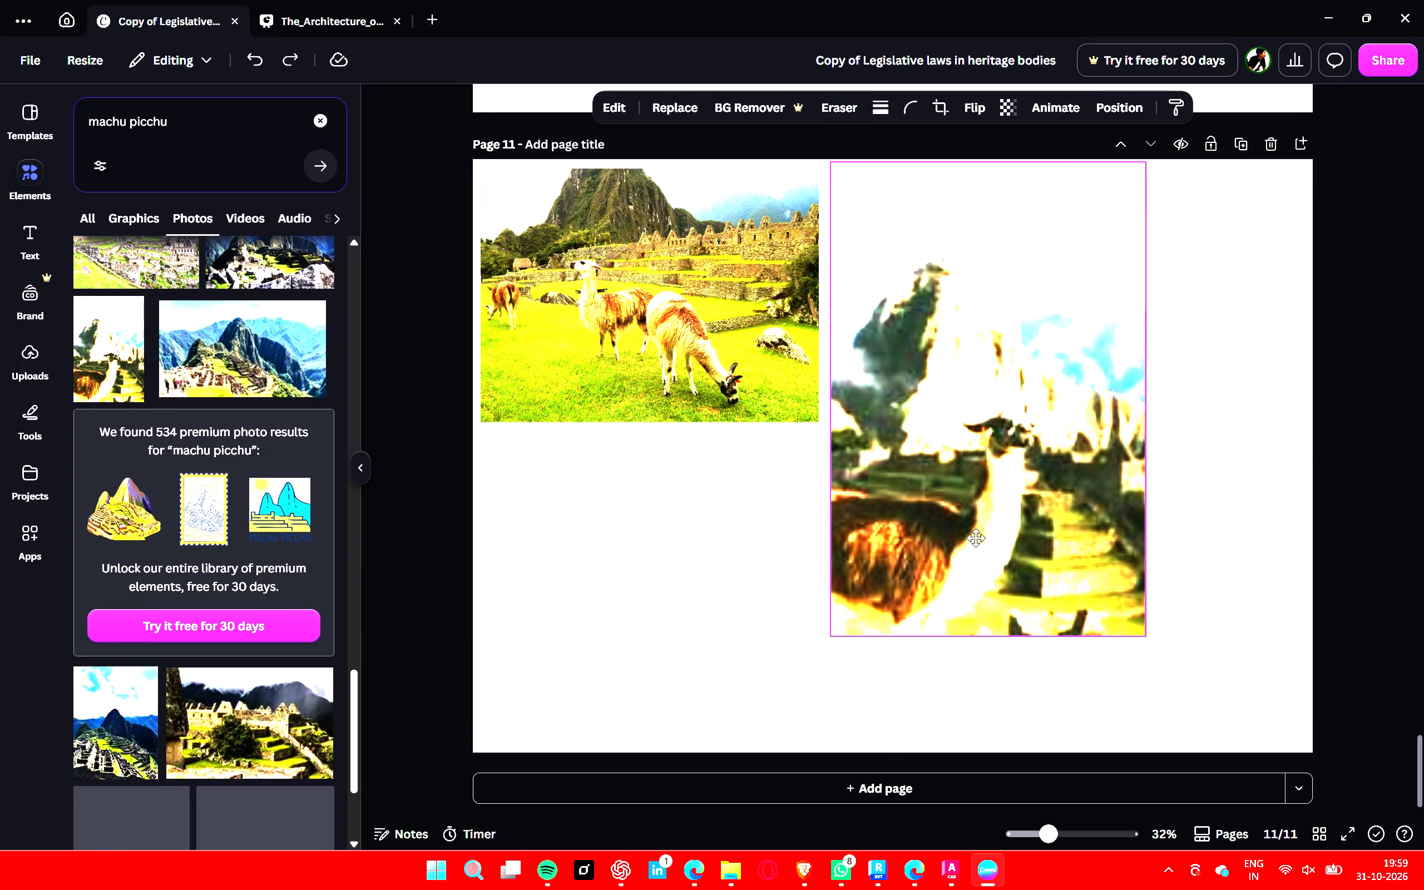
left_click_drag(976, 538, 965, 557)
left_click_drag(1149, 643, 1019, 542)
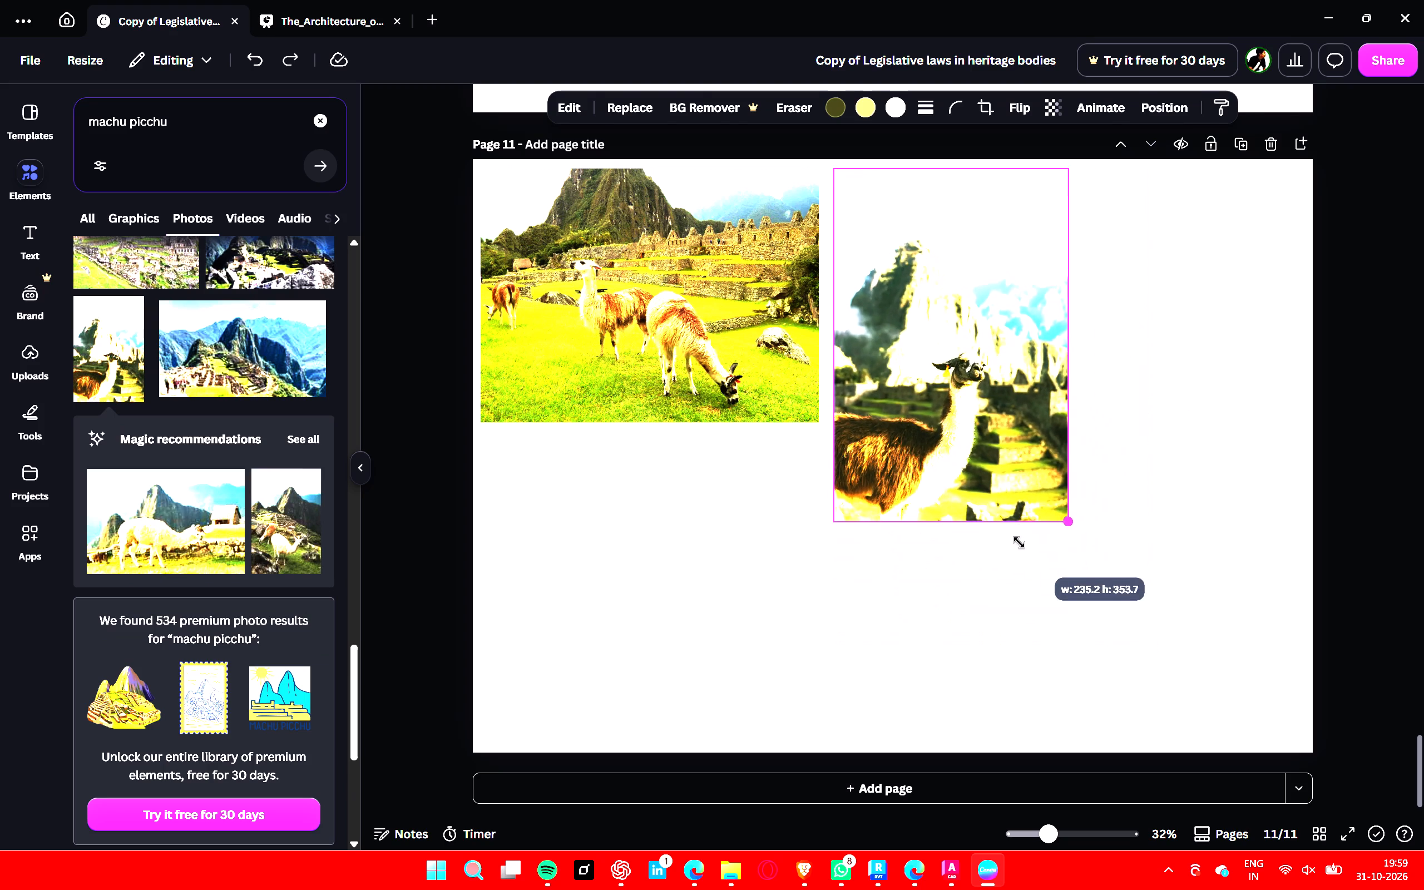
left_click_drag(1019, 542, 930, 473)
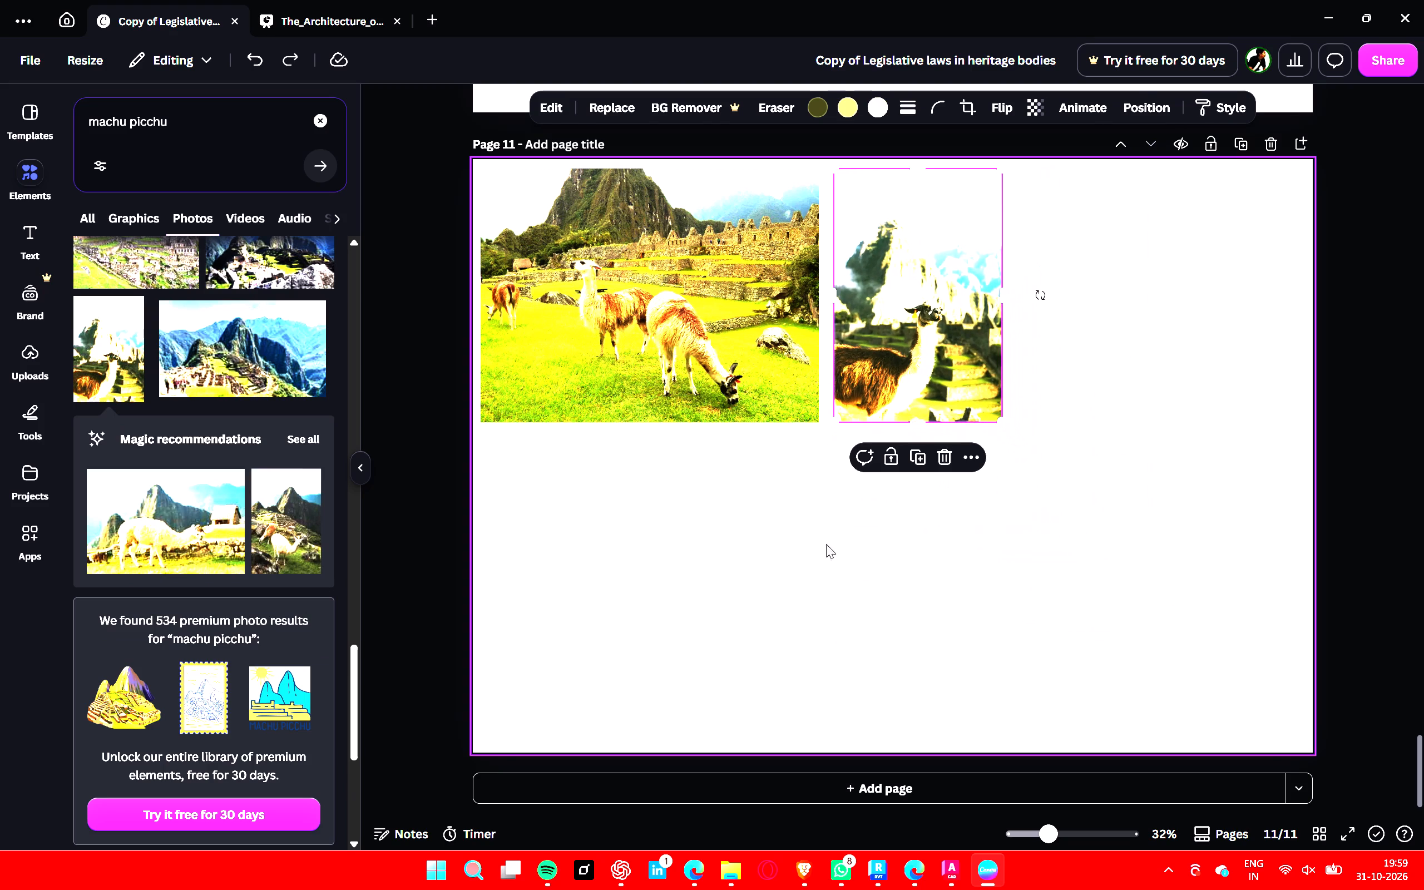
Insert the photo of roofless stone buildings and steps on page 11 and shrink it into the lower-right area.
scroll(265, 479, "down", 4)
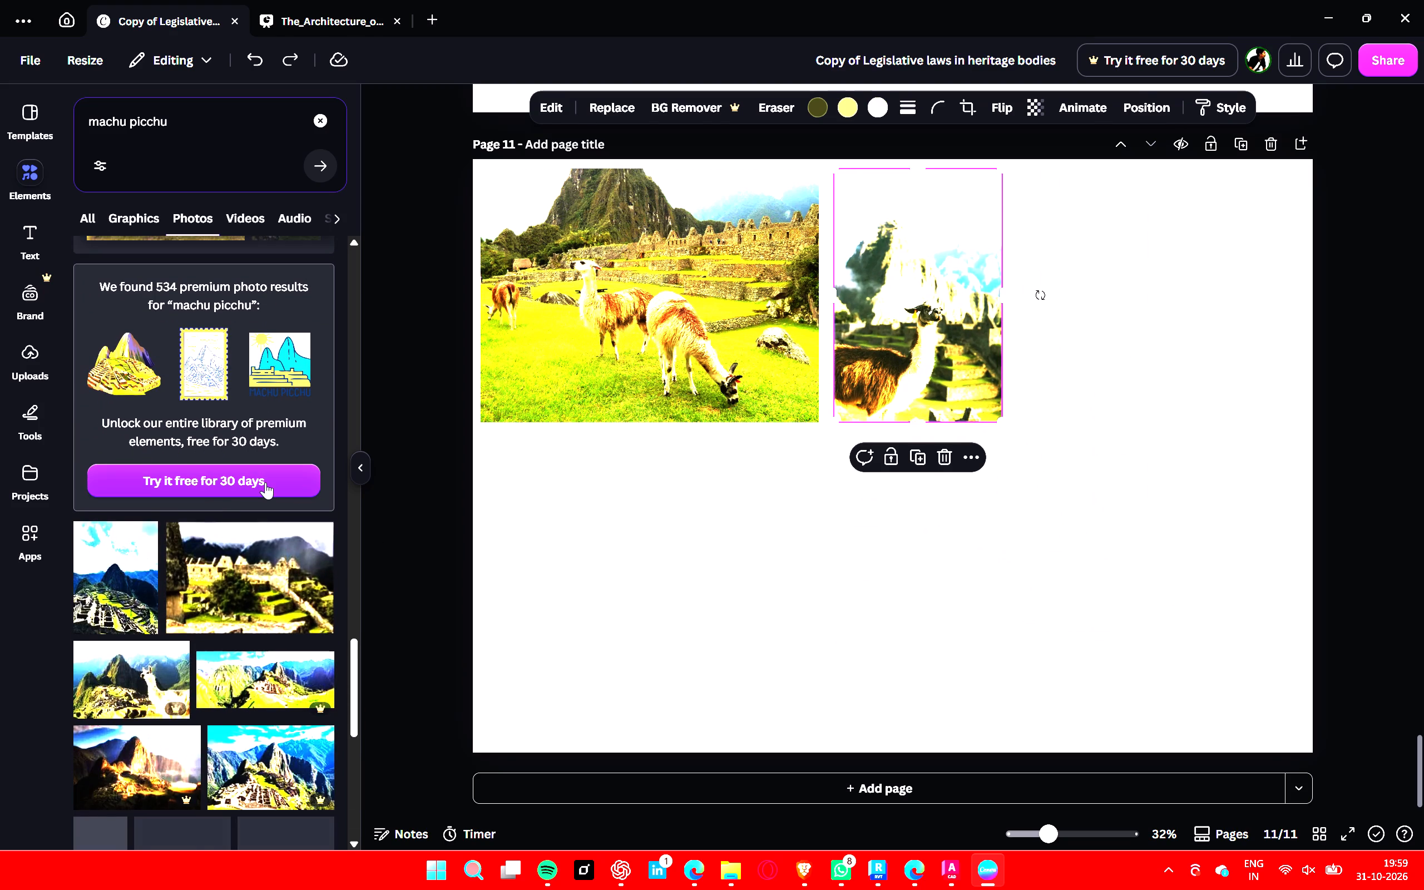
scroll(265, 482, "down", 4)
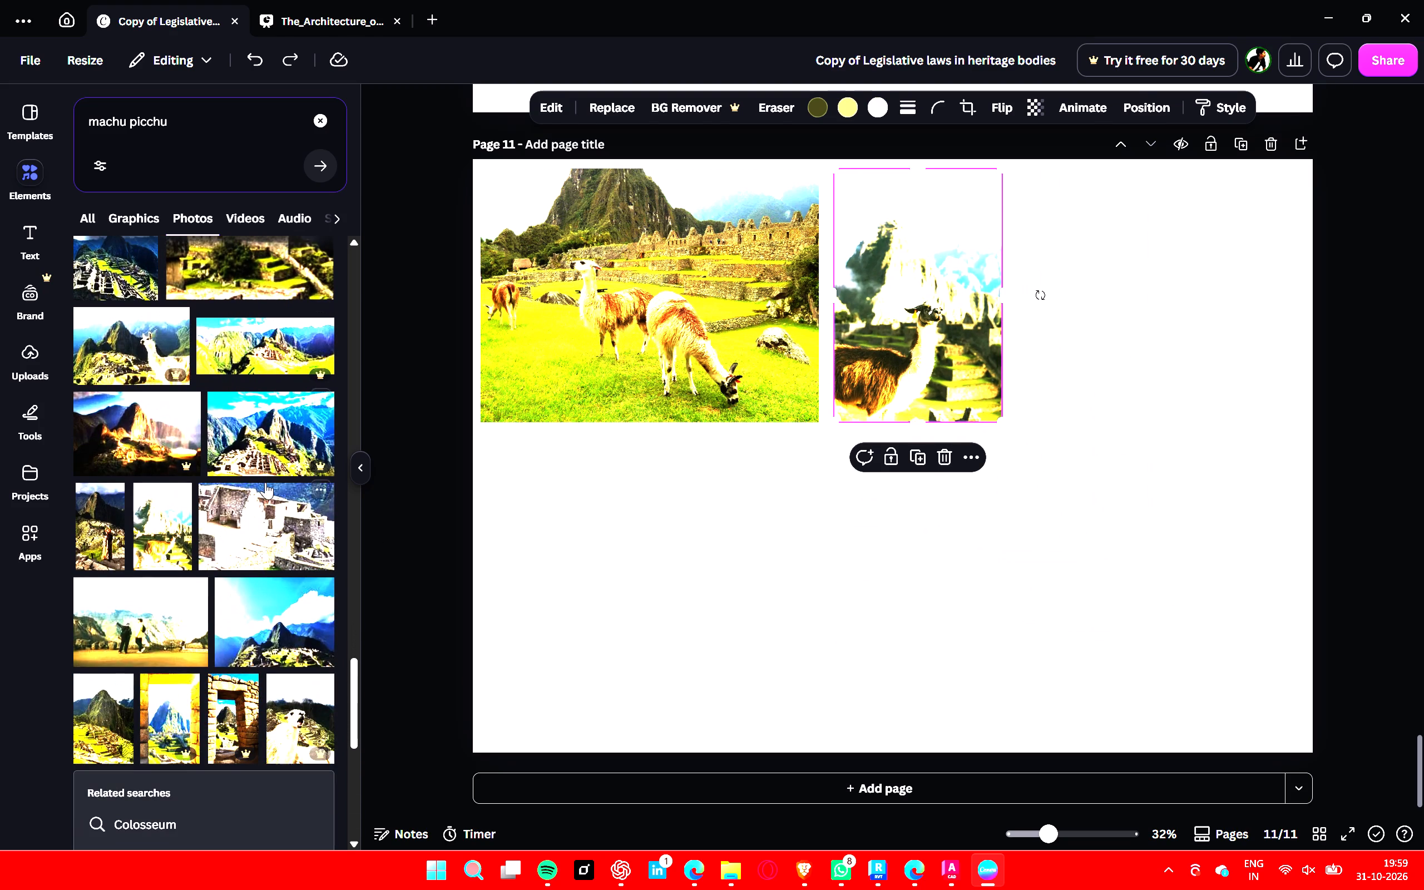
left_click(279, 525)
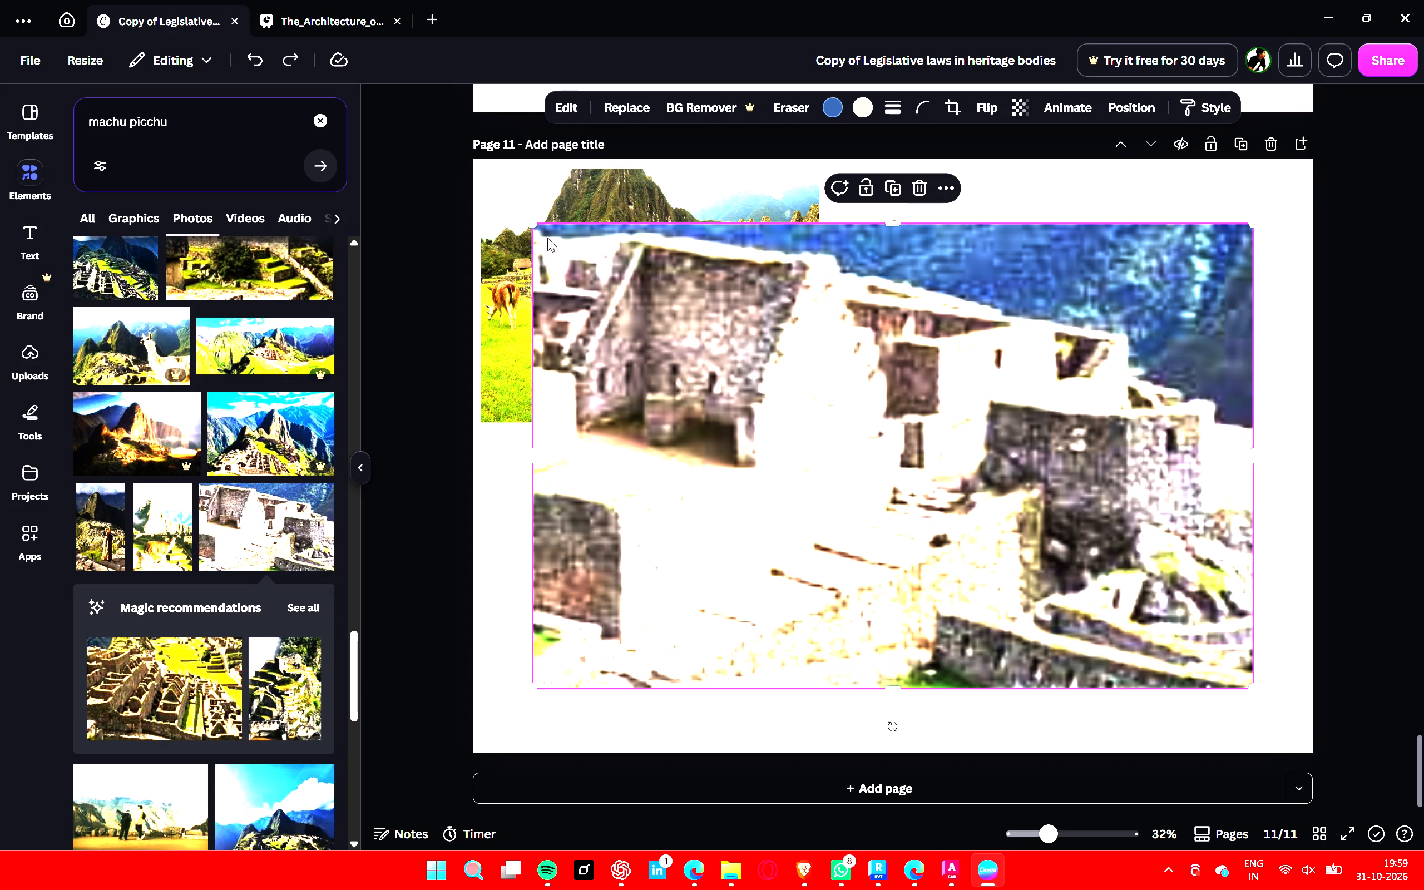
left_click_drag(535, 226, 839, 523)
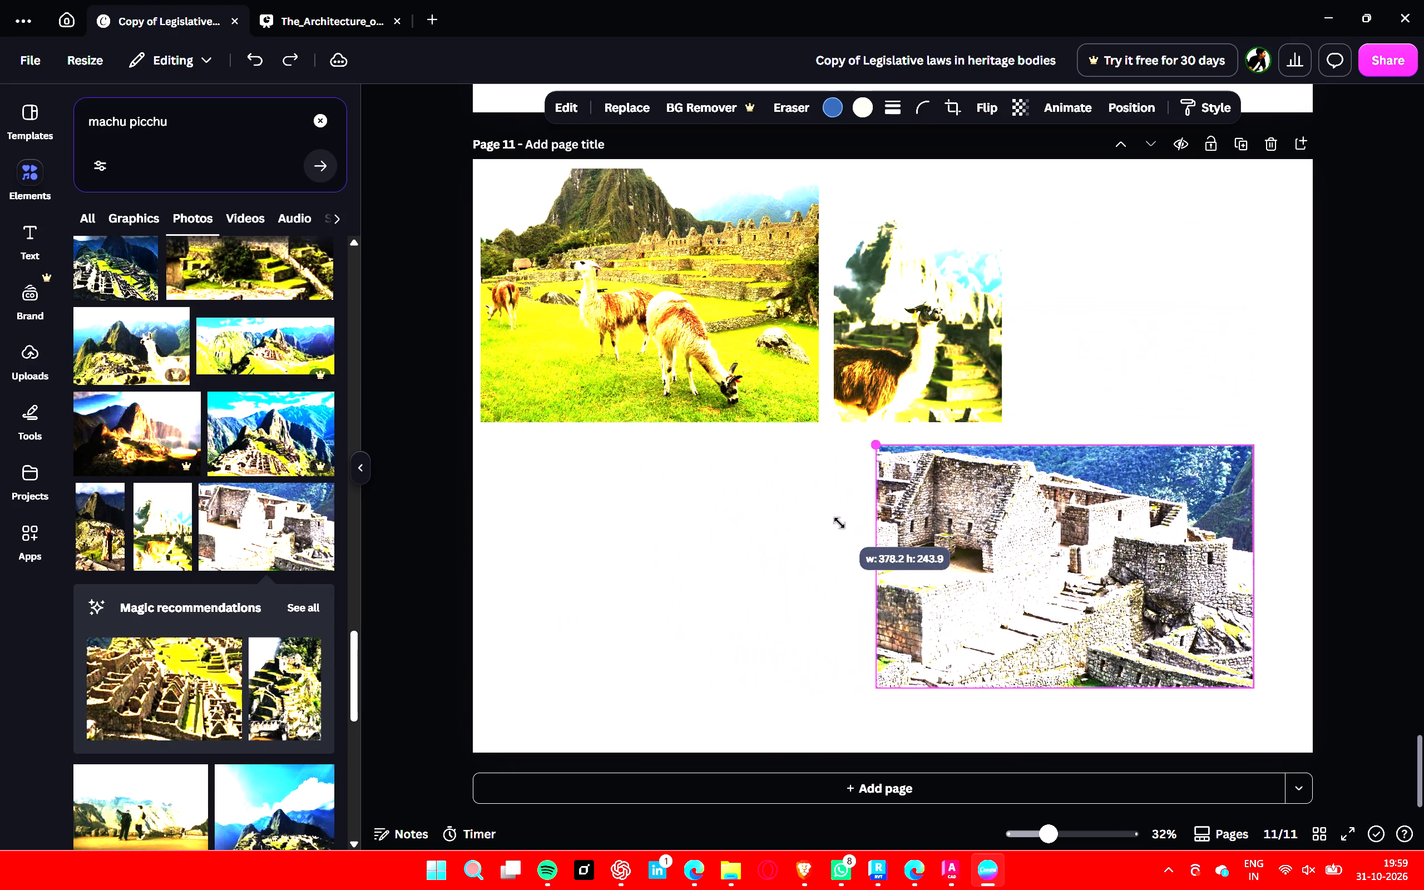
left_click_drag(839, 523, 843, 526)
left_click(775, 553)
Insert the recommended portrait photo of steep stone terraces on page 11 and shrink it into the upper-right corner.
scroll(164, 563, "down", 3)
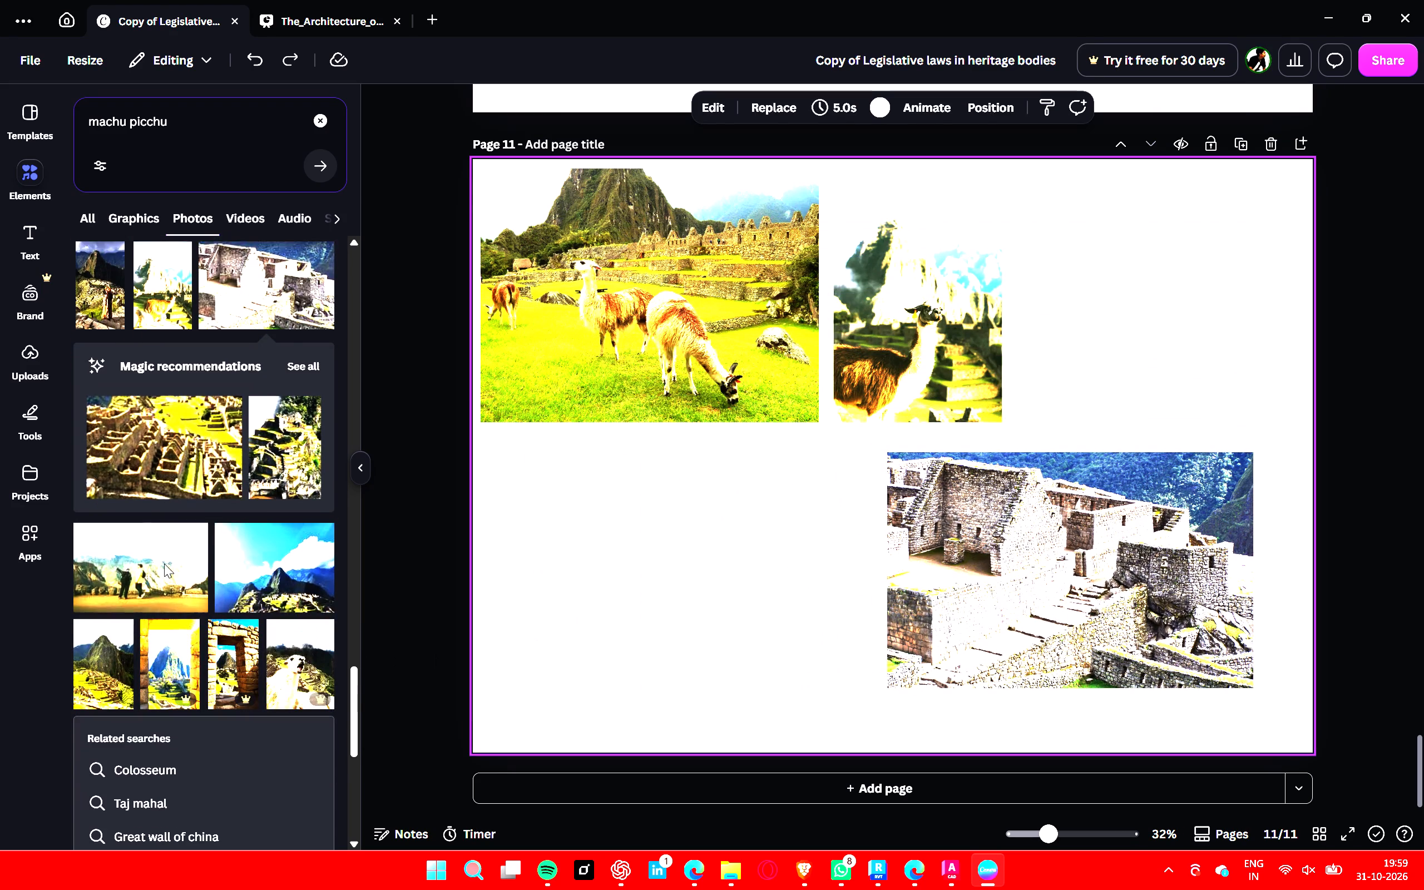
left_click(288, 429)
left_click_drag(892, 585, 1049, 518)
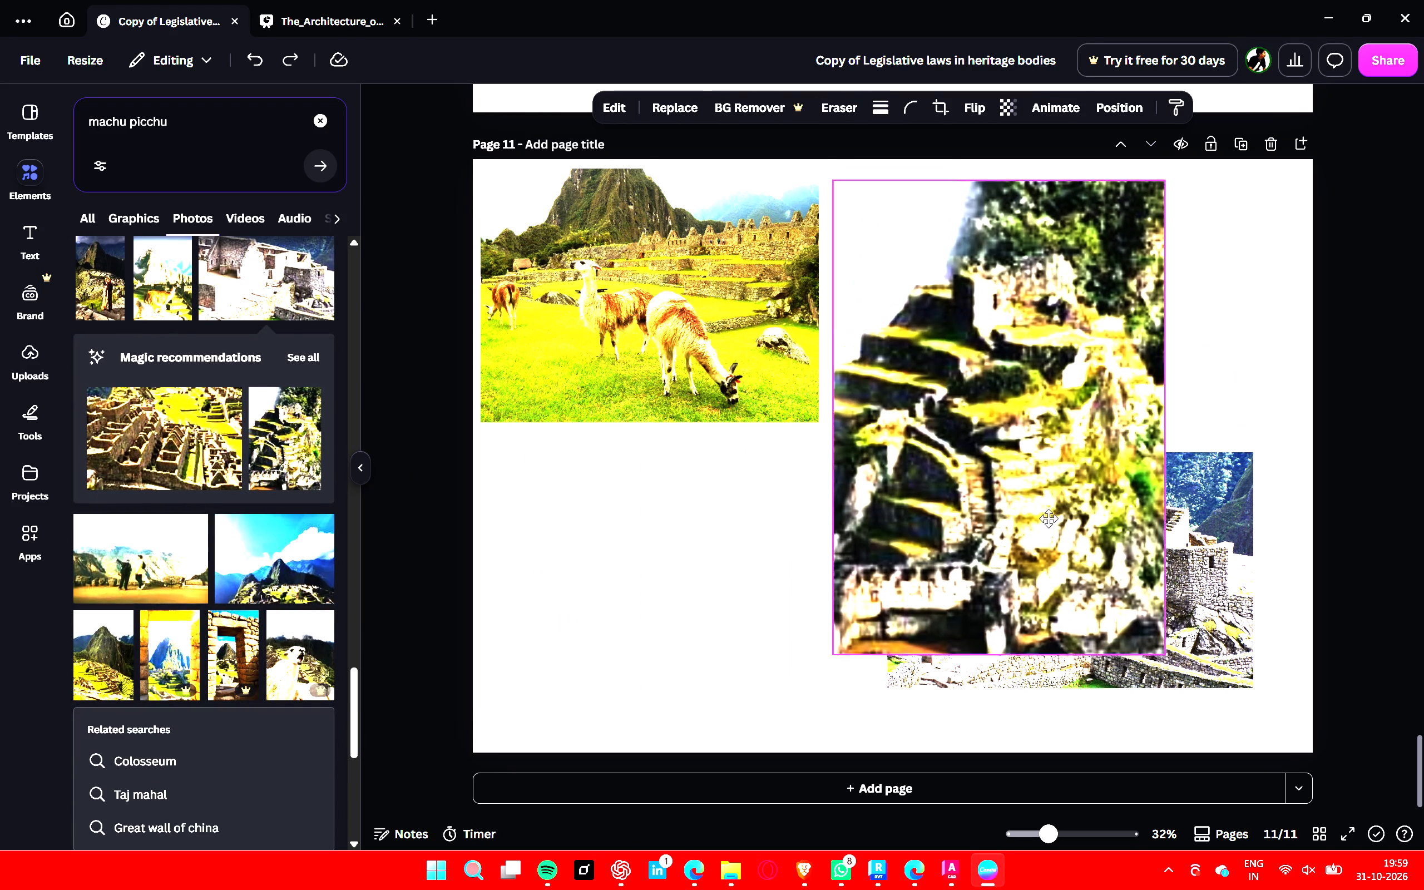
left_click_drag(1049, 518, 1131, 538)
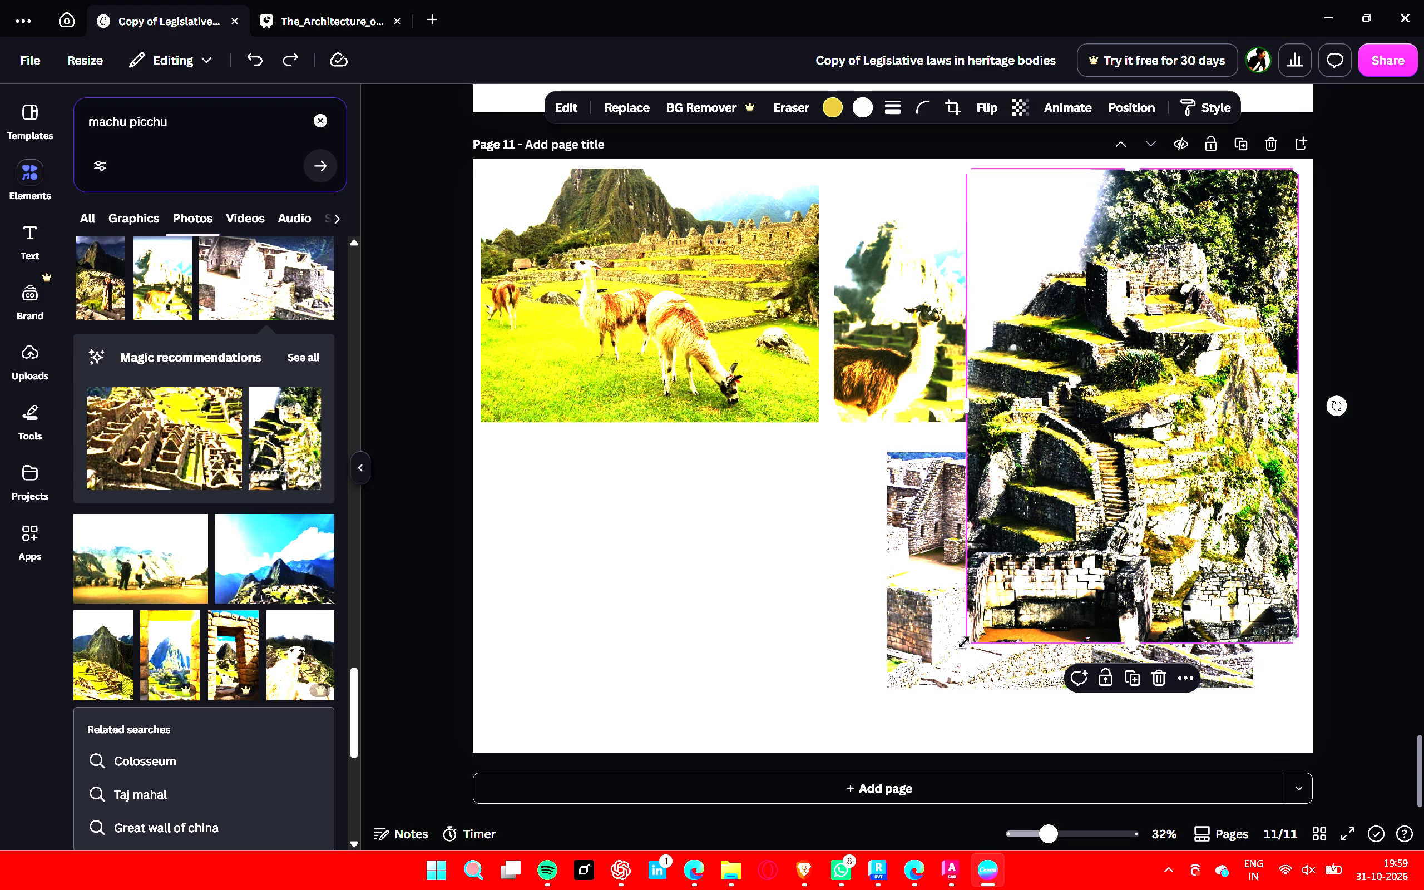
left_click_drag(964, 642, 1041, 403)
Move the stone buildings photo on page 11 below the terraces photo, aligning their right edges.
left_click_drag(1071, 568, 1089, 599)
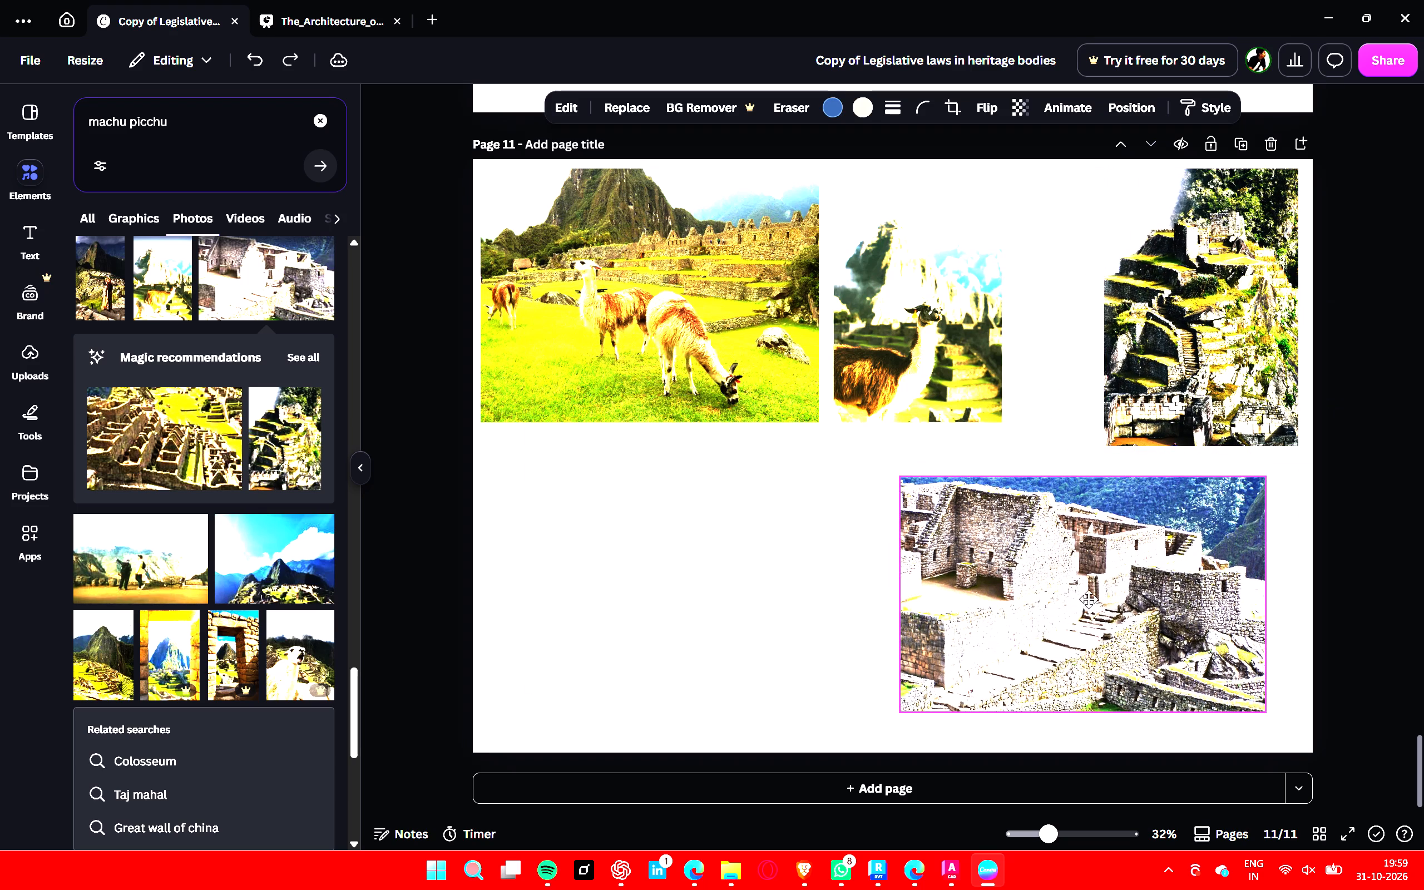
left_click_drag(1089, 599, 1115, 590)
left_click(859, 590)
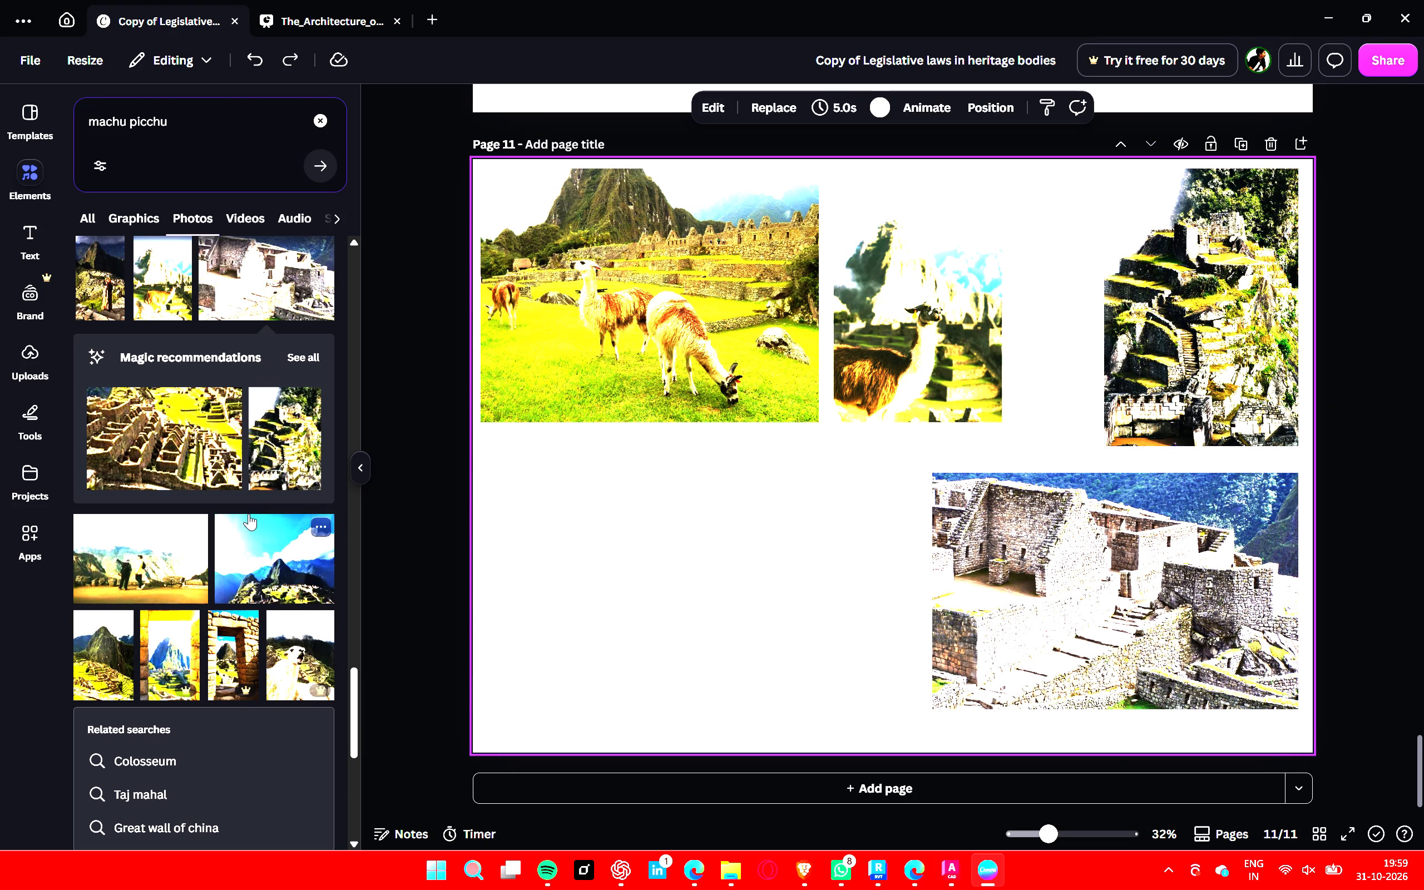
Insert the photo of llamas grazing before the shadowed peak on page 11 and shrink it into the lower-left area.
scroll(249, 513, "down", 7)
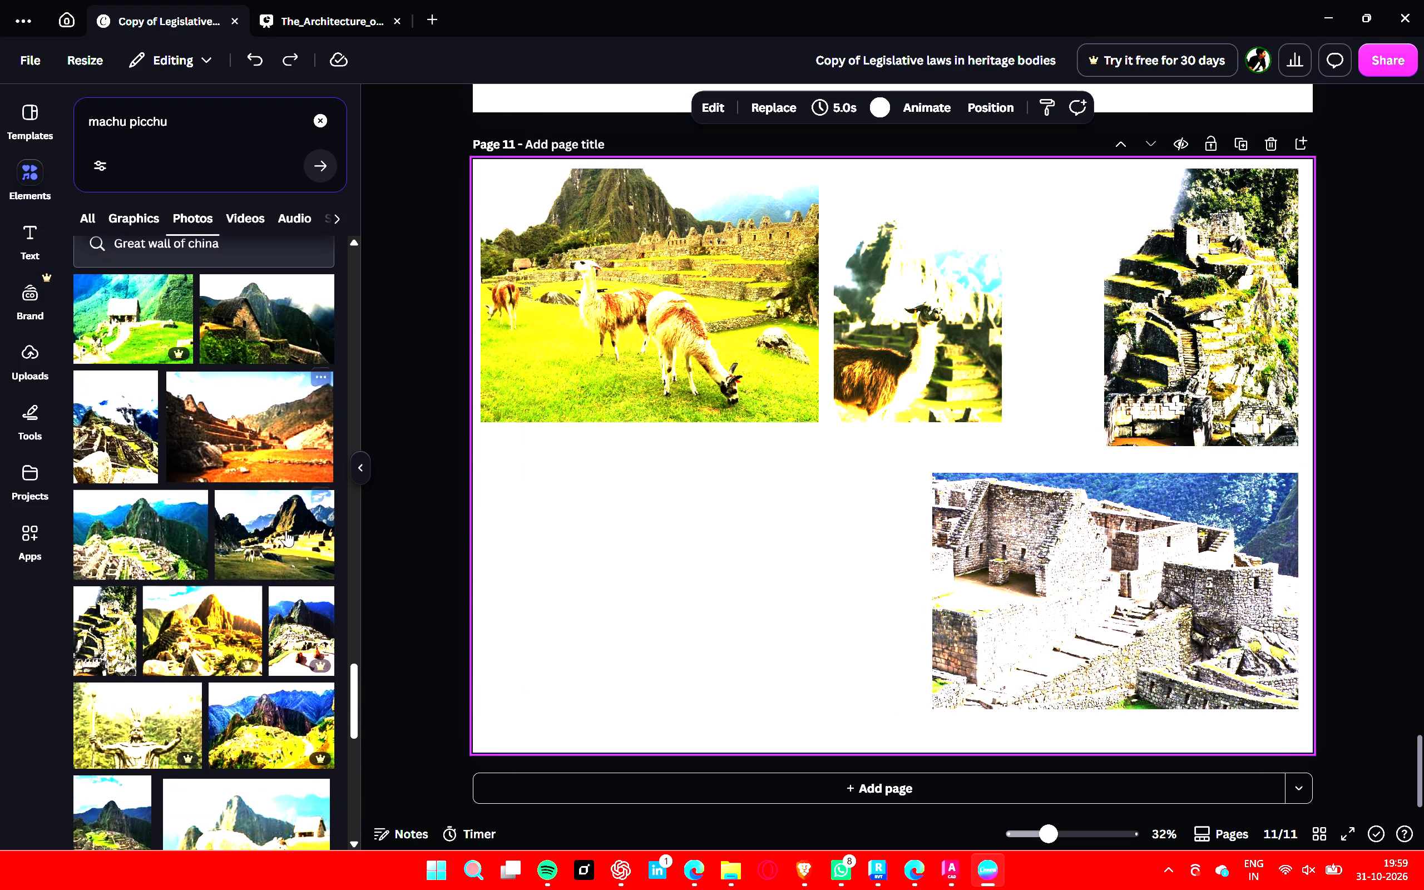
left_click(278, 556)
left_click_drag(838, 550, 733, 584)
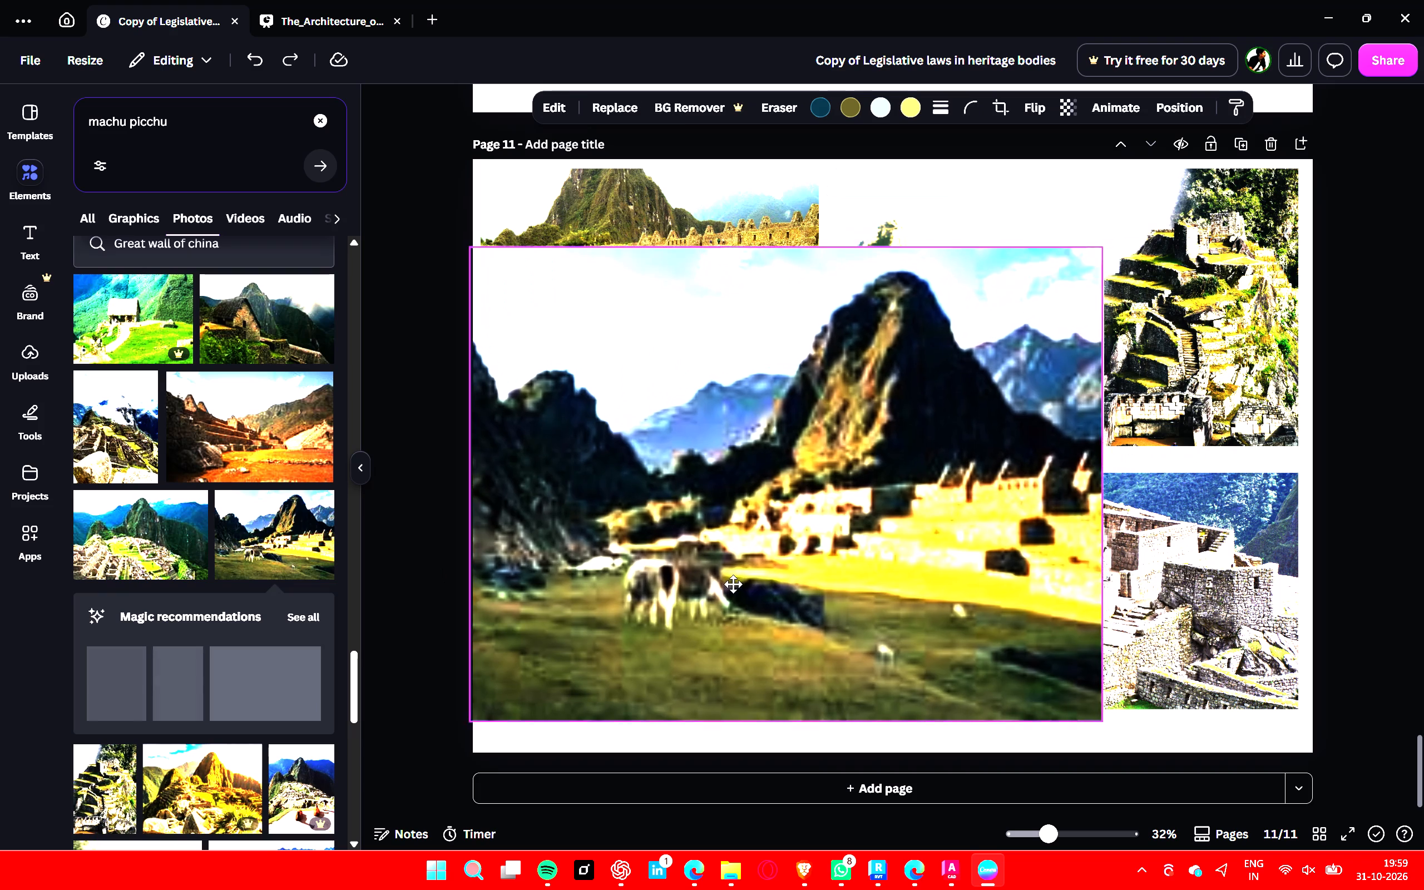
left_click_drag(733, 584, 745, 596)
left_click_drag(1115, 268, 1115, 271)
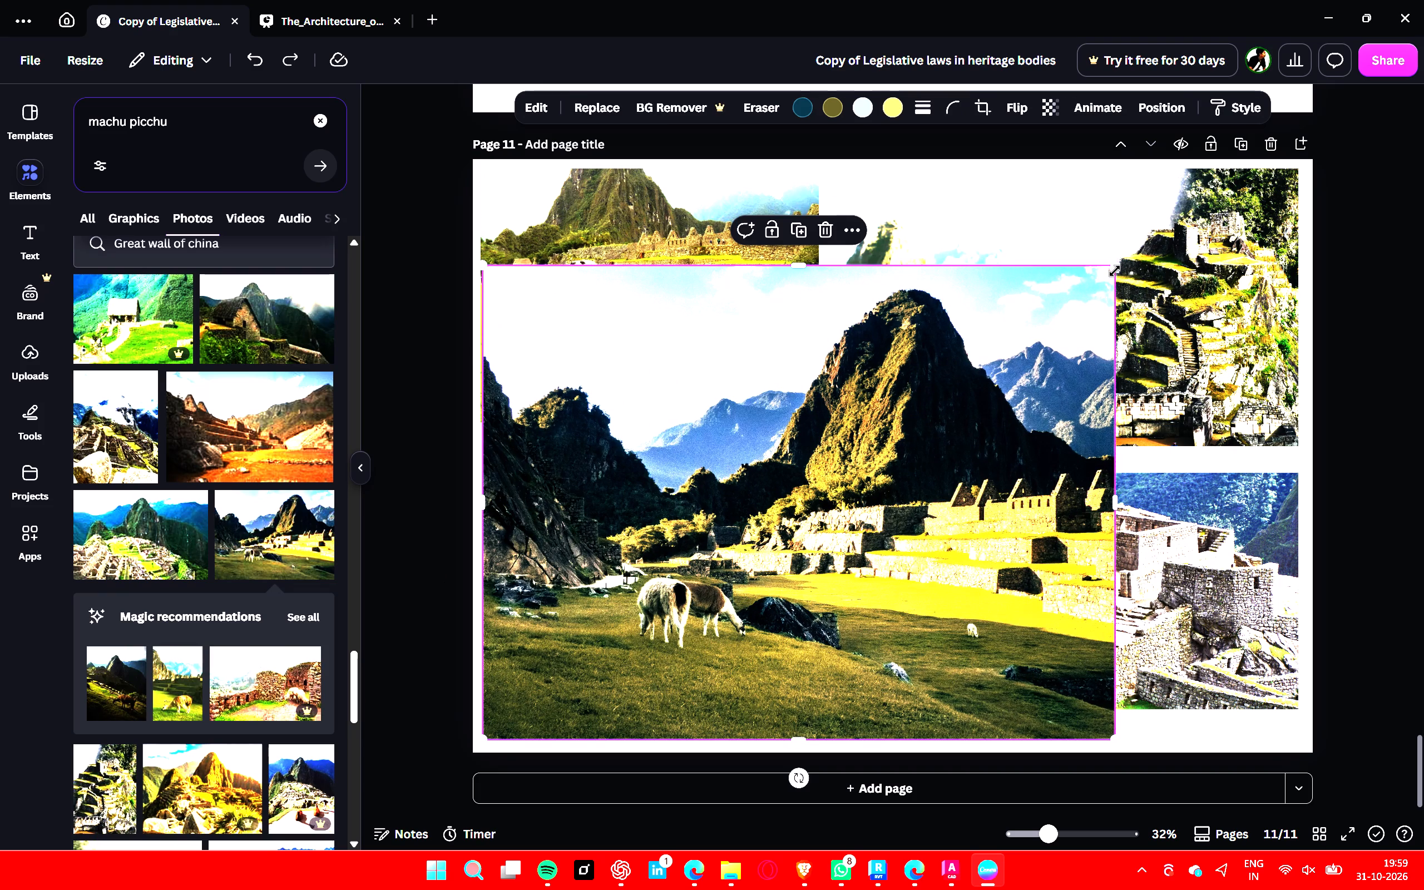
left_click_drag(1115, 271, 907, 475)
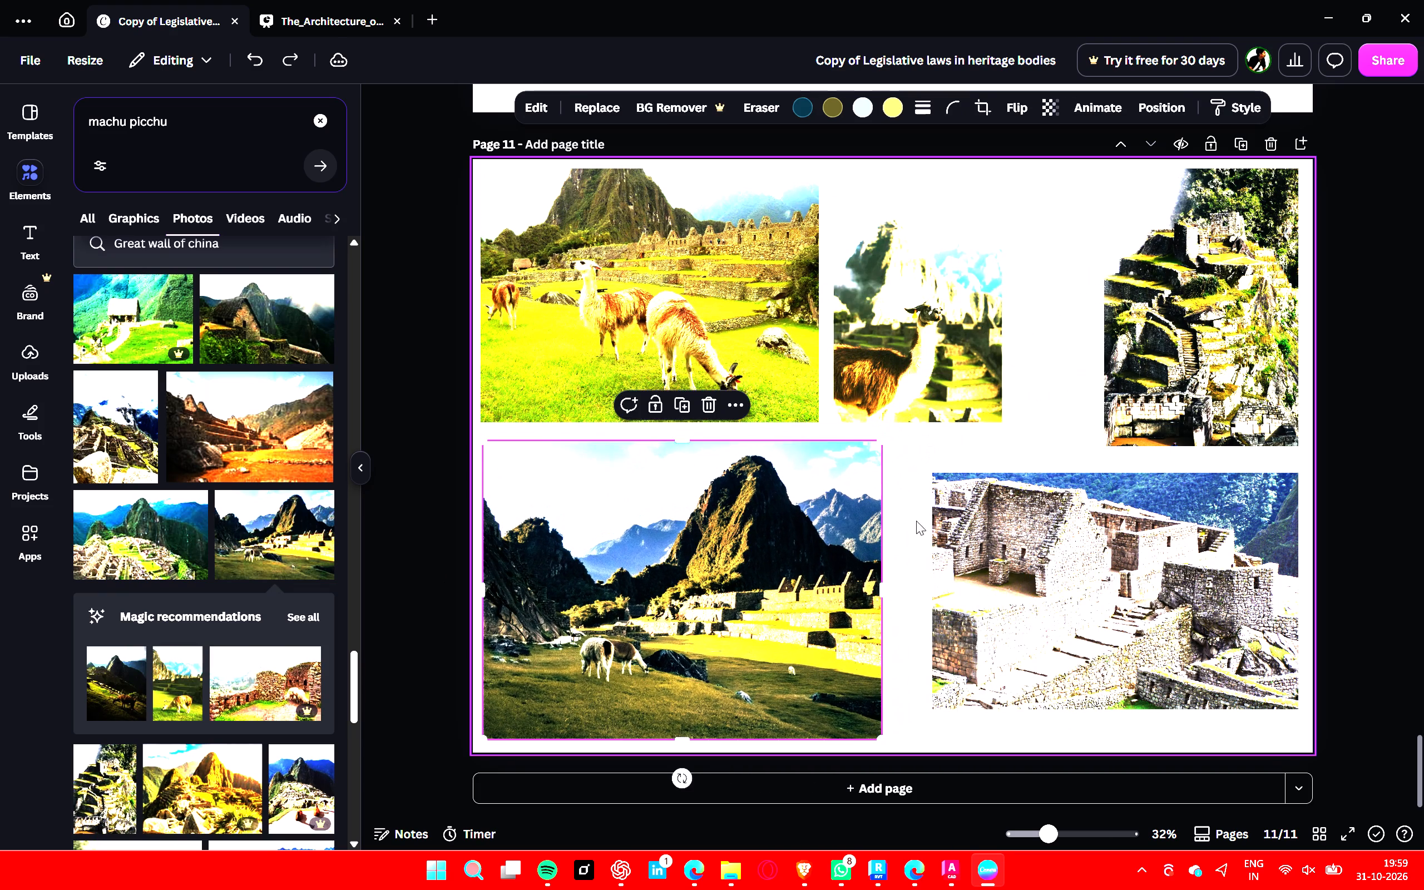
left_click(916, 525)
Add a blank page 12 after the five-photo Machu Picchu page.
left_click(896, 782)
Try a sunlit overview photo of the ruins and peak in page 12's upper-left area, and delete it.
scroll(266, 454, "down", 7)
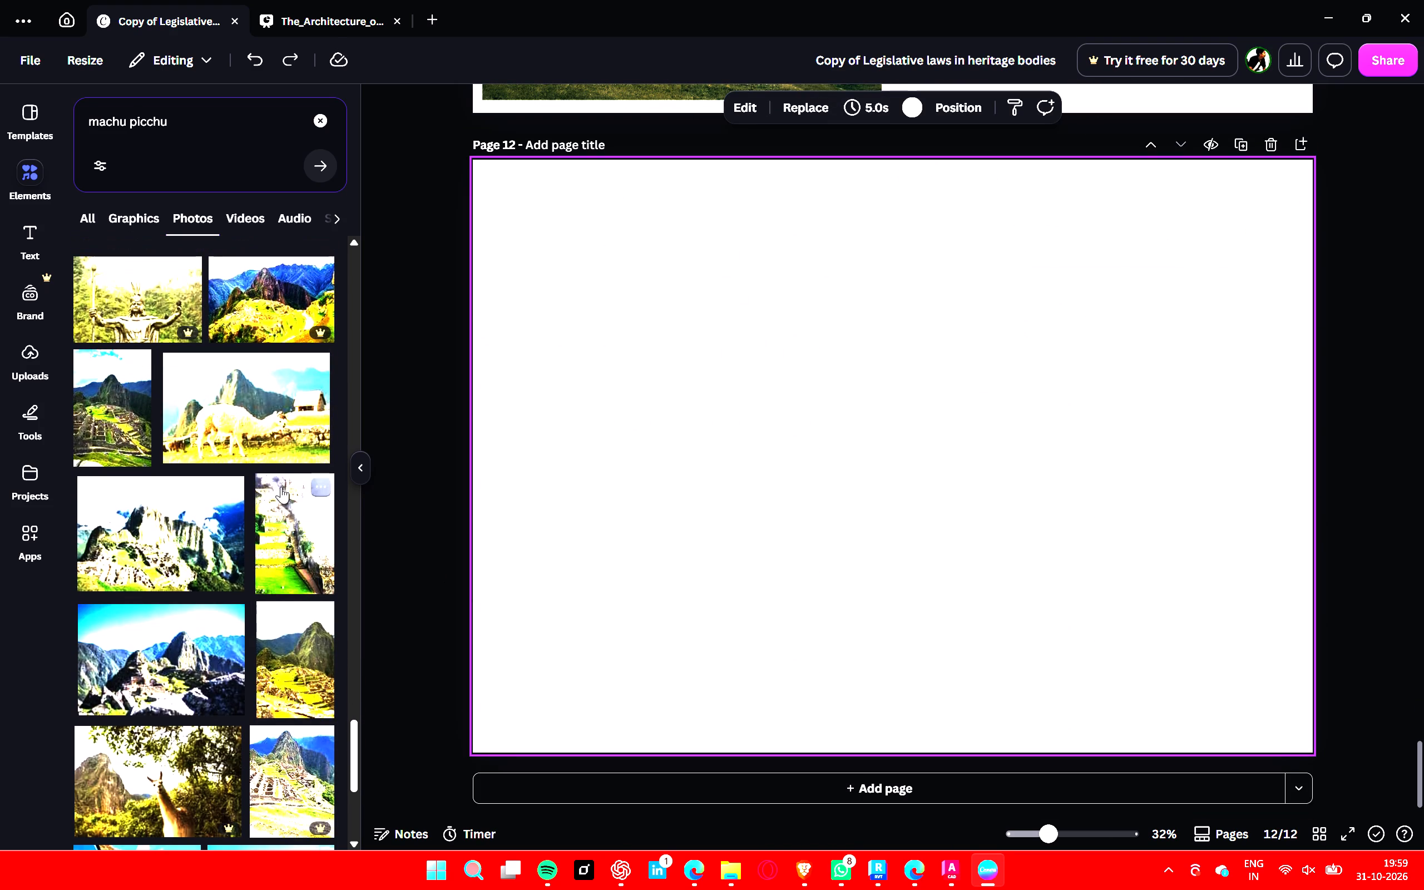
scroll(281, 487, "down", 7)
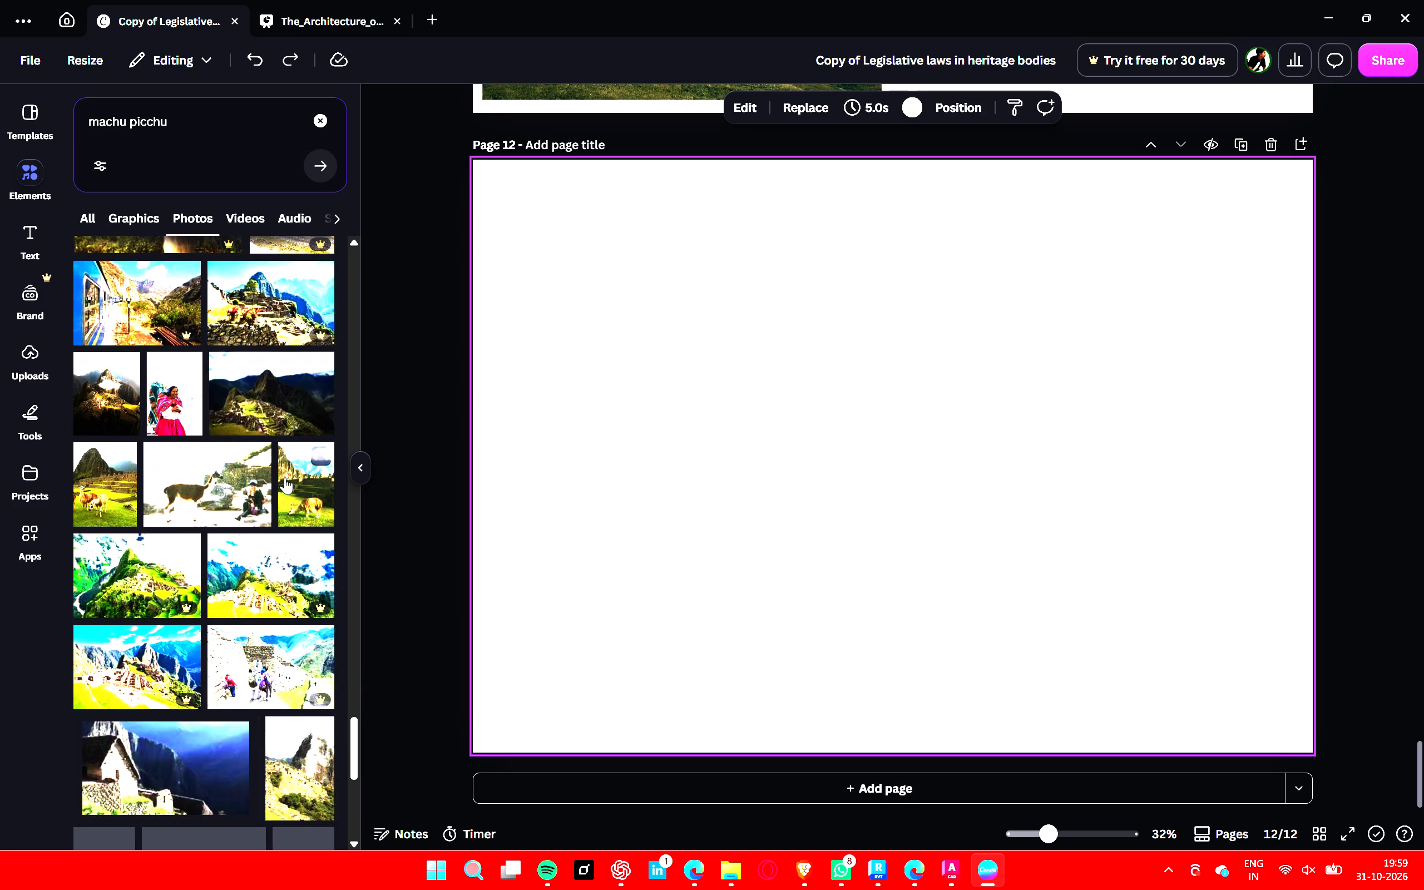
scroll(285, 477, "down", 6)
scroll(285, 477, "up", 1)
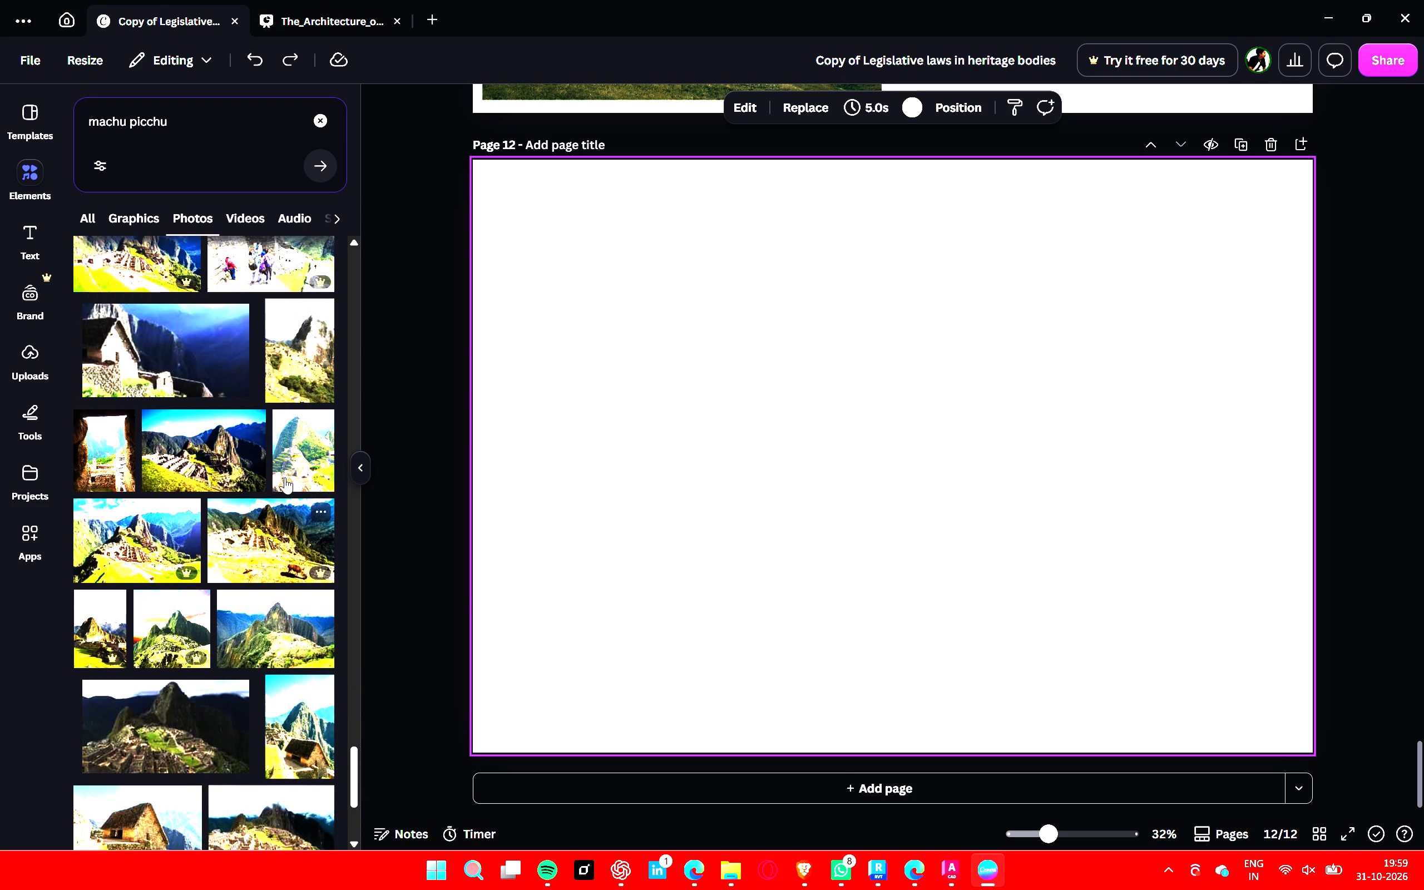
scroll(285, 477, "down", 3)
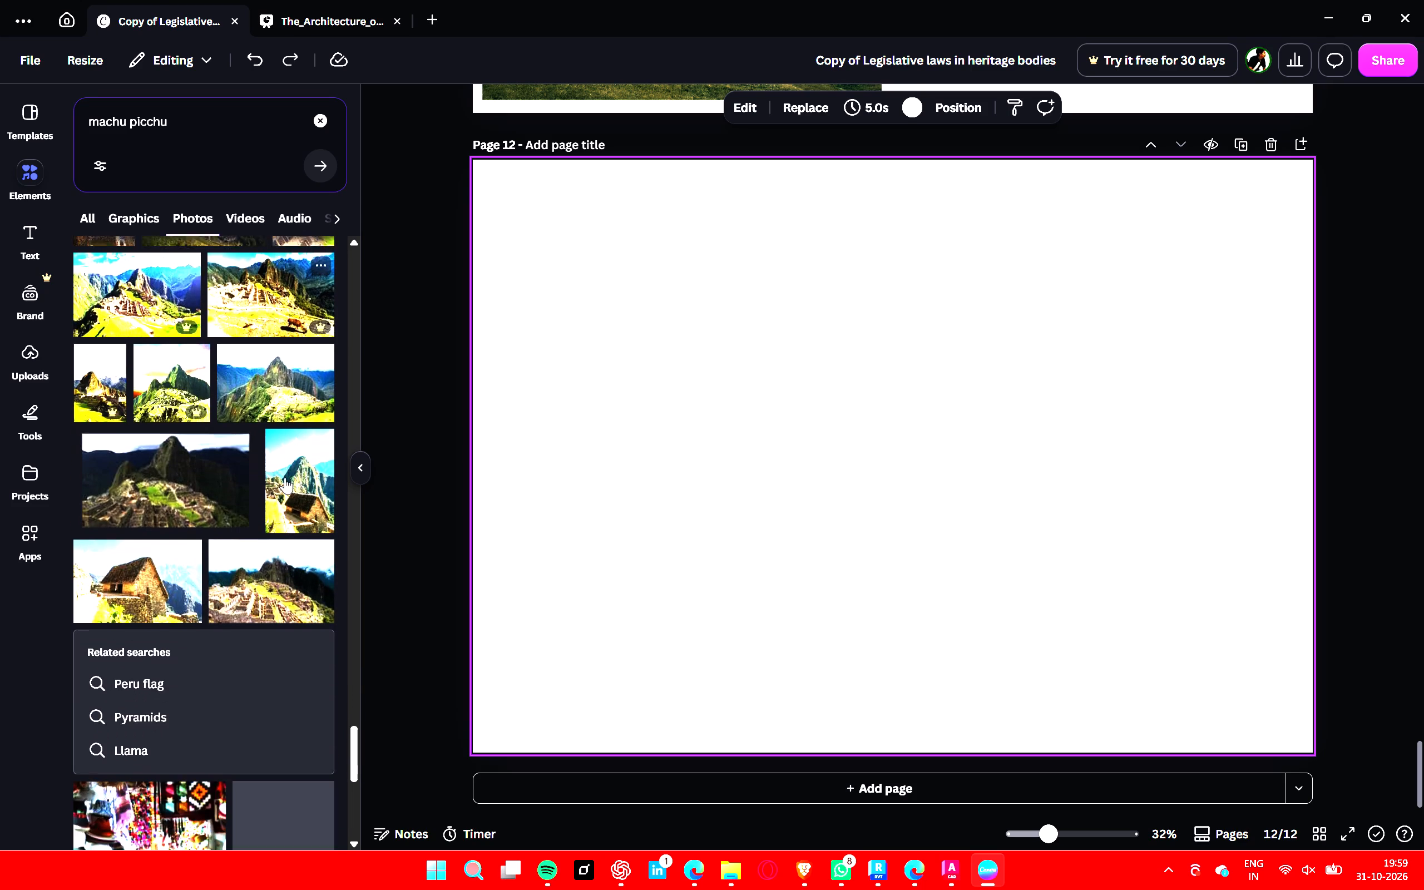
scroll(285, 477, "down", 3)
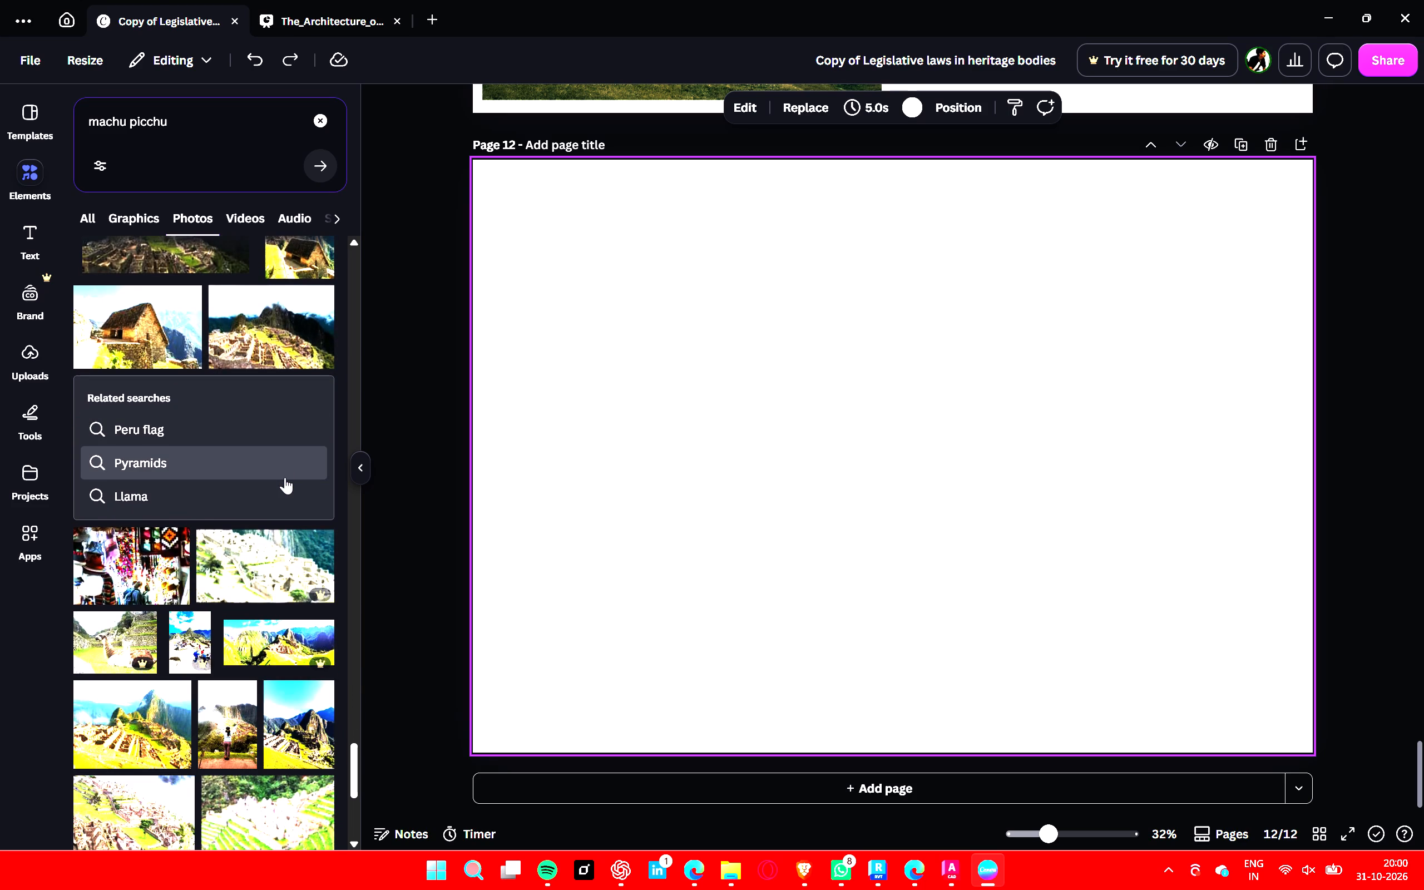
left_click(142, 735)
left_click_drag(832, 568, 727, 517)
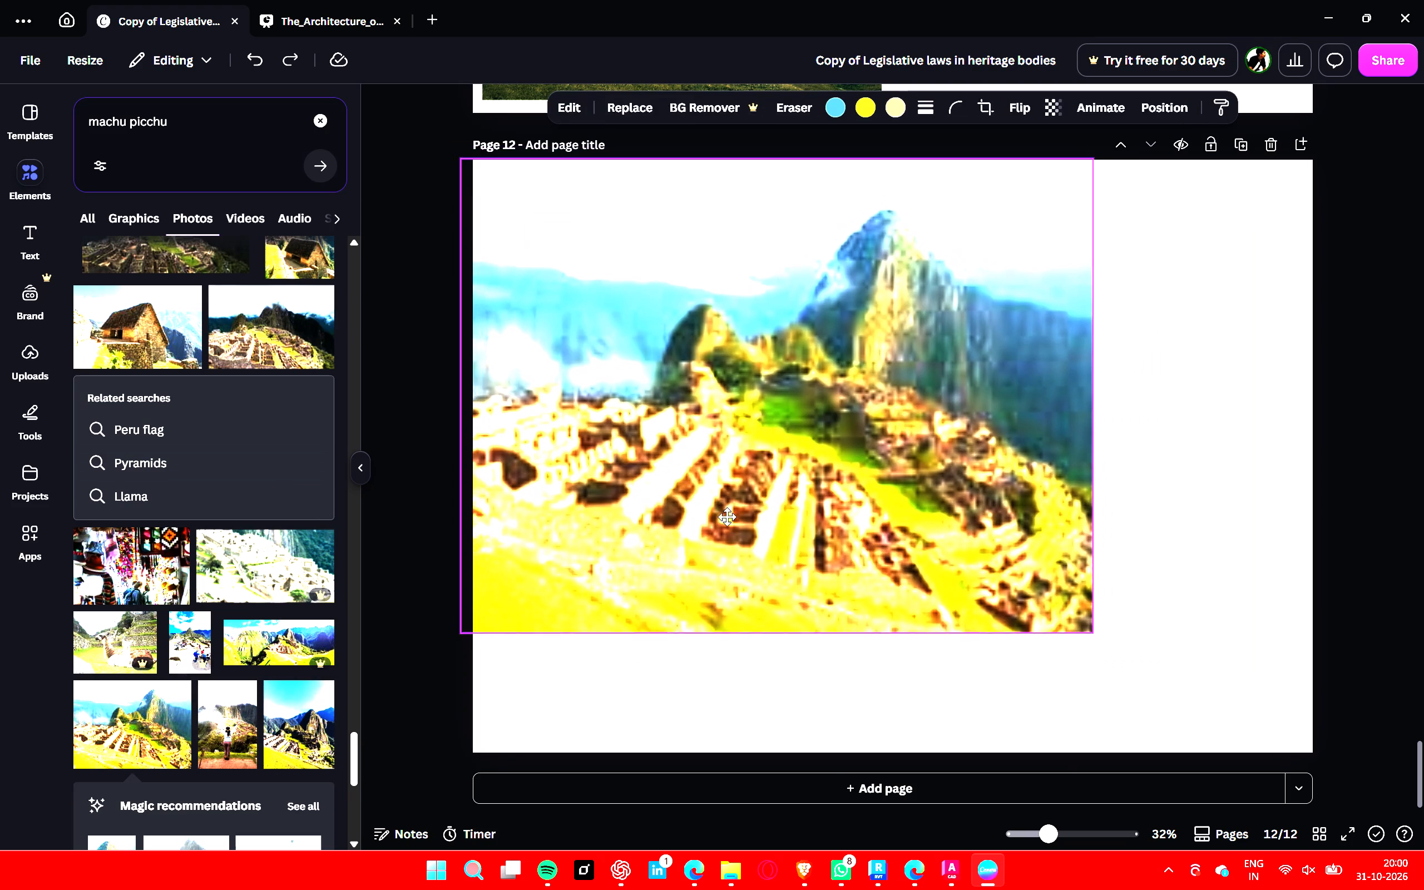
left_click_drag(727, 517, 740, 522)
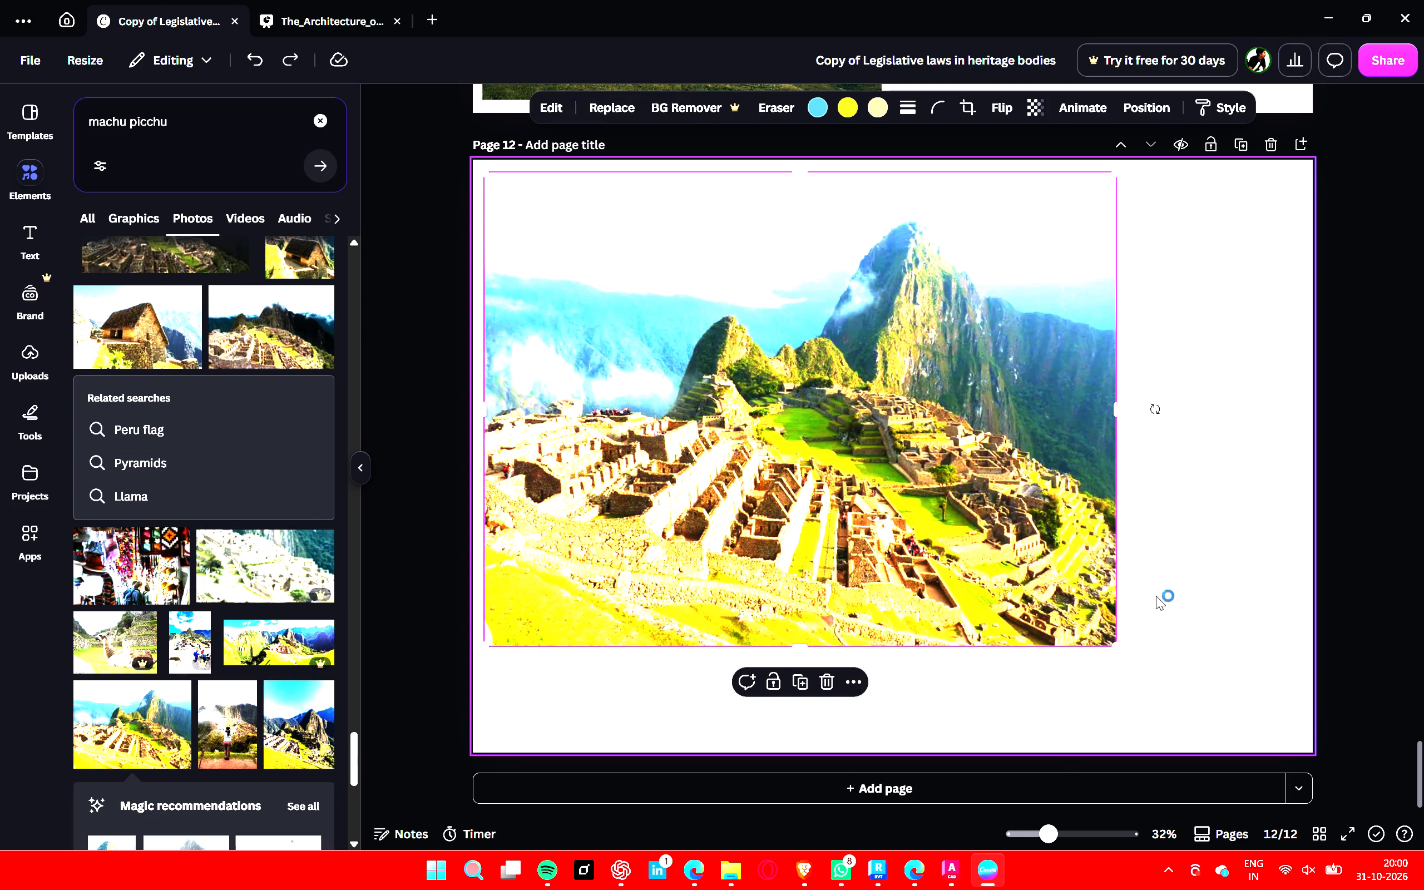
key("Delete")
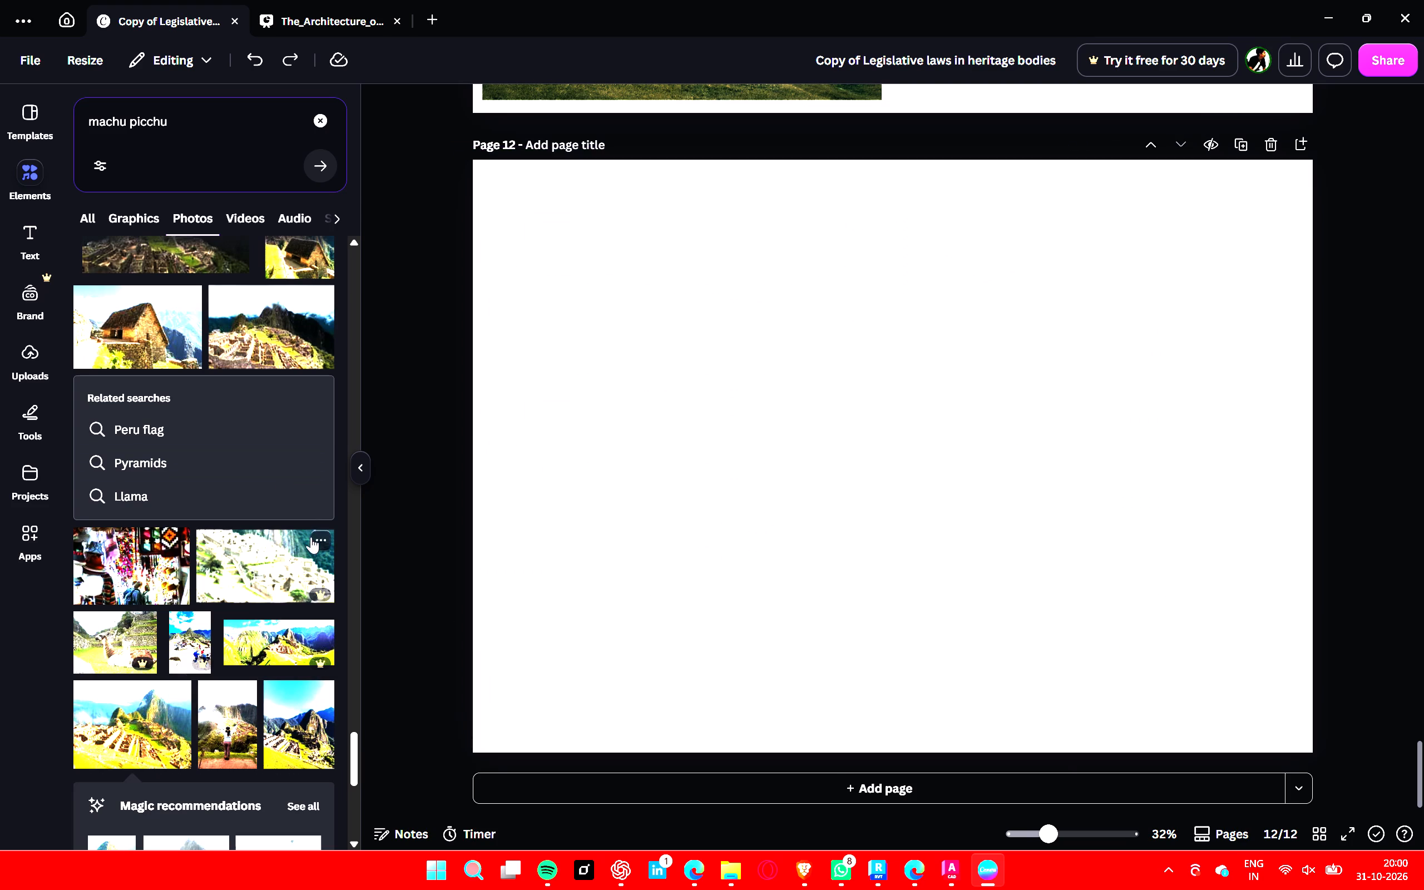
Browse further through the Machu Picchu photo results for pictures suited to blank page 12.
scroll(311, 537, "down", 7)
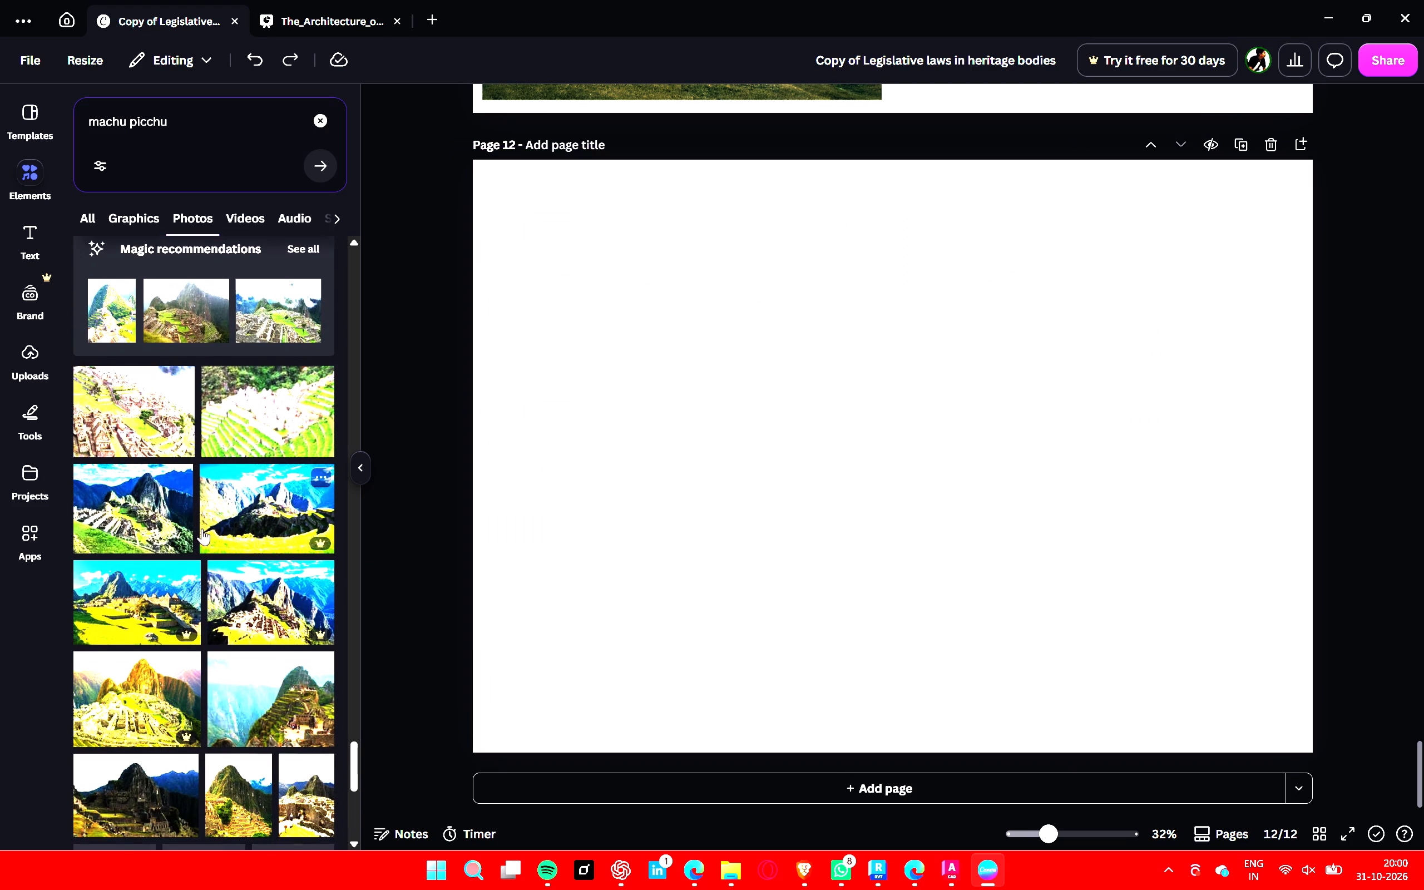
scroll(251, 505, "down", 6)
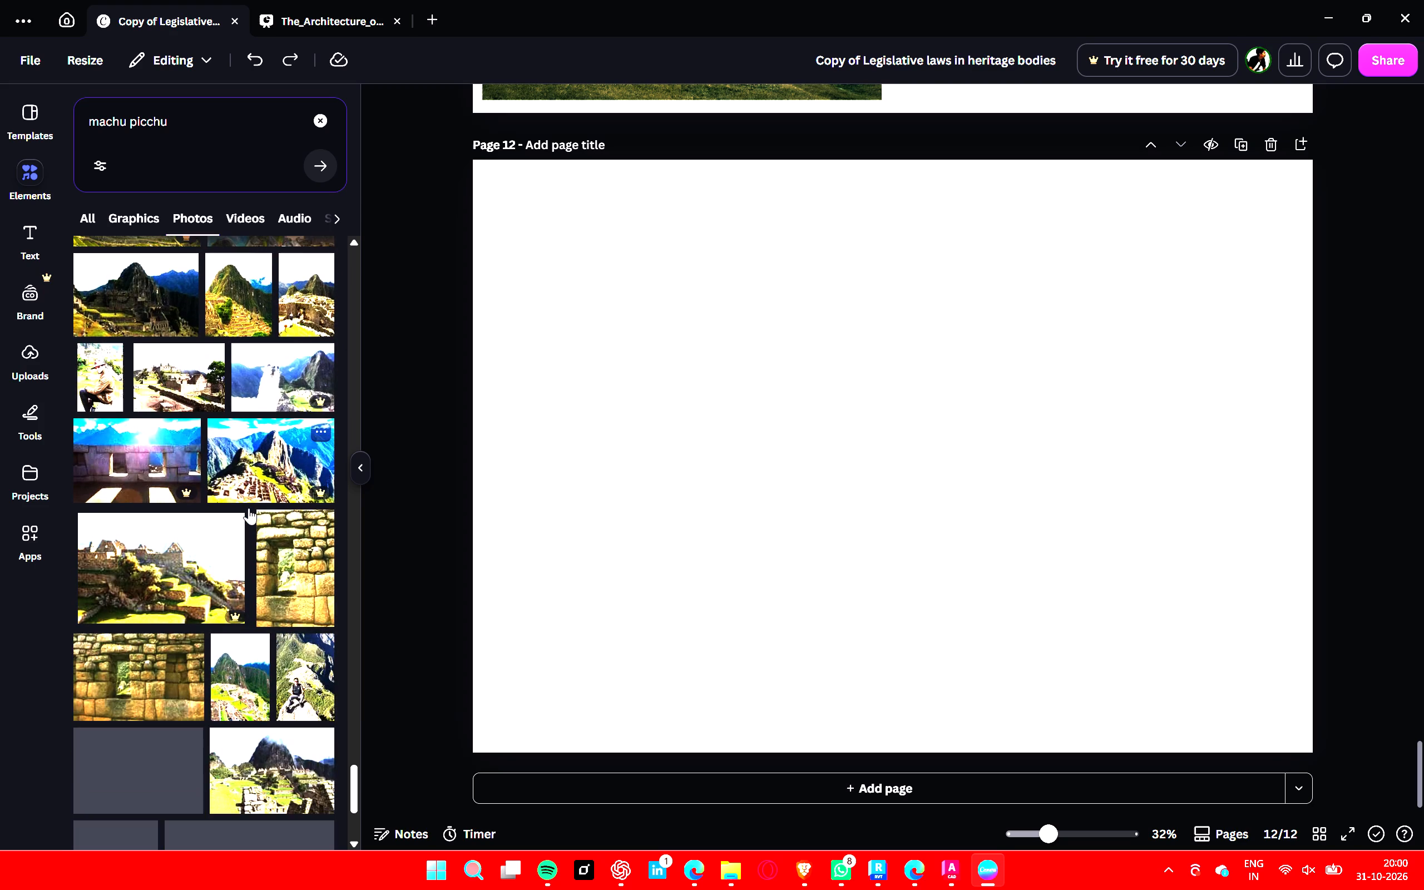
scroll(249, 508, "down", 3)
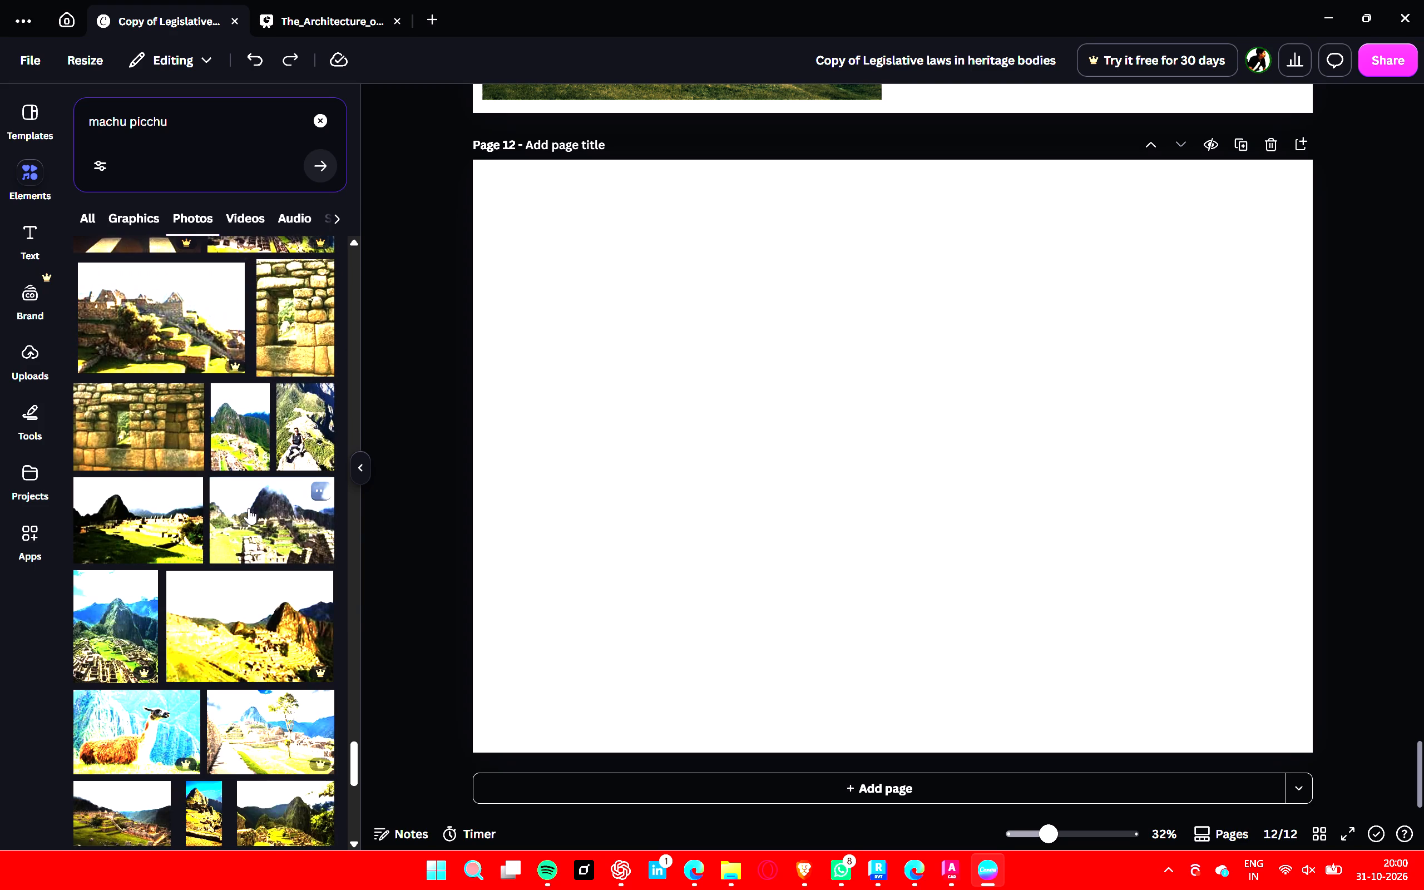
scroll(249, 508, "down", 2)
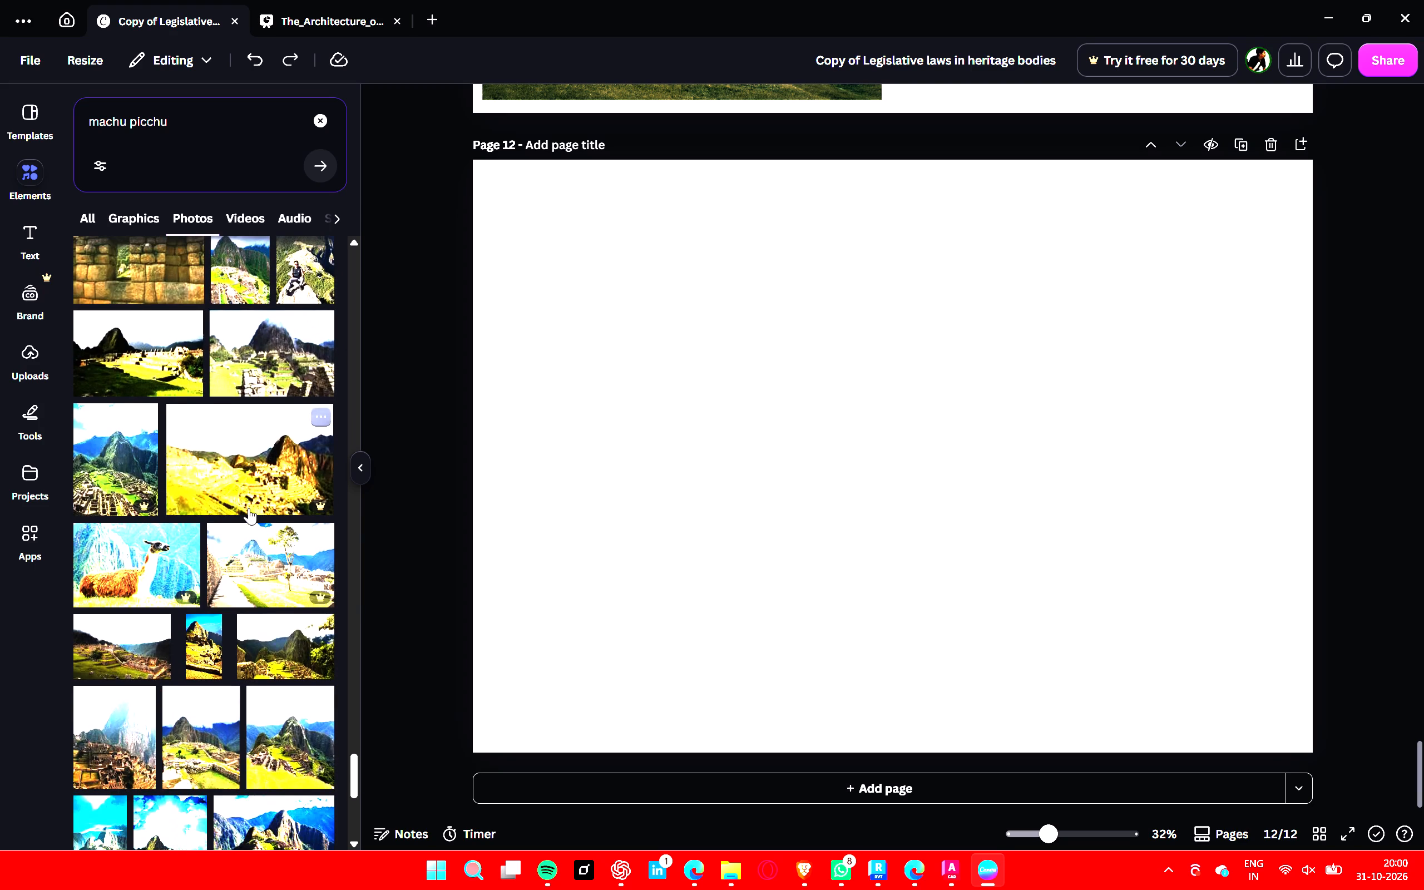
scroll(249, 508, "down", 6)
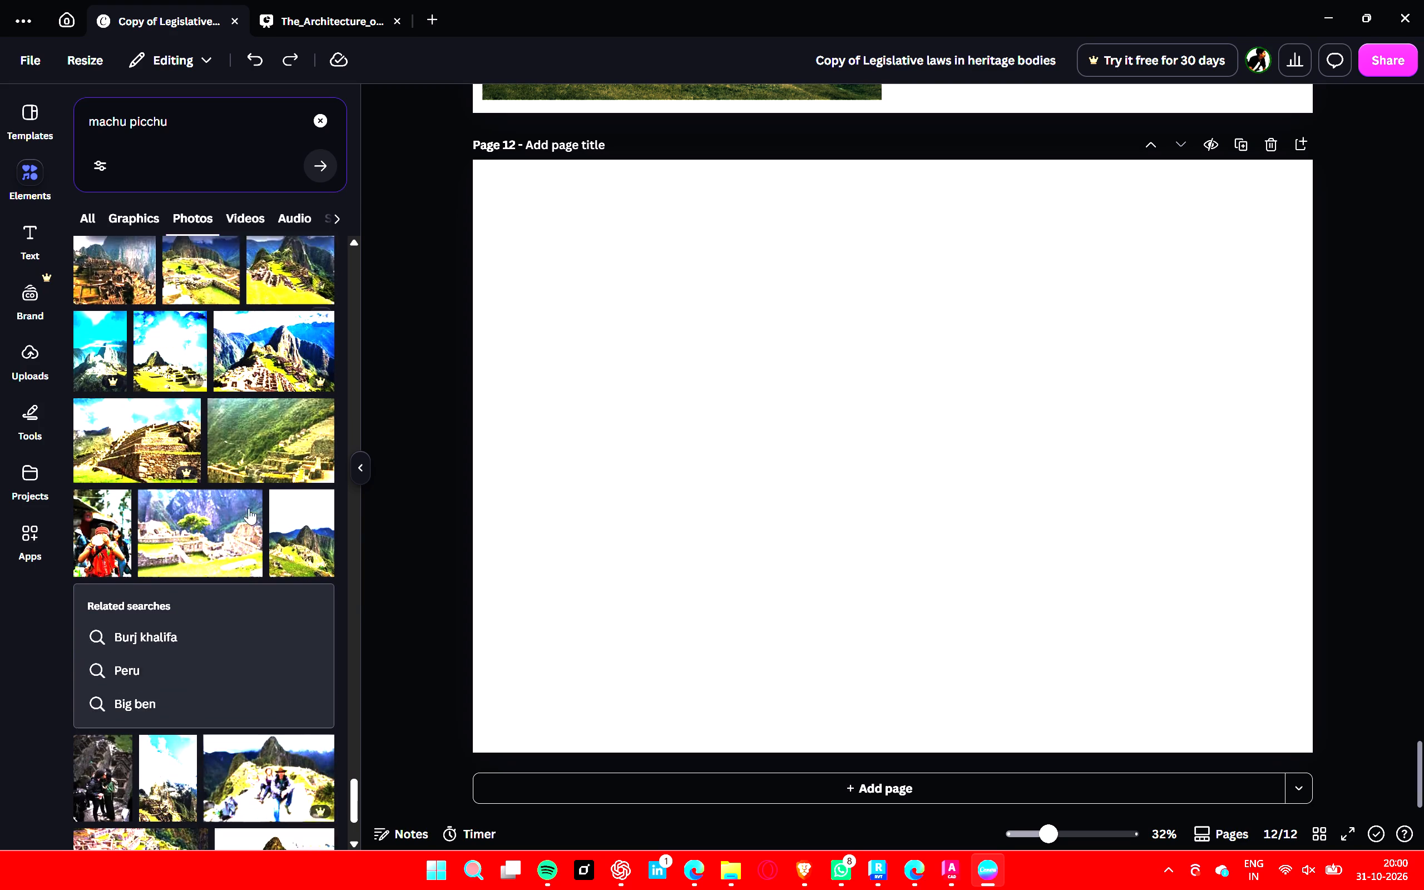
scroll(249, 508, "down", 6)
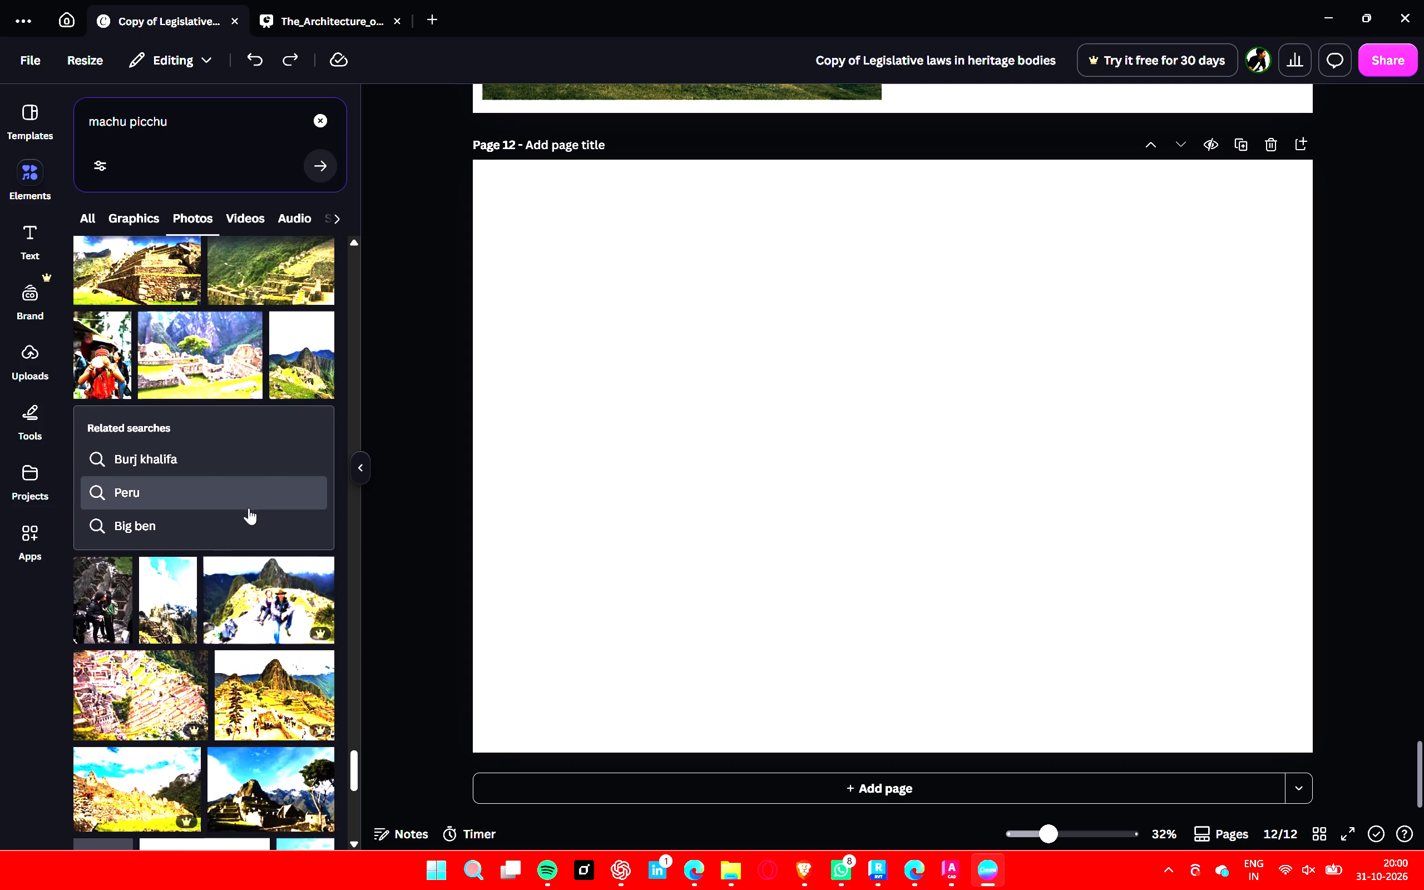
scroll(249, 508, "down", 4)
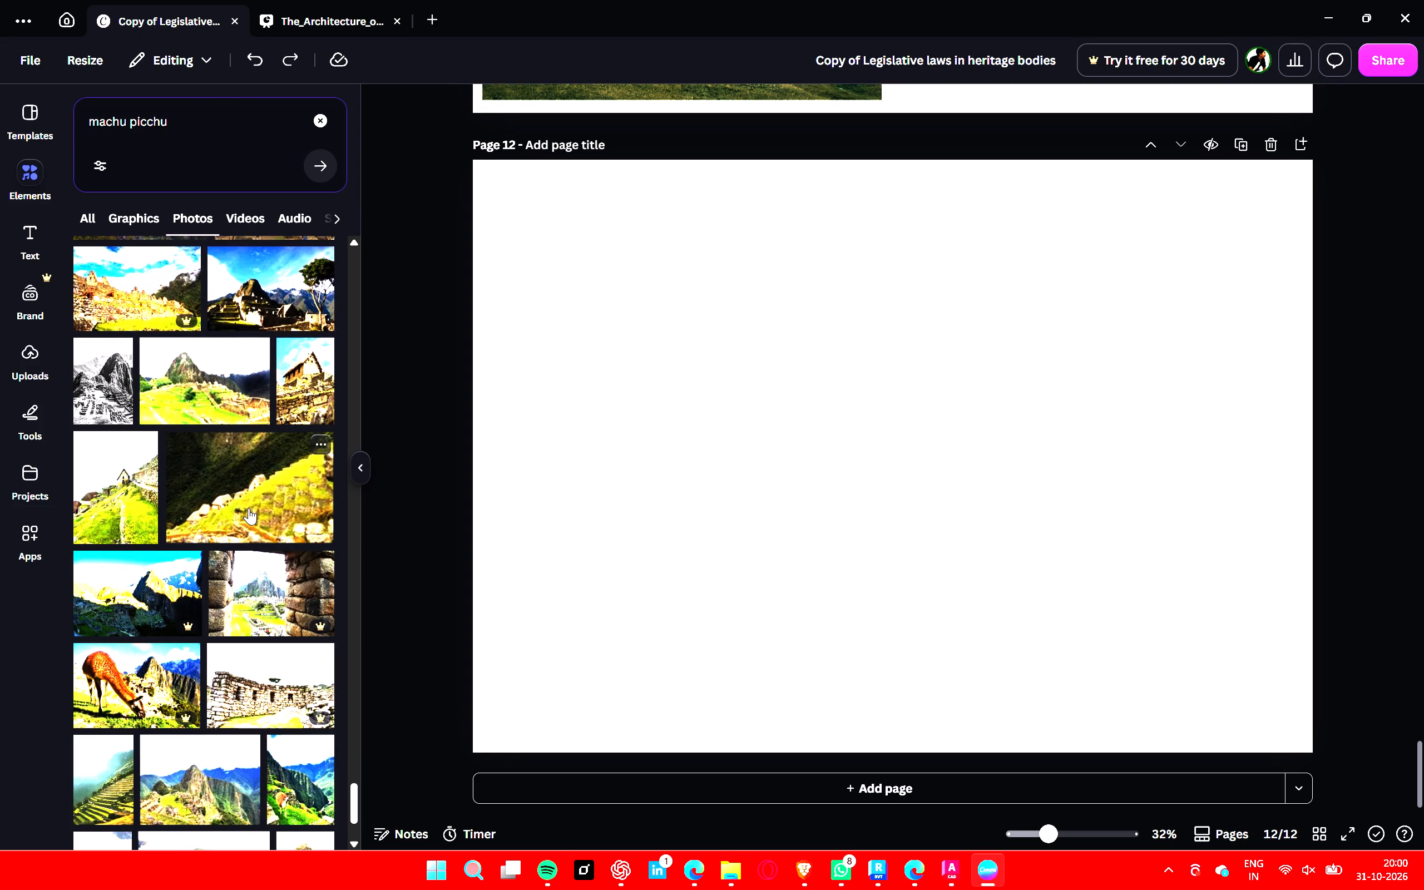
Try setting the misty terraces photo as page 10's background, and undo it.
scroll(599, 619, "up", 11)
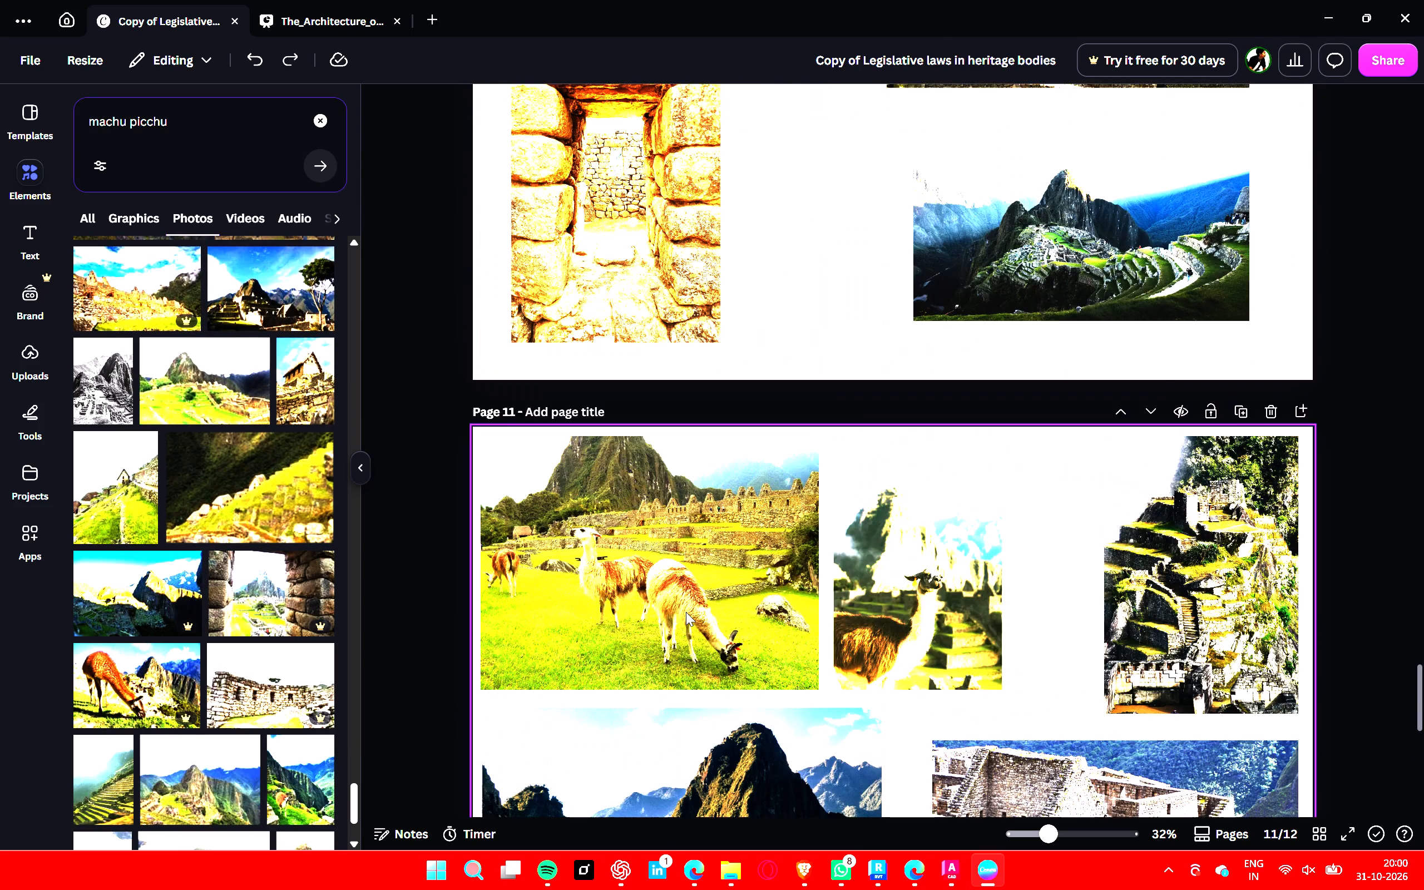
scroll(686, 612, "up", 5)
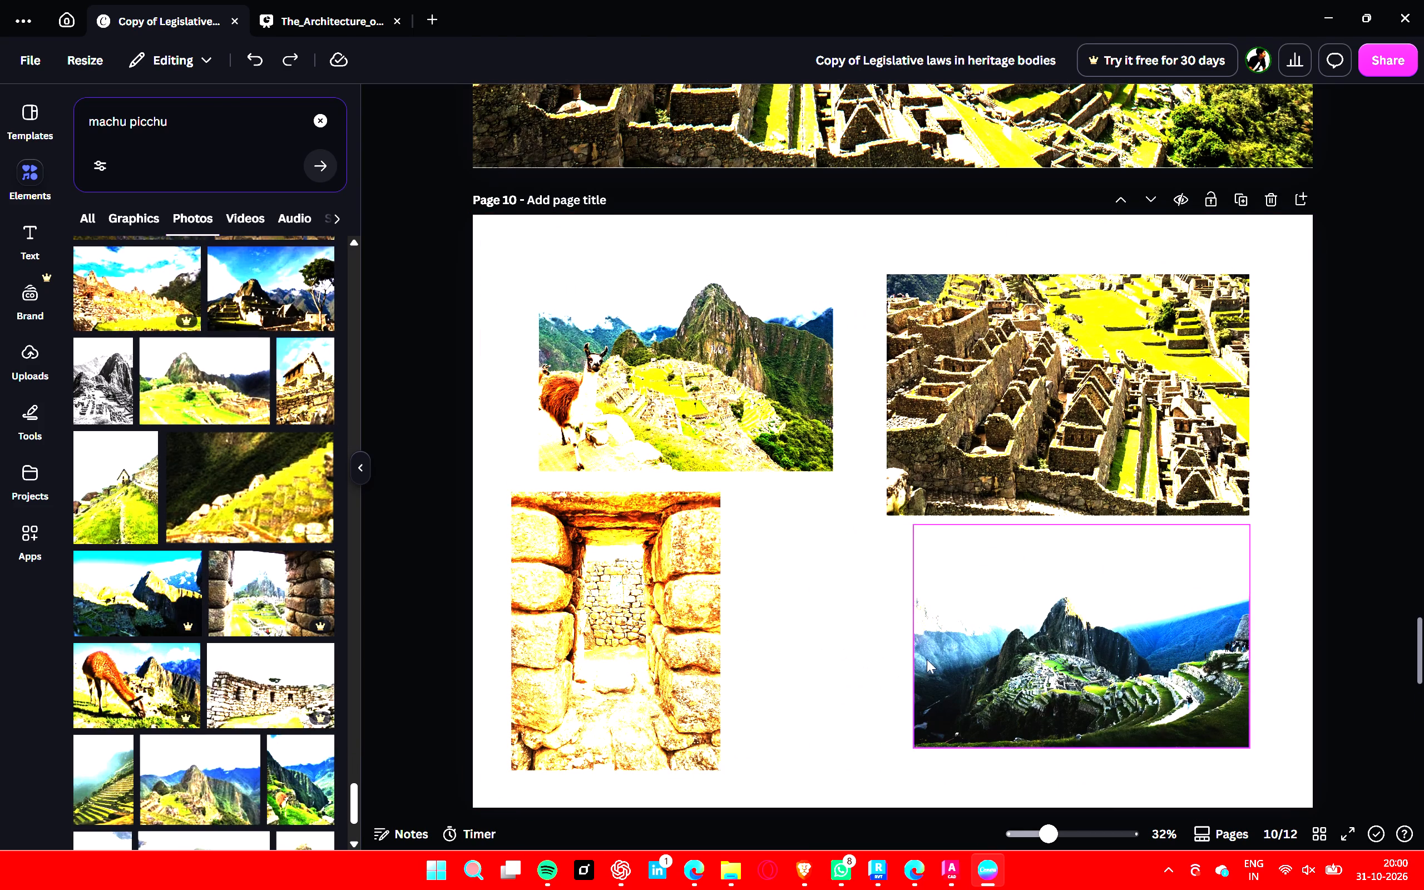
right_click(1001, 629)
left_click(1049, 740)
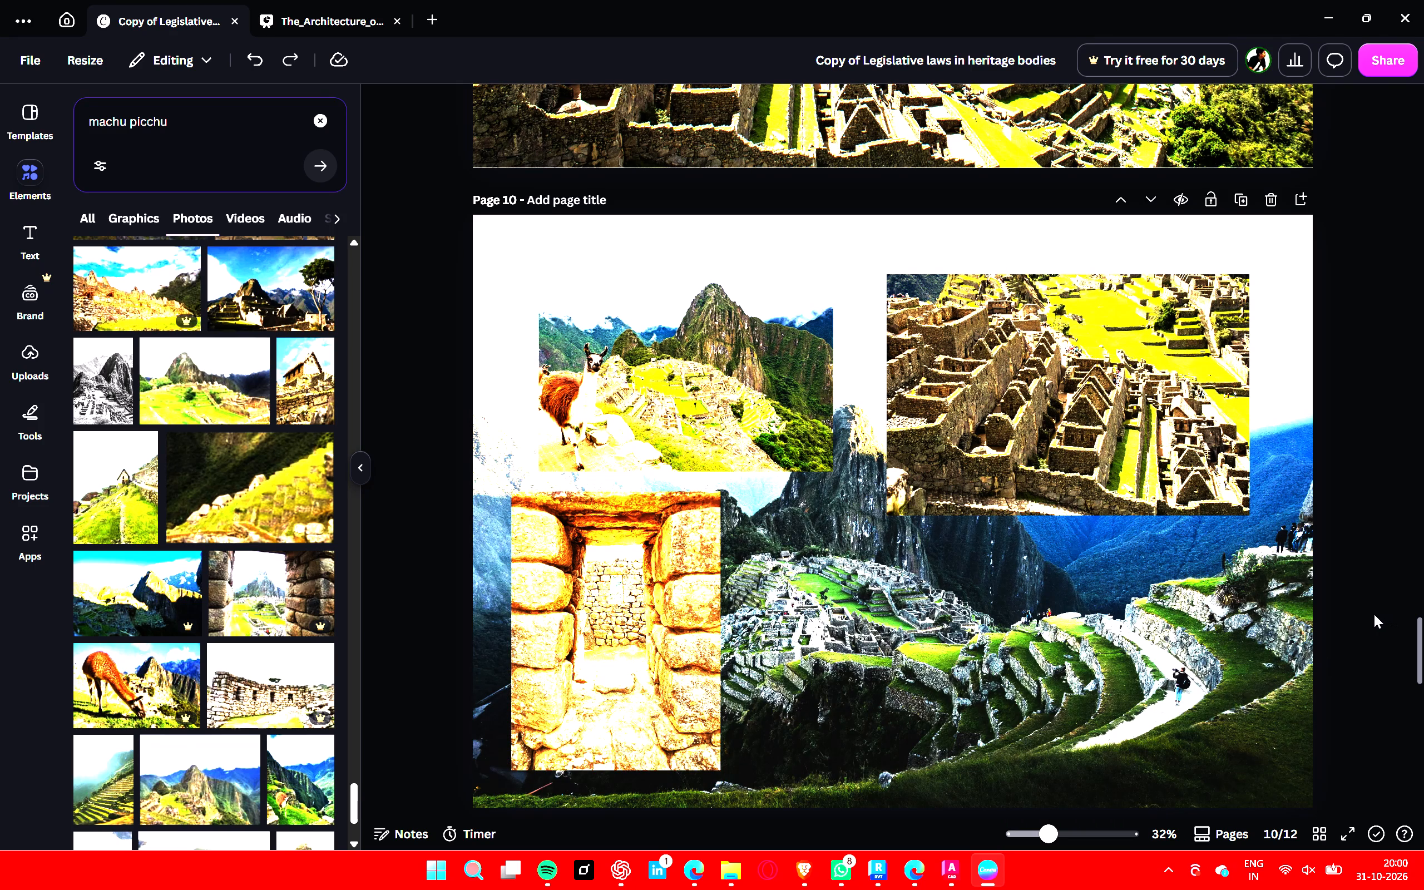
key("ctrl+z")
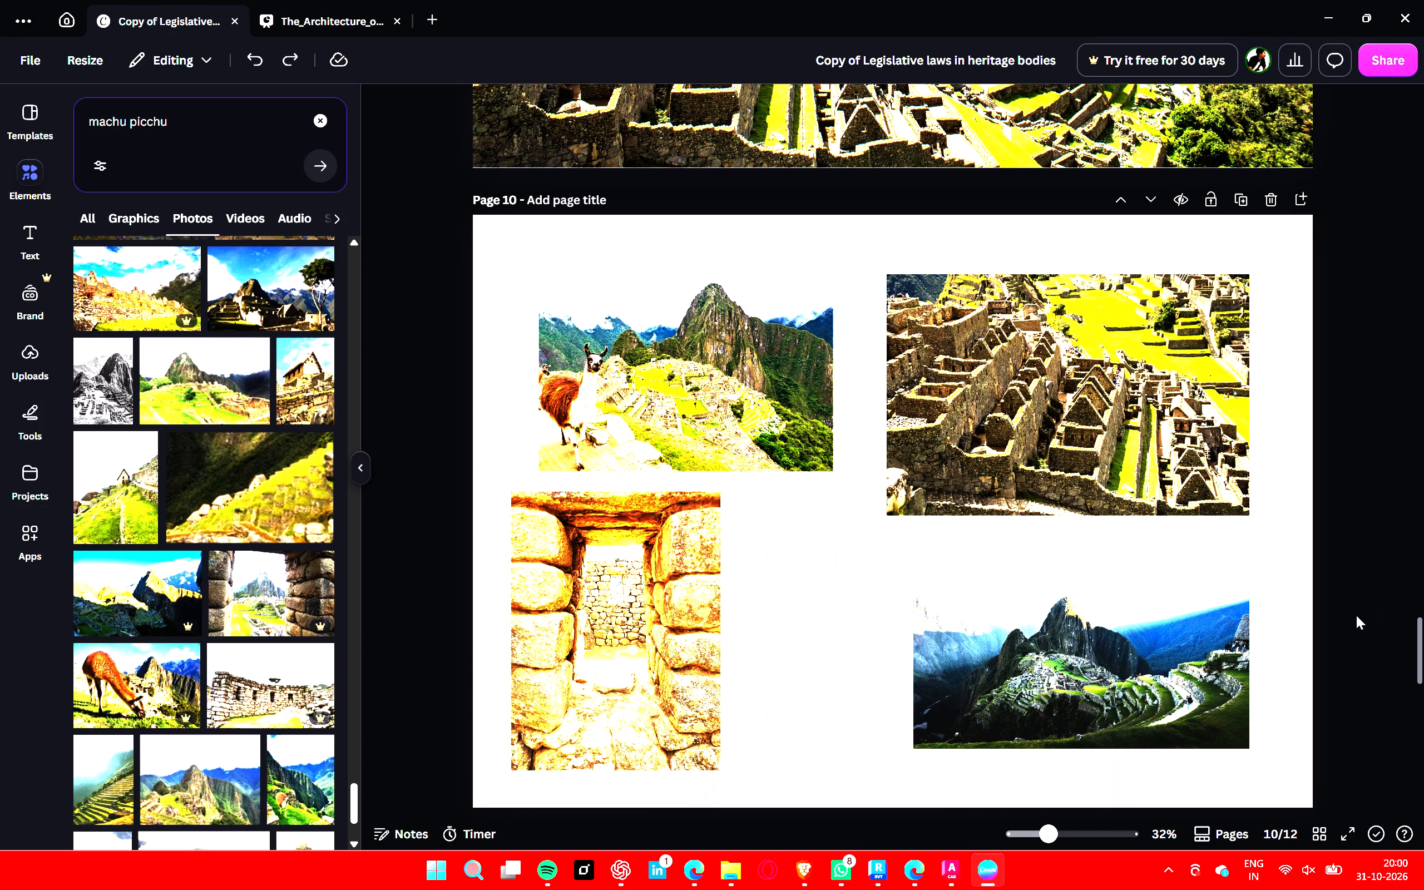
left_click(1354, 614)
Review the Machu Picchu pages 8 and 9 and the Peru slide 10 in The_Architecture_of_Heritage.pptx for comparison.
scroll(1341, 617, "up", 7)
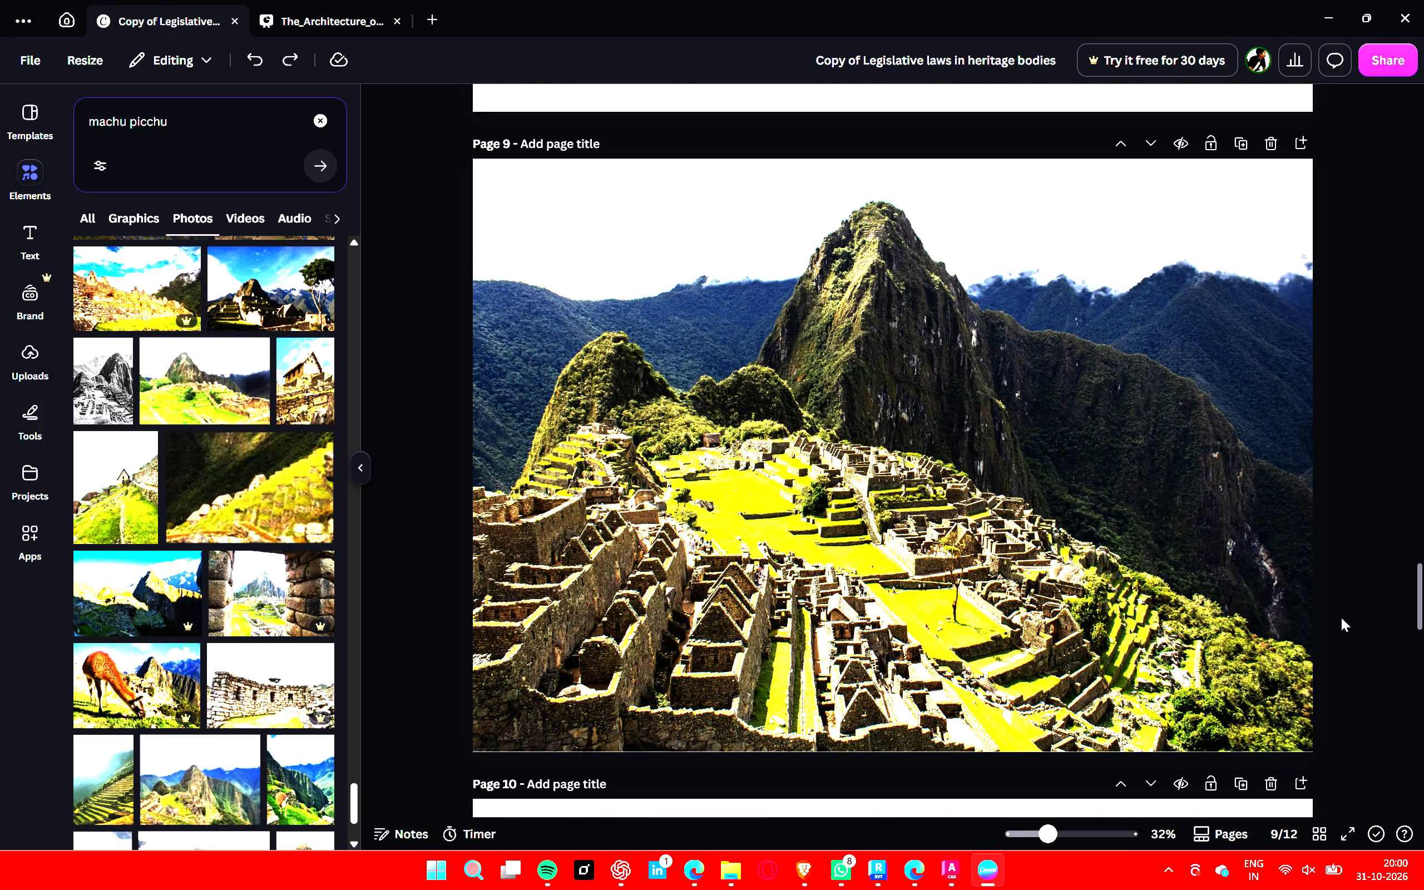
scroll(1341, 617, "up", 4)
scroll(1341, 617, "down", 4)
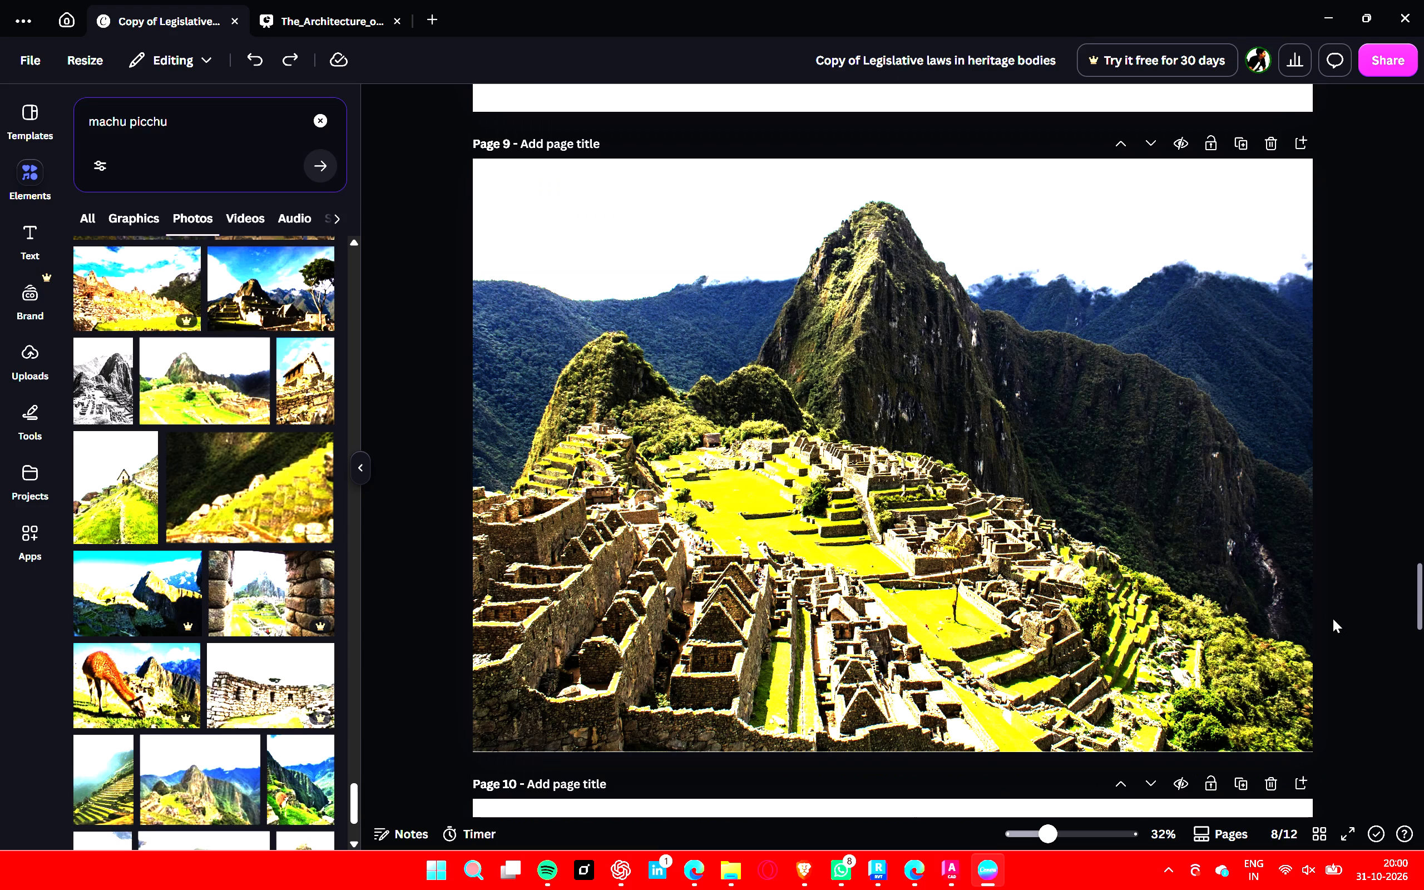
scroll(1323, 583, "up", 11)
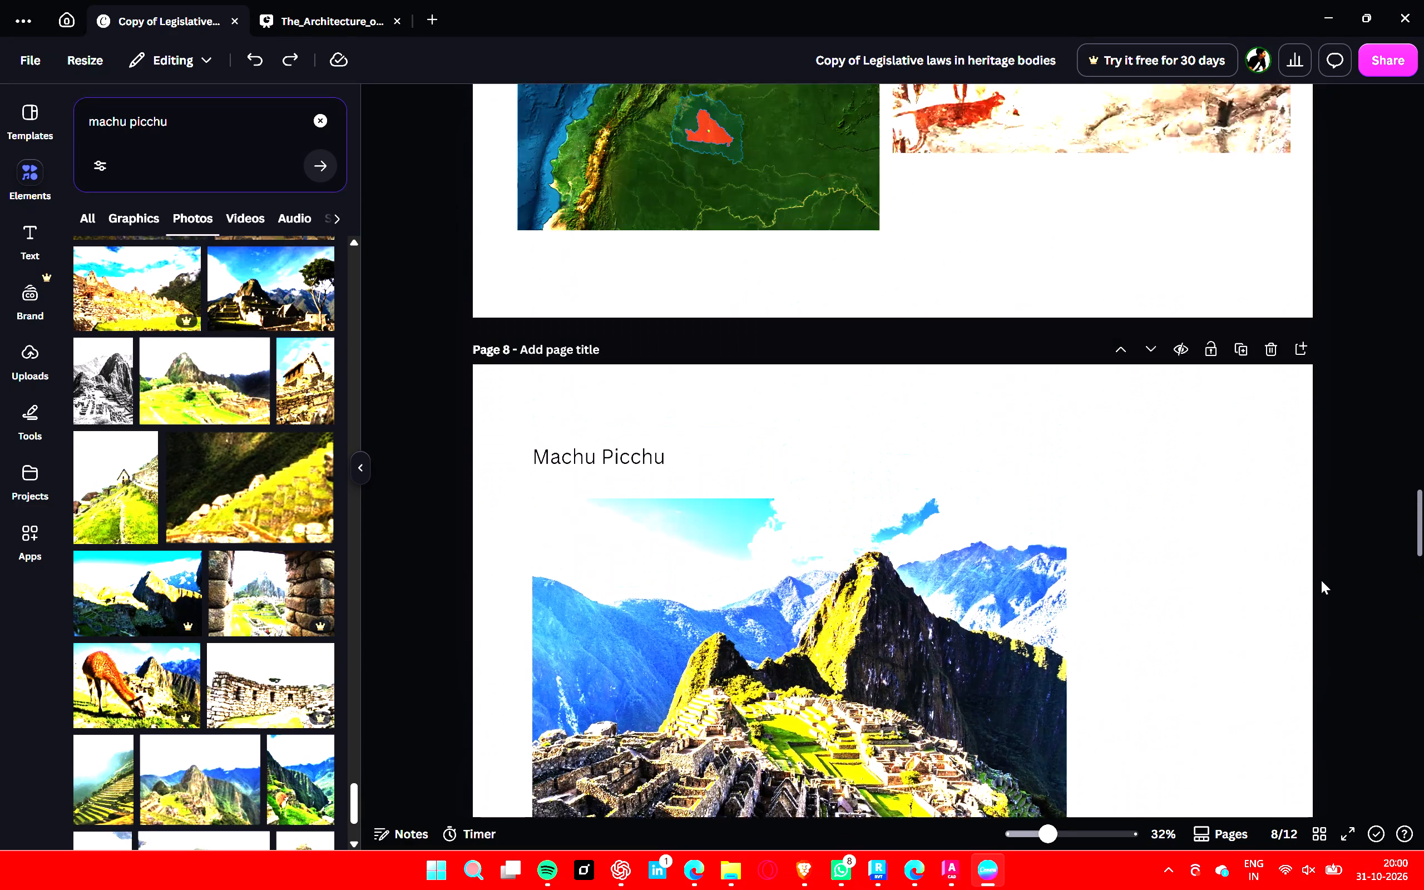
scroll(1321, 580, "down", 5)
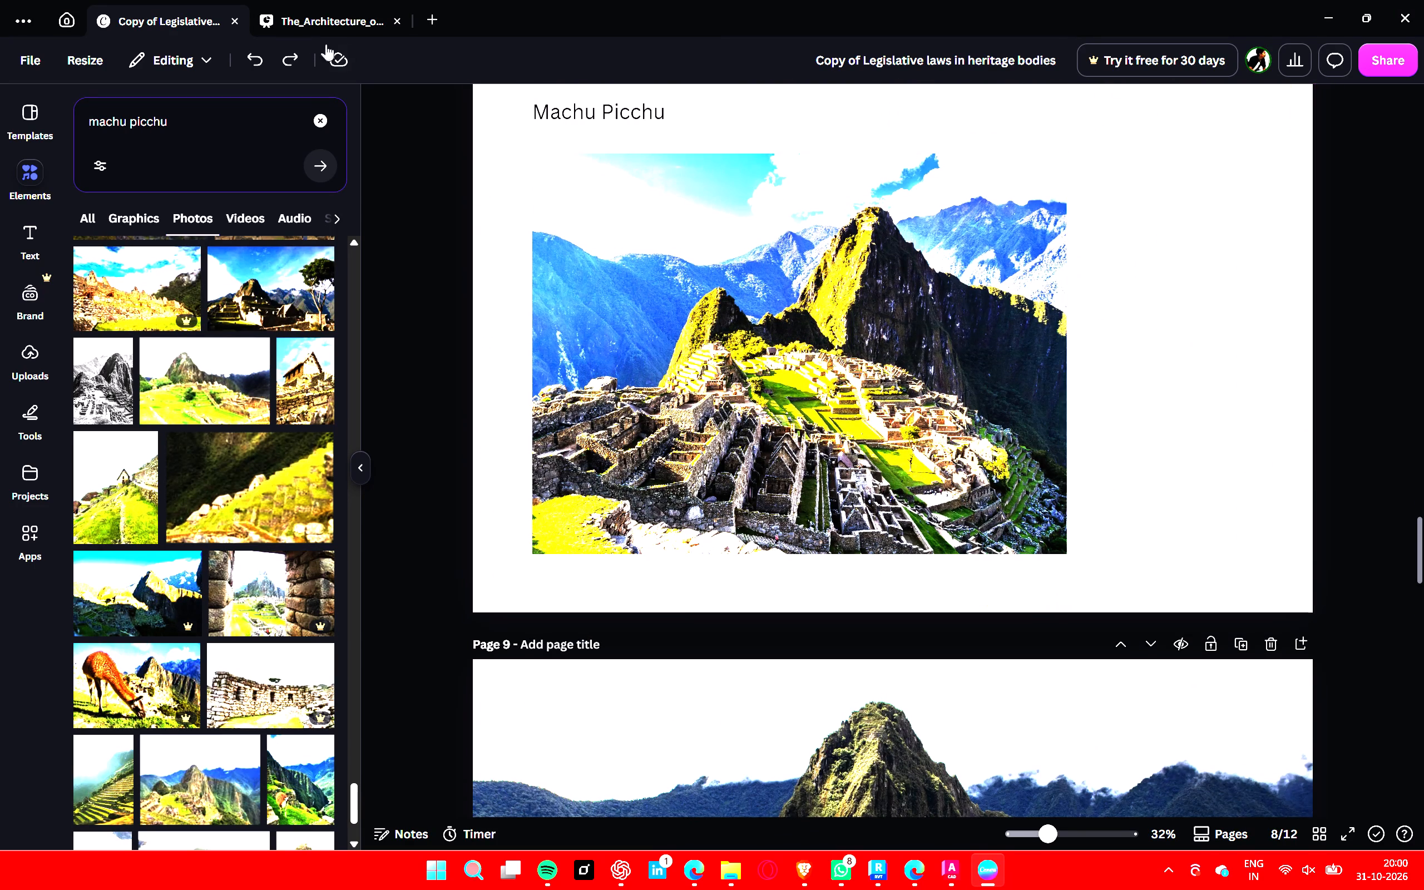
left_click(305, 25)
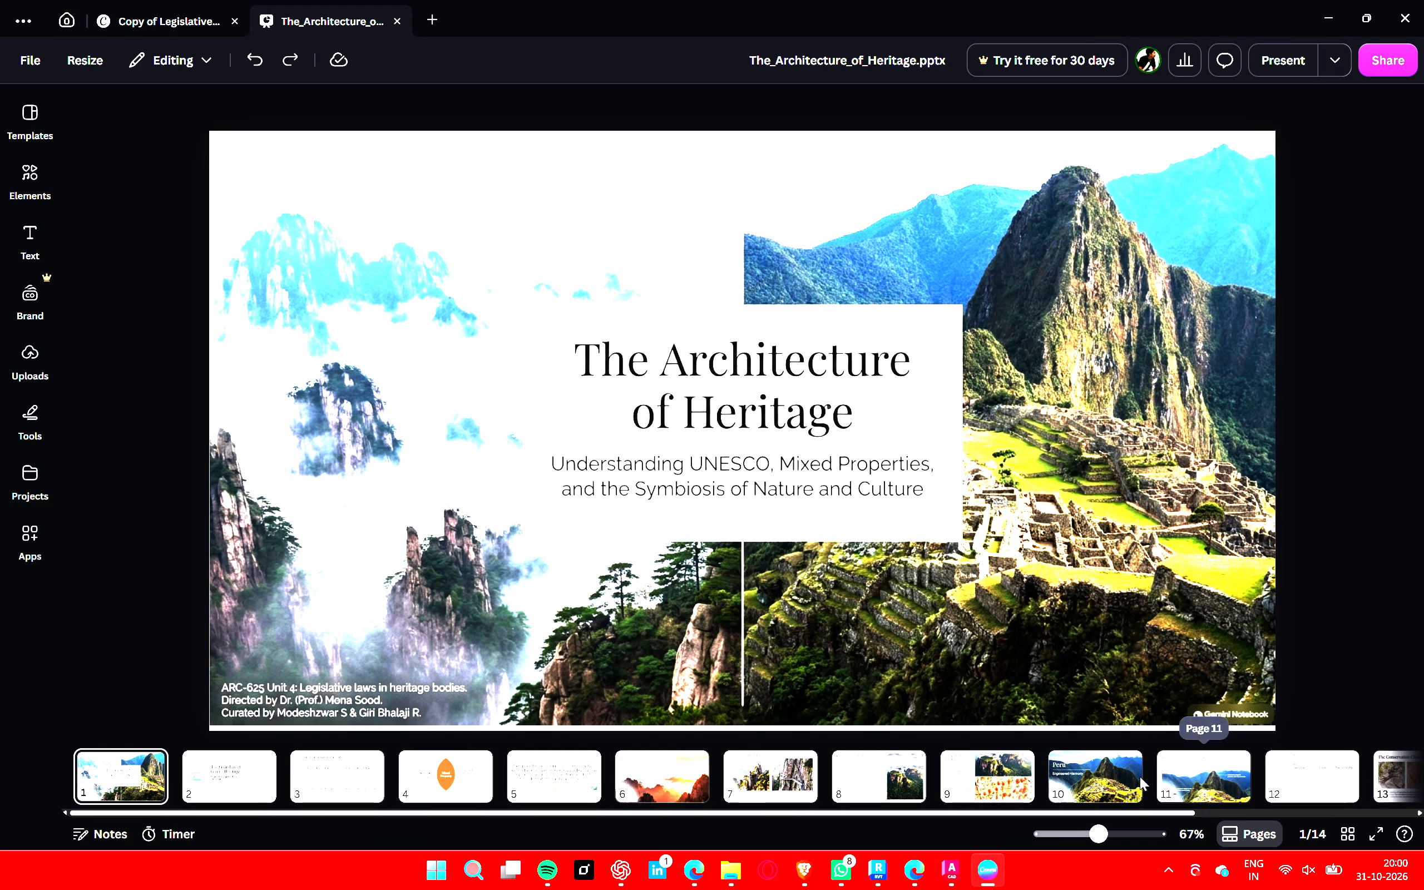
left_click(1055, 764)
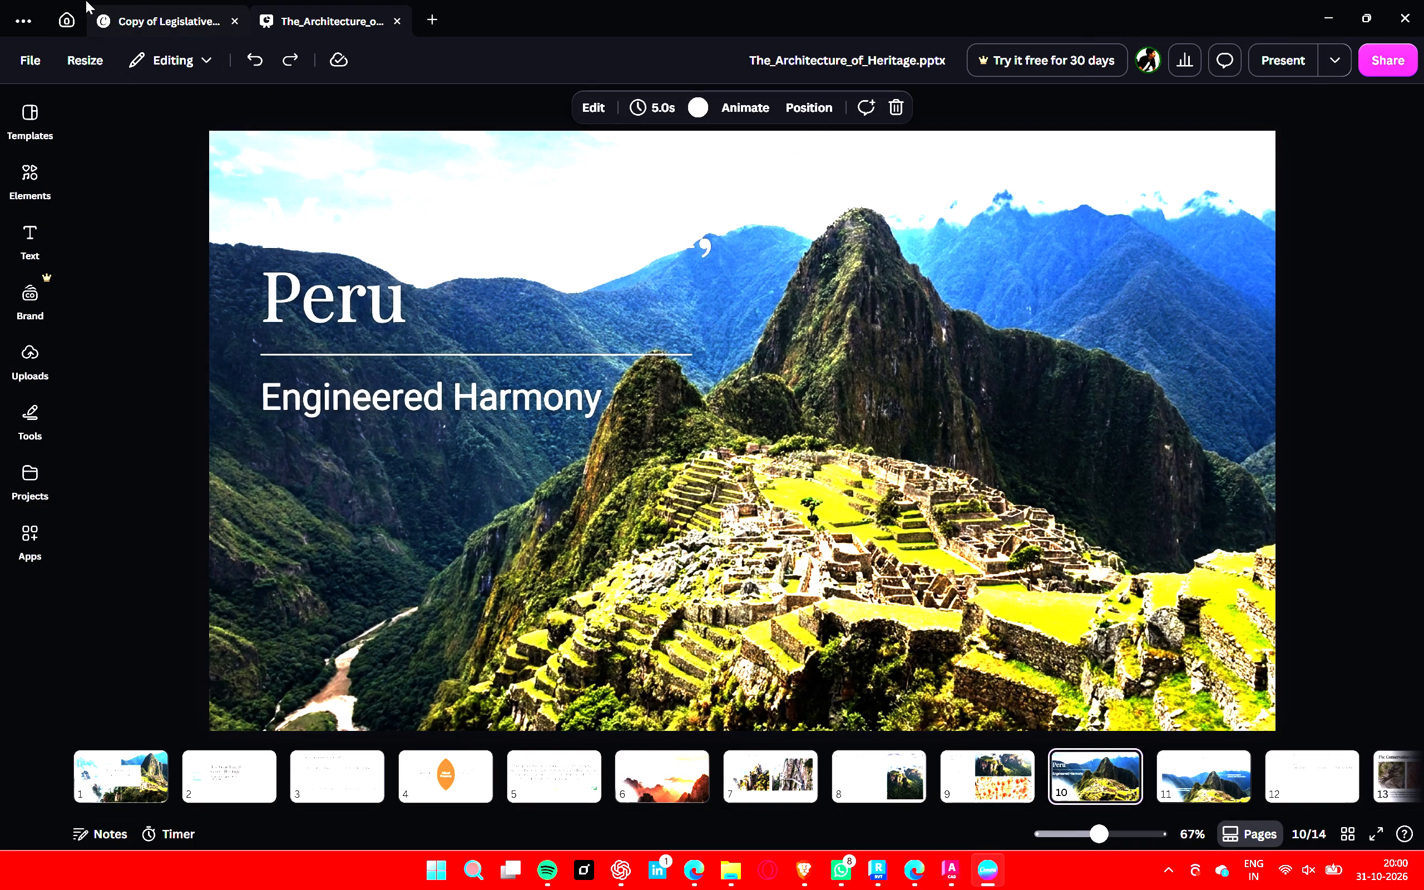
left_click(120, 15)
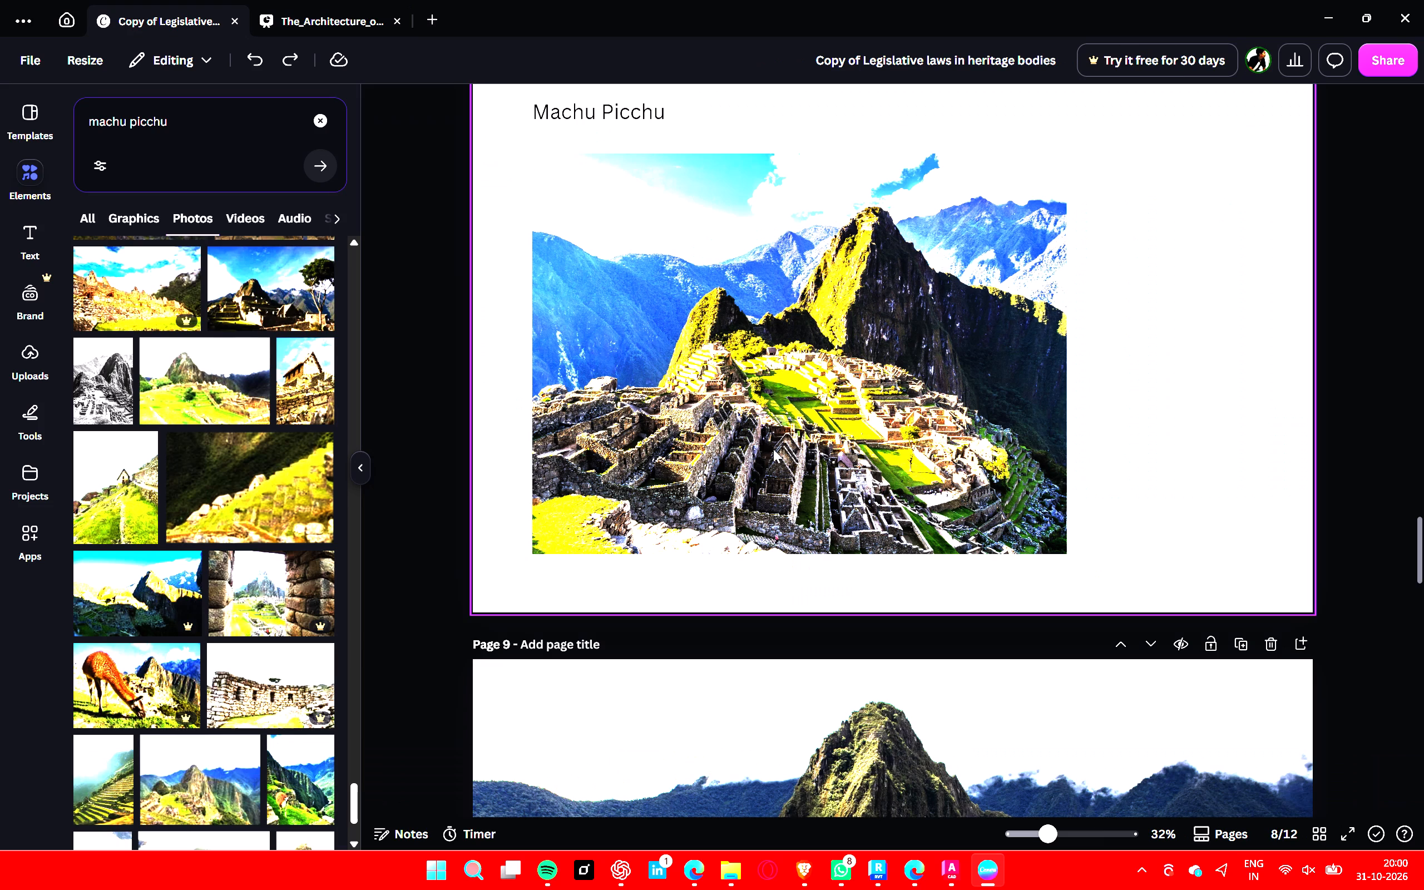
Move the Machu Picchu heading from page 8 onto the sky in the upper-left of page 9's full-page photo.
scroll(773, 449, "down", 5)
scroll(765, 494, "up", 4)
scroll(732, 365, "up", 3)
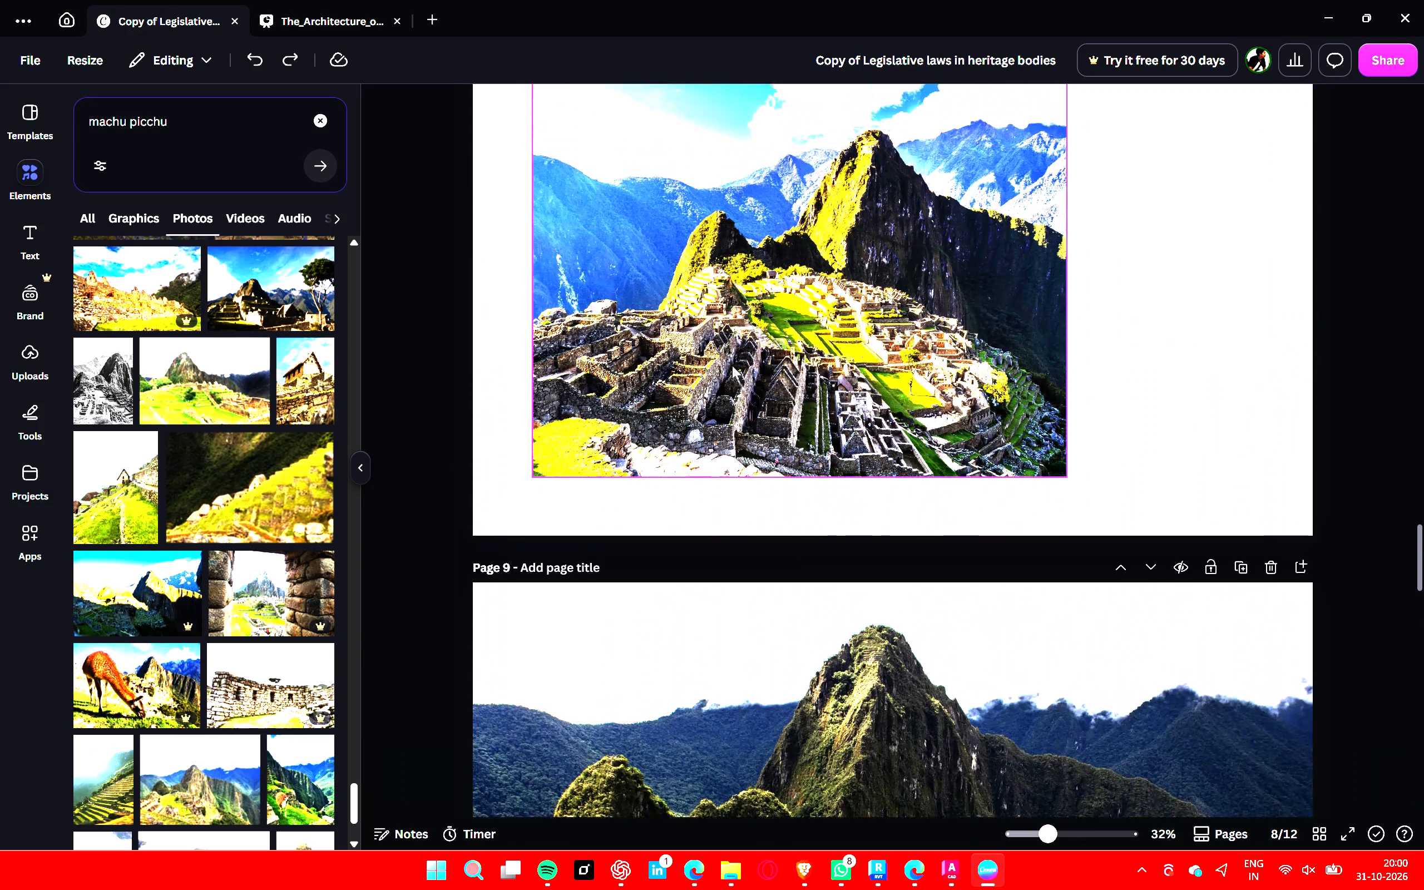
left_click_drag(639, 280, 672, 551)
scroll(698, 492, "down", 4)
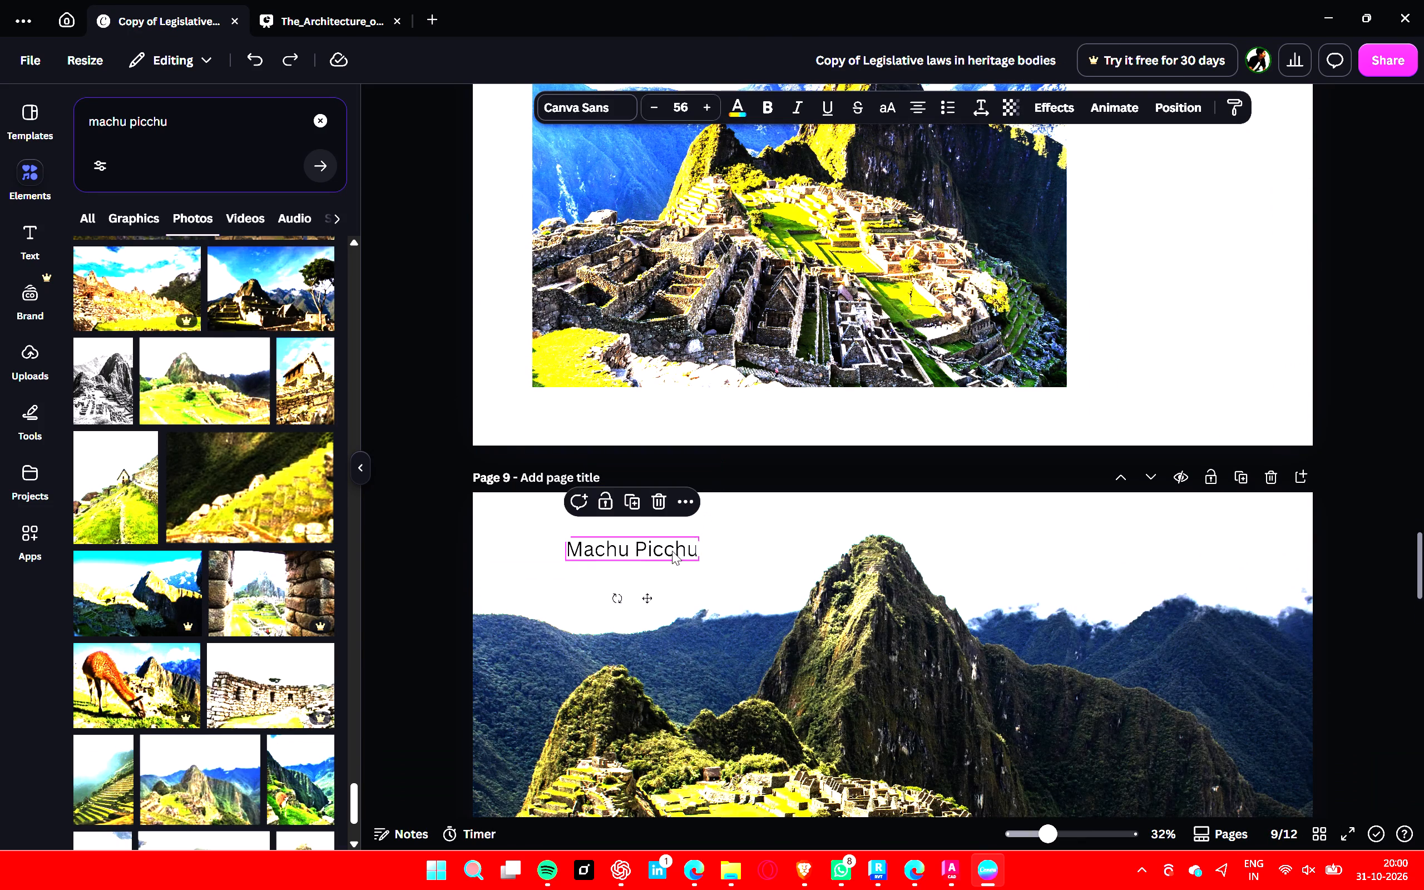
left_click(755, 511)
scroll(755, 511, "down", 2)
left_click_drag(662, 388, 592, 380)
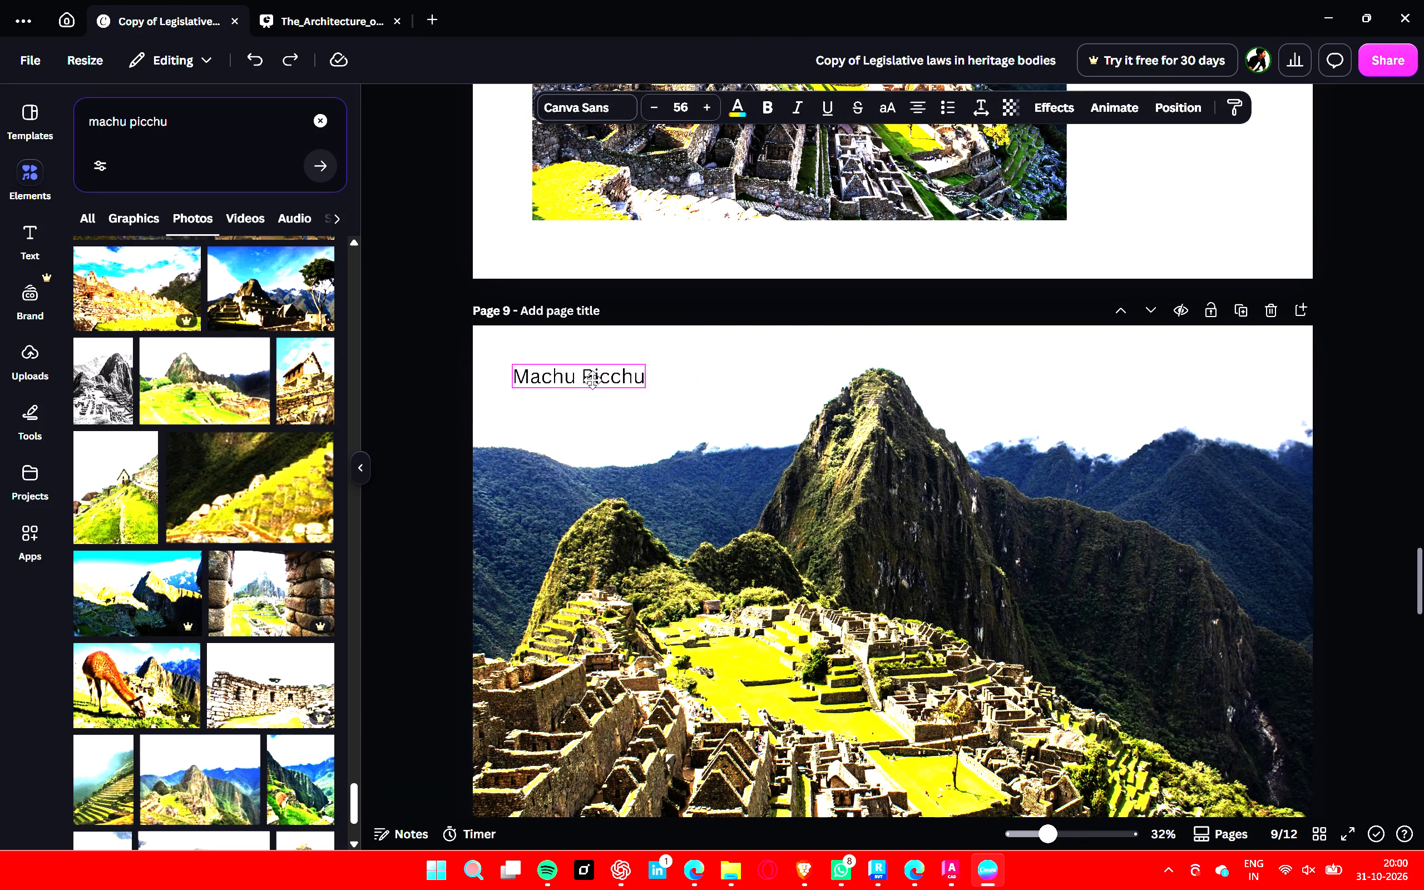
left_click_drag(592, 380, 634, 408)
left_click(793, 428)
scroll(797, 428, "down", 3)
scroll(797, 428, "up", 2)
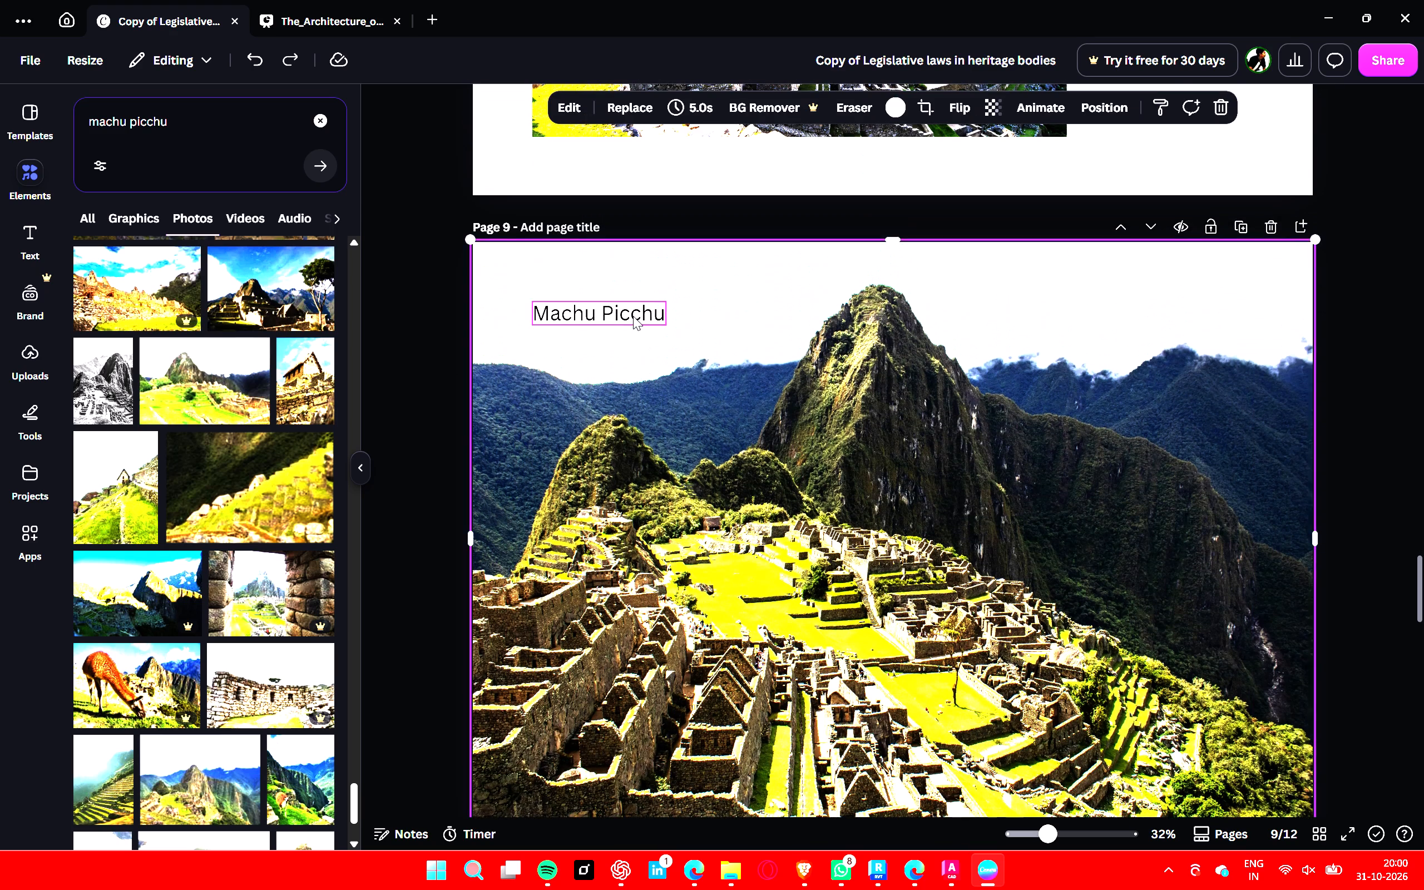
Change the font of page 9's Machu Picchu heading to Anton.
left_click(633, 316)
left_click(612, 107)
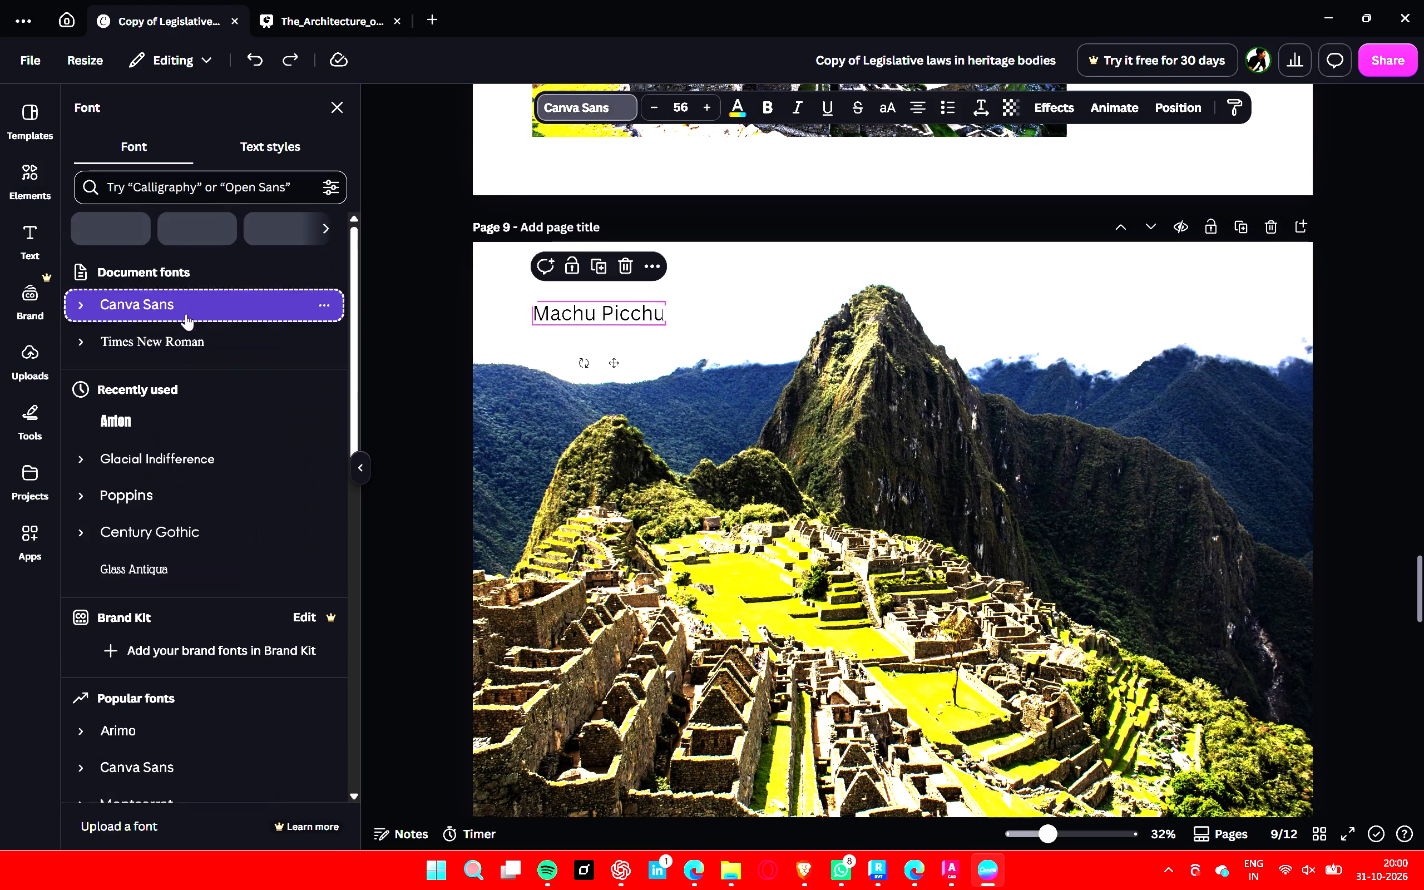
left_click(187, 421)
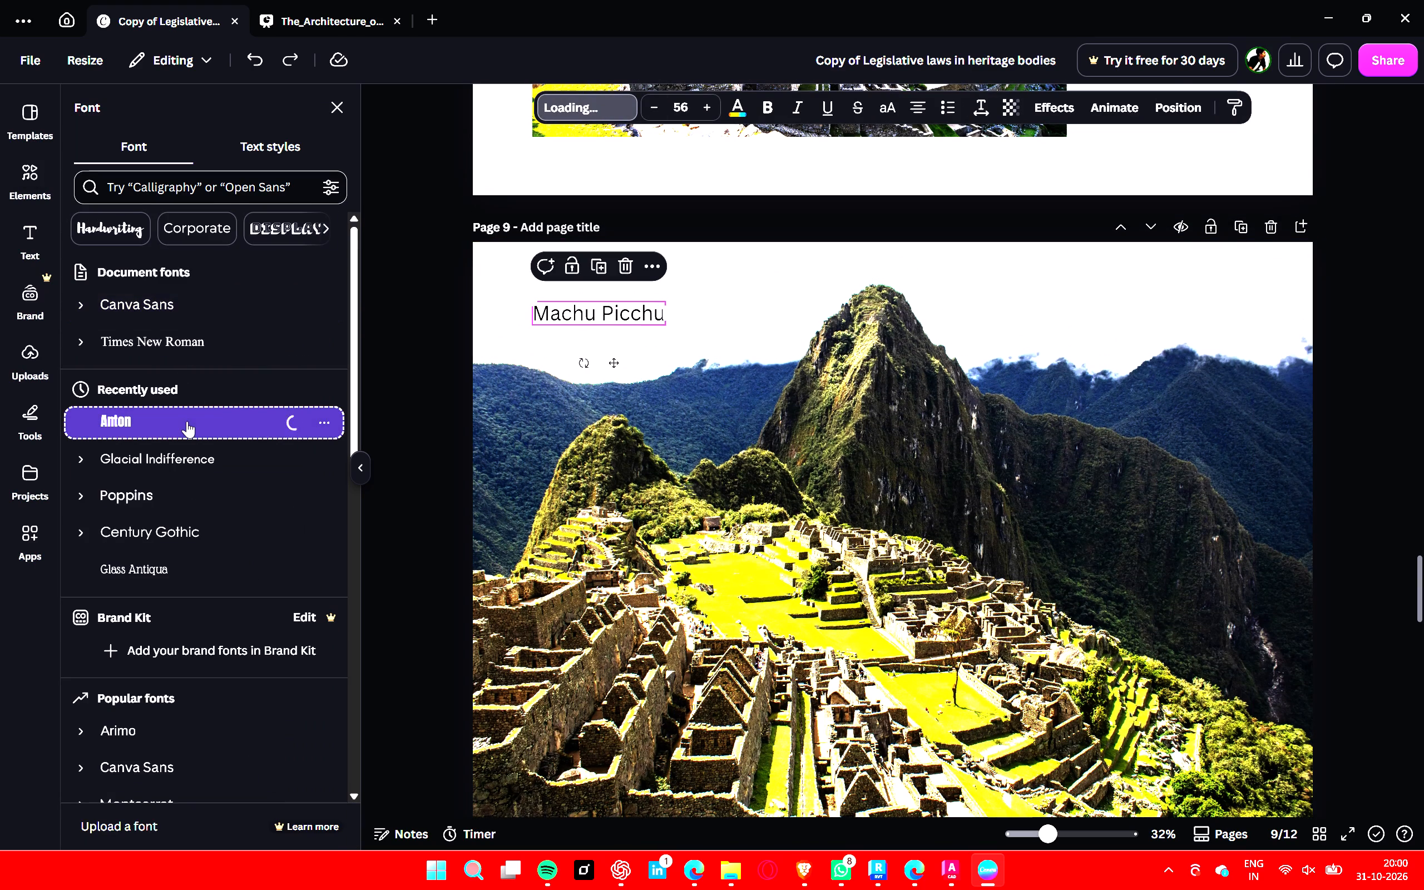
left_click(347, 422)
left_click(607, 315)
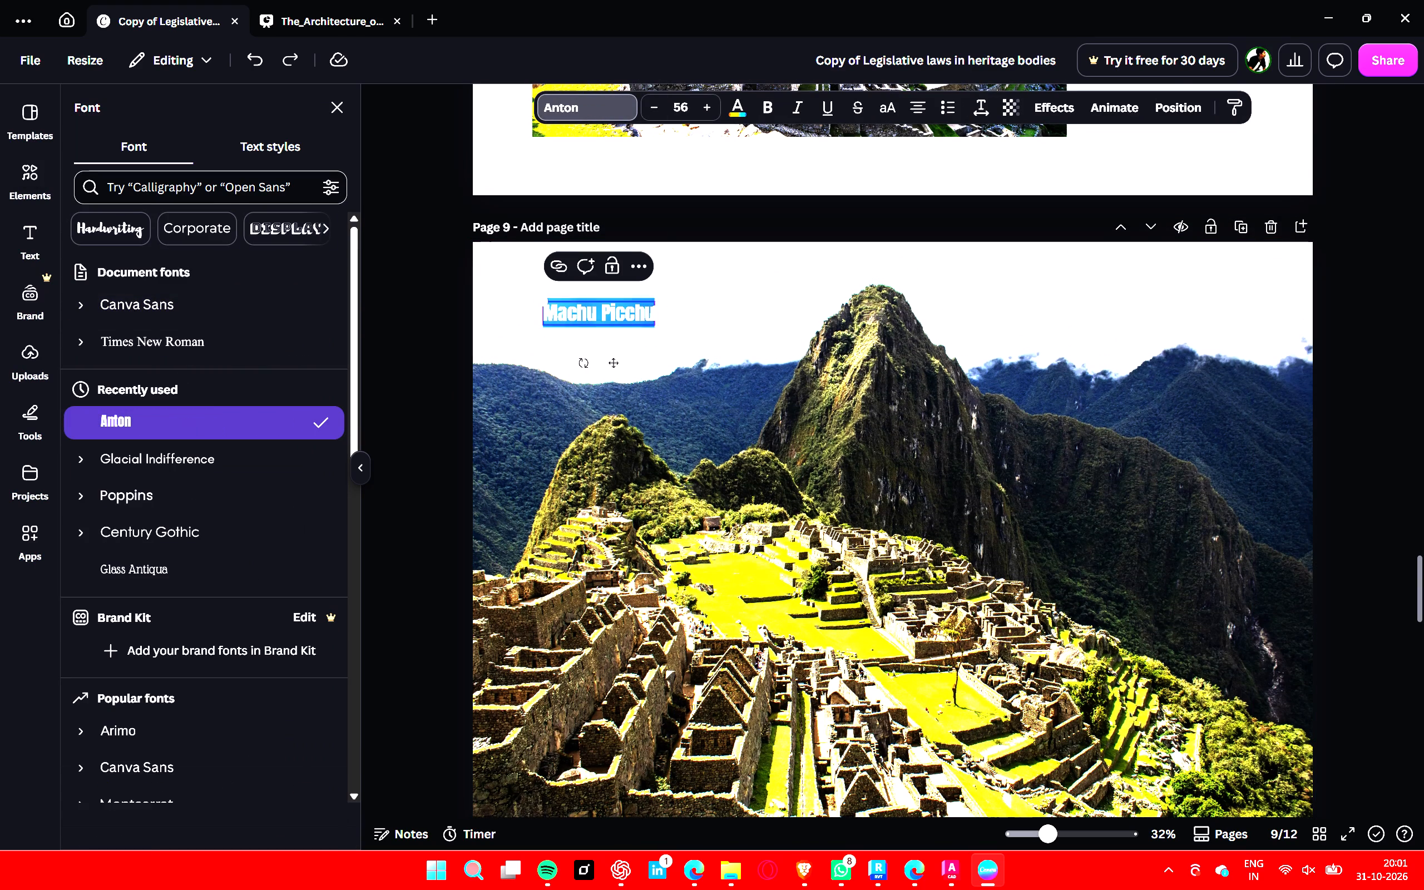
left_click_drag(631, 311, 623, 313)
left_click(650, 384)
Shift the Machu Picchu heading slightly and enlarge it to font size 362, spanning most of page 9's width.
left_click_drag(619, 316, 626, 311)
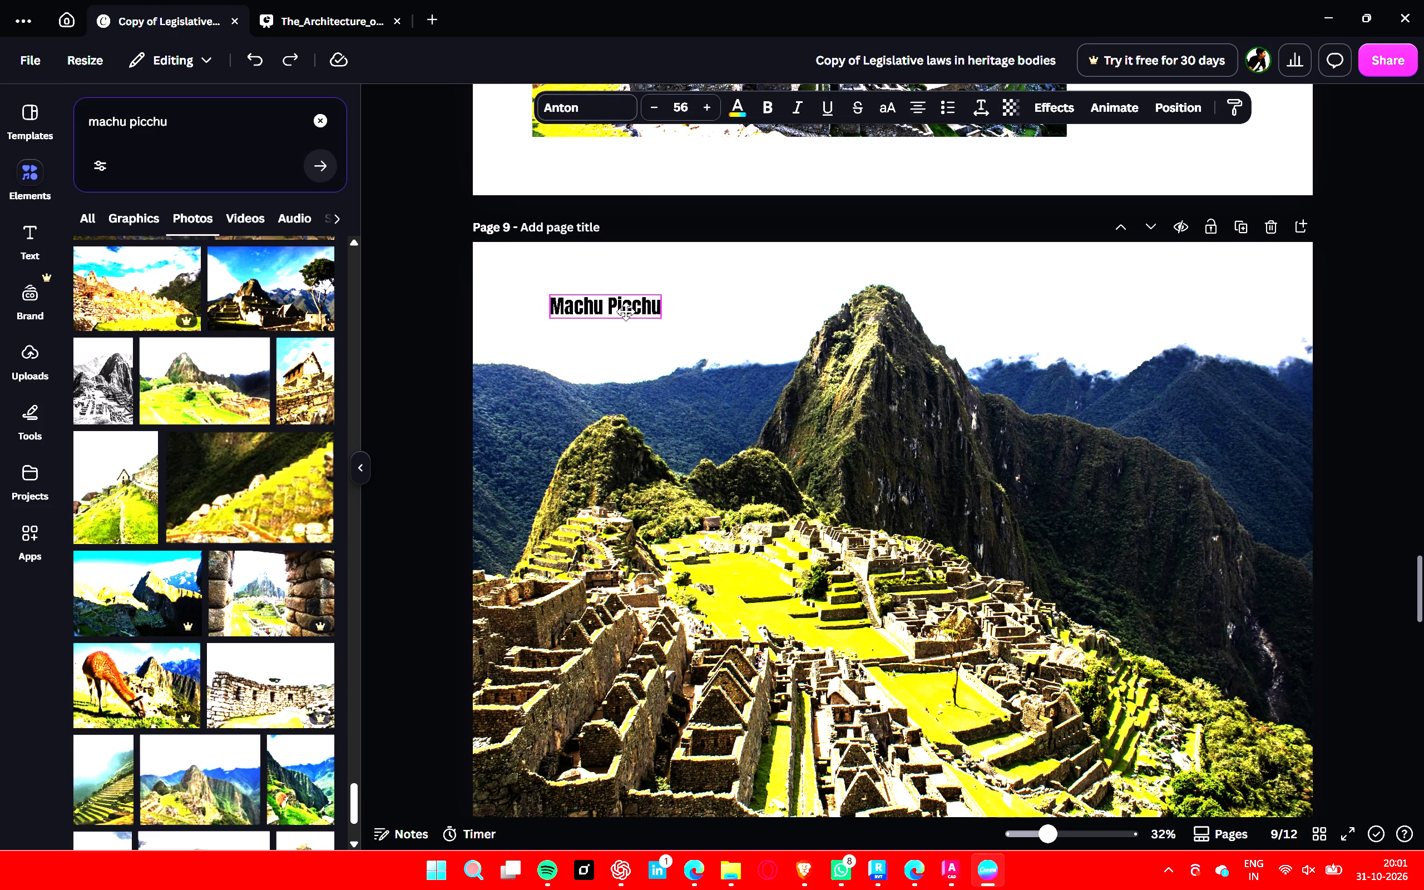
left_click_drag(626, 311, 609, 319)
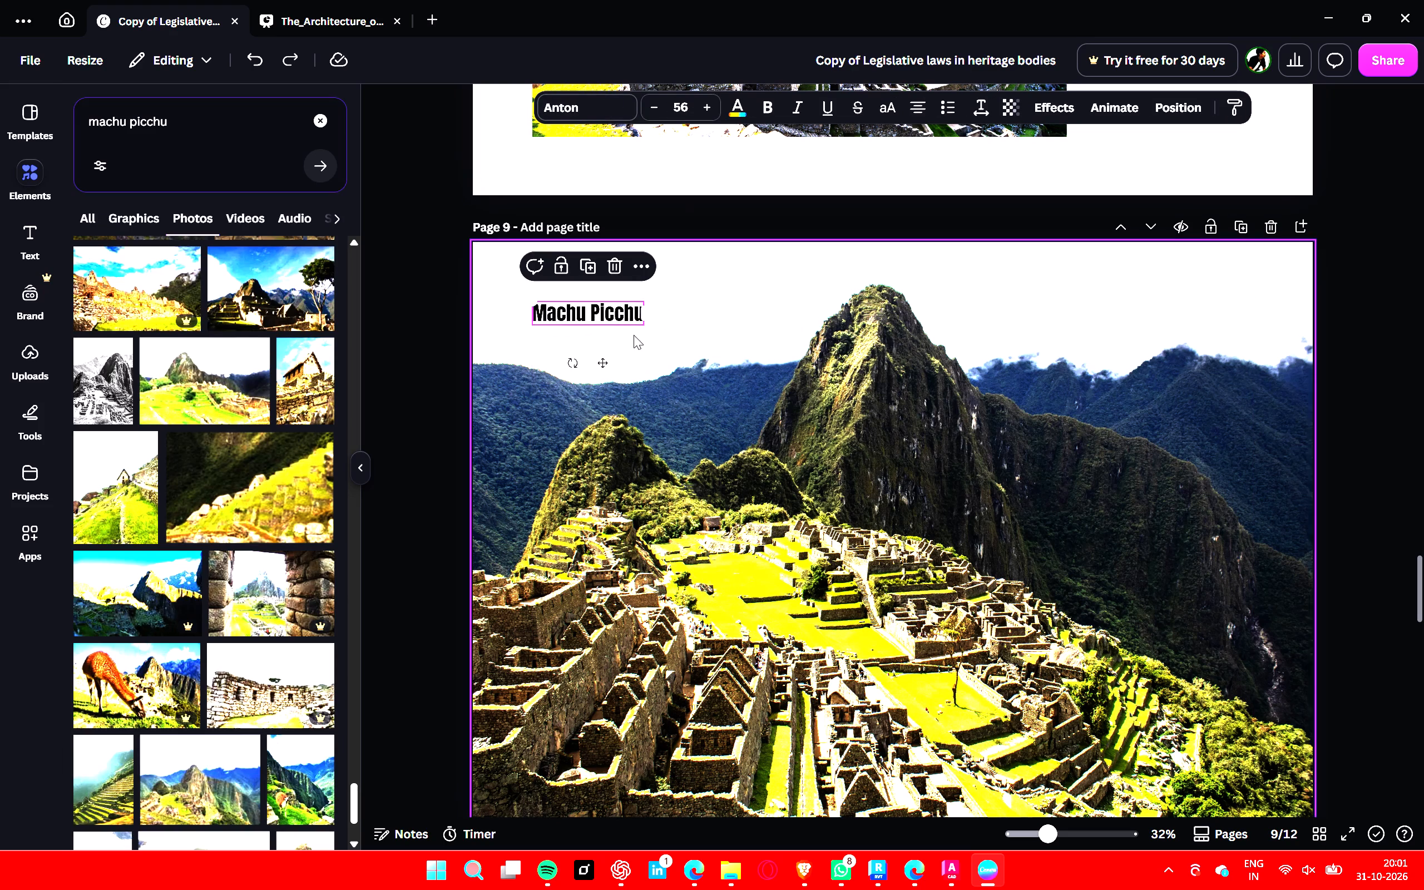
left_click_drag(646, 328, 882, 444)
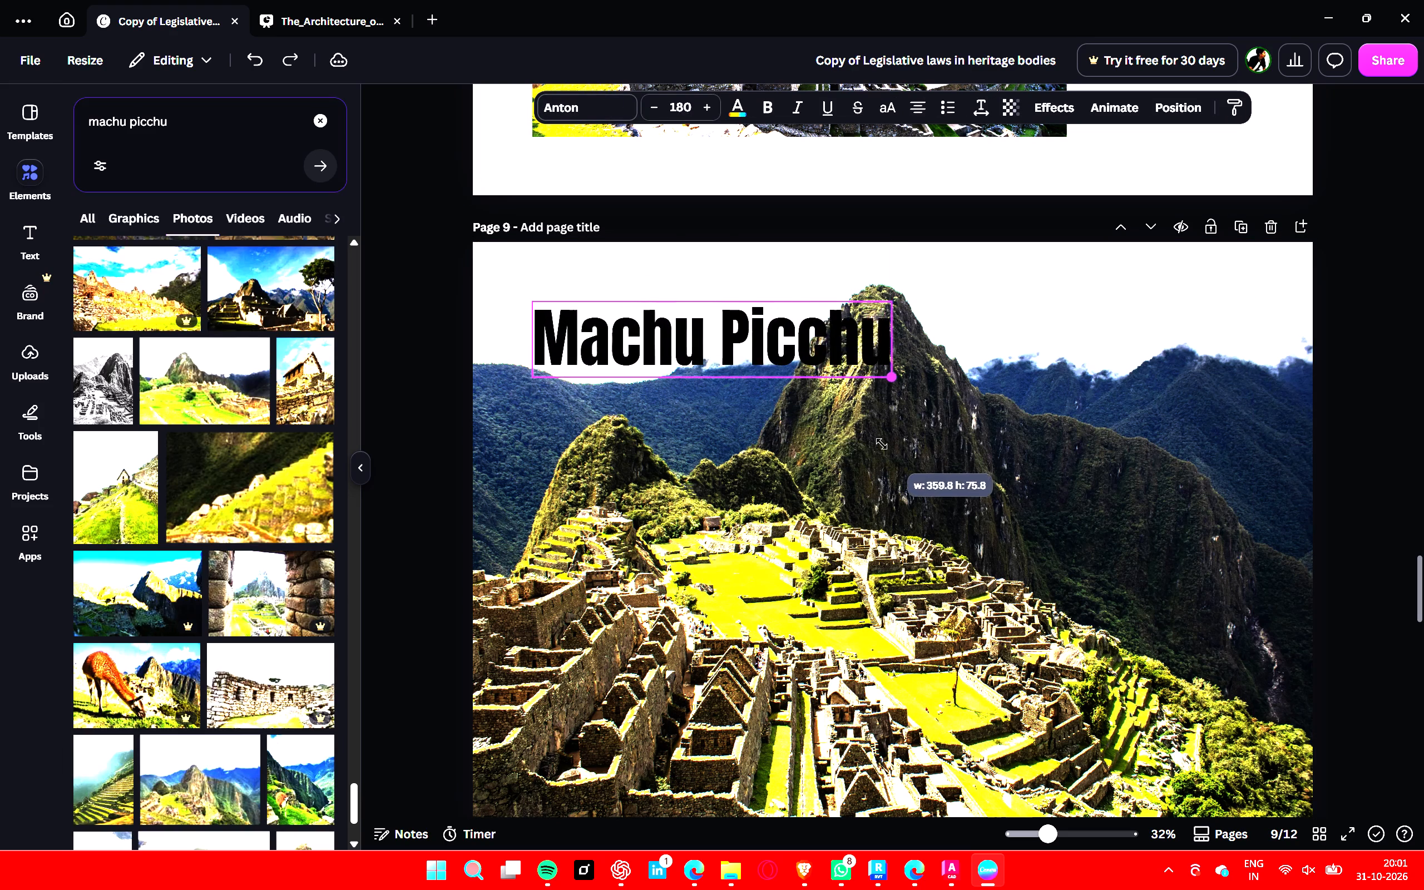
left_click_drag(882, 444, 1292, 513)
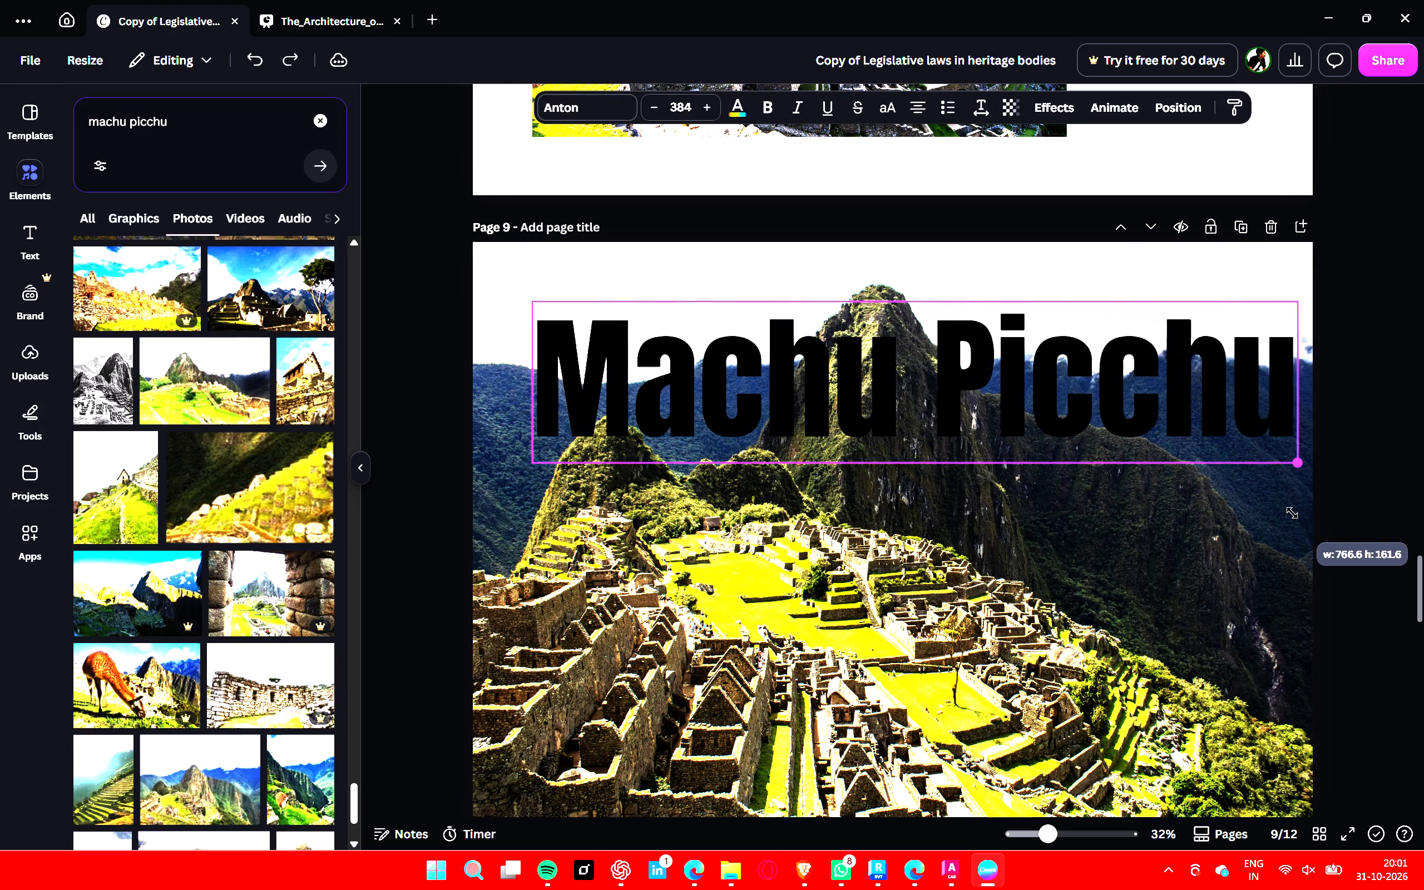
left_click_drag(1292, 513, 1244, 498)
left_click(1329, 487)
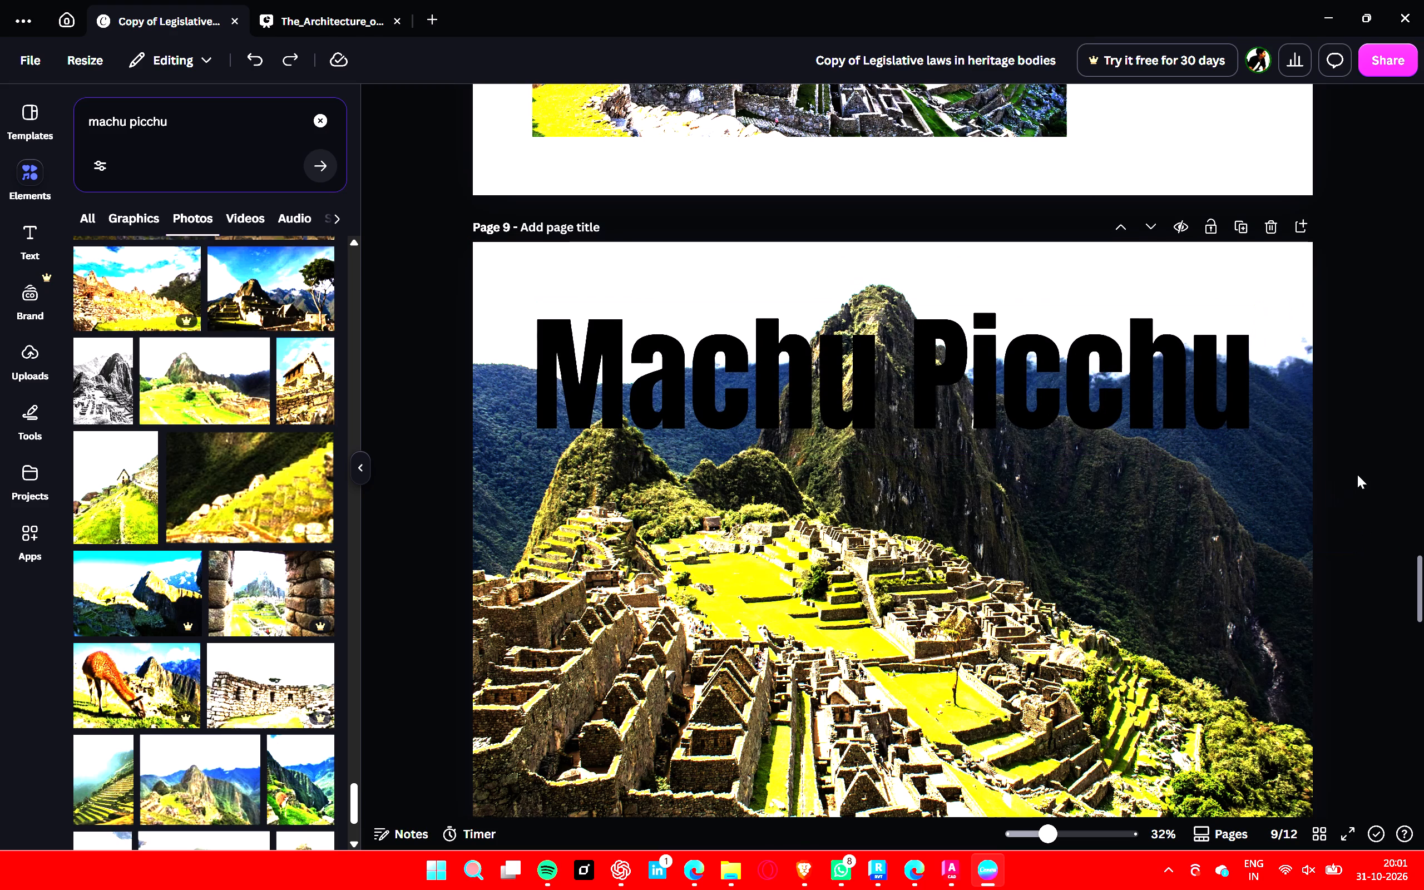
Apply a white Outline effect to the Machu Picchu heading and reduce its thickness to a very thin line.
scroll(1359, 472, "down", 1)
left_click(1086, 294)
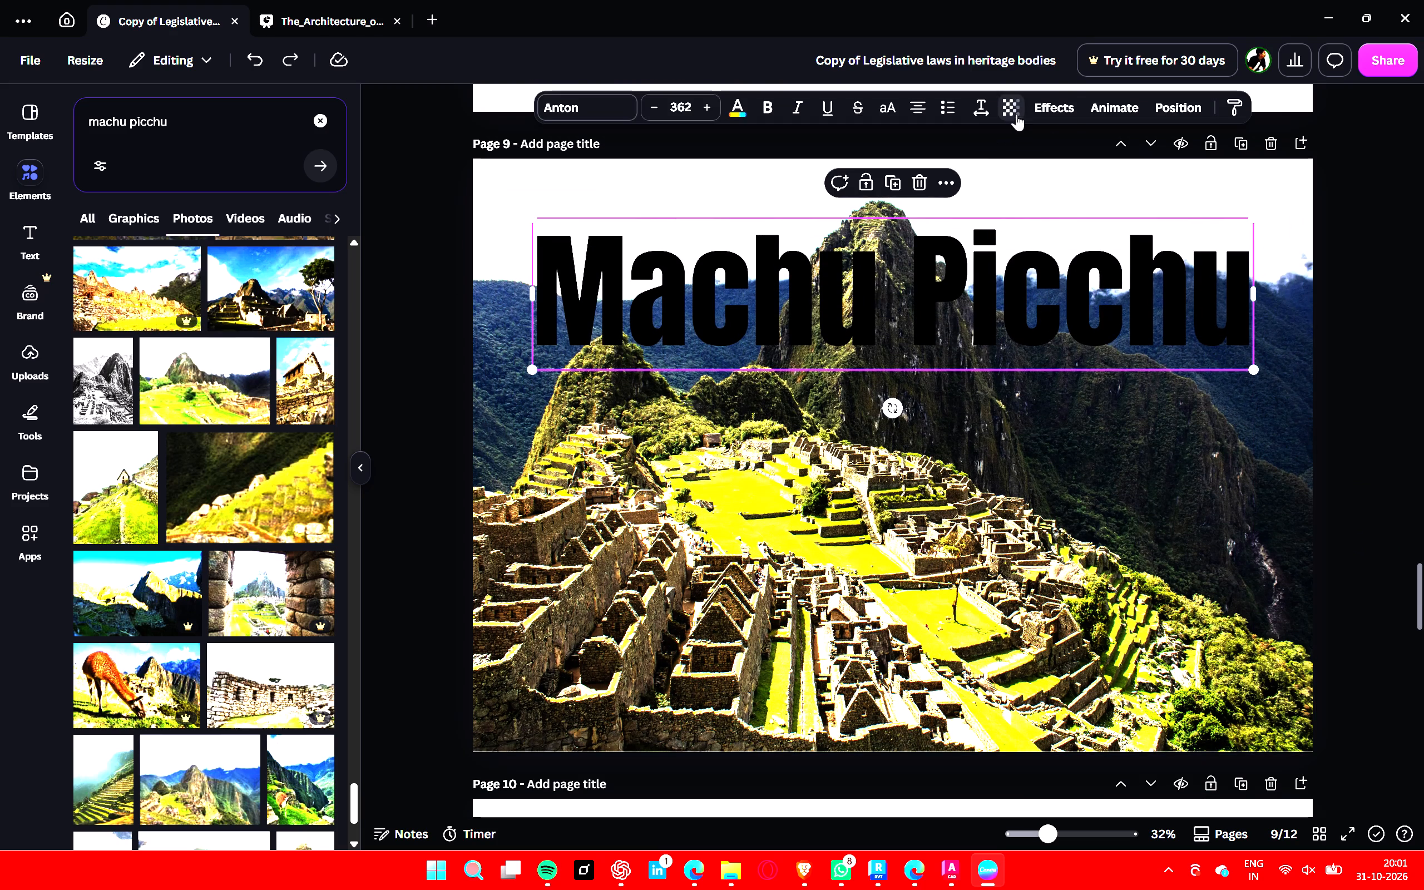
left_click(1038, 106)
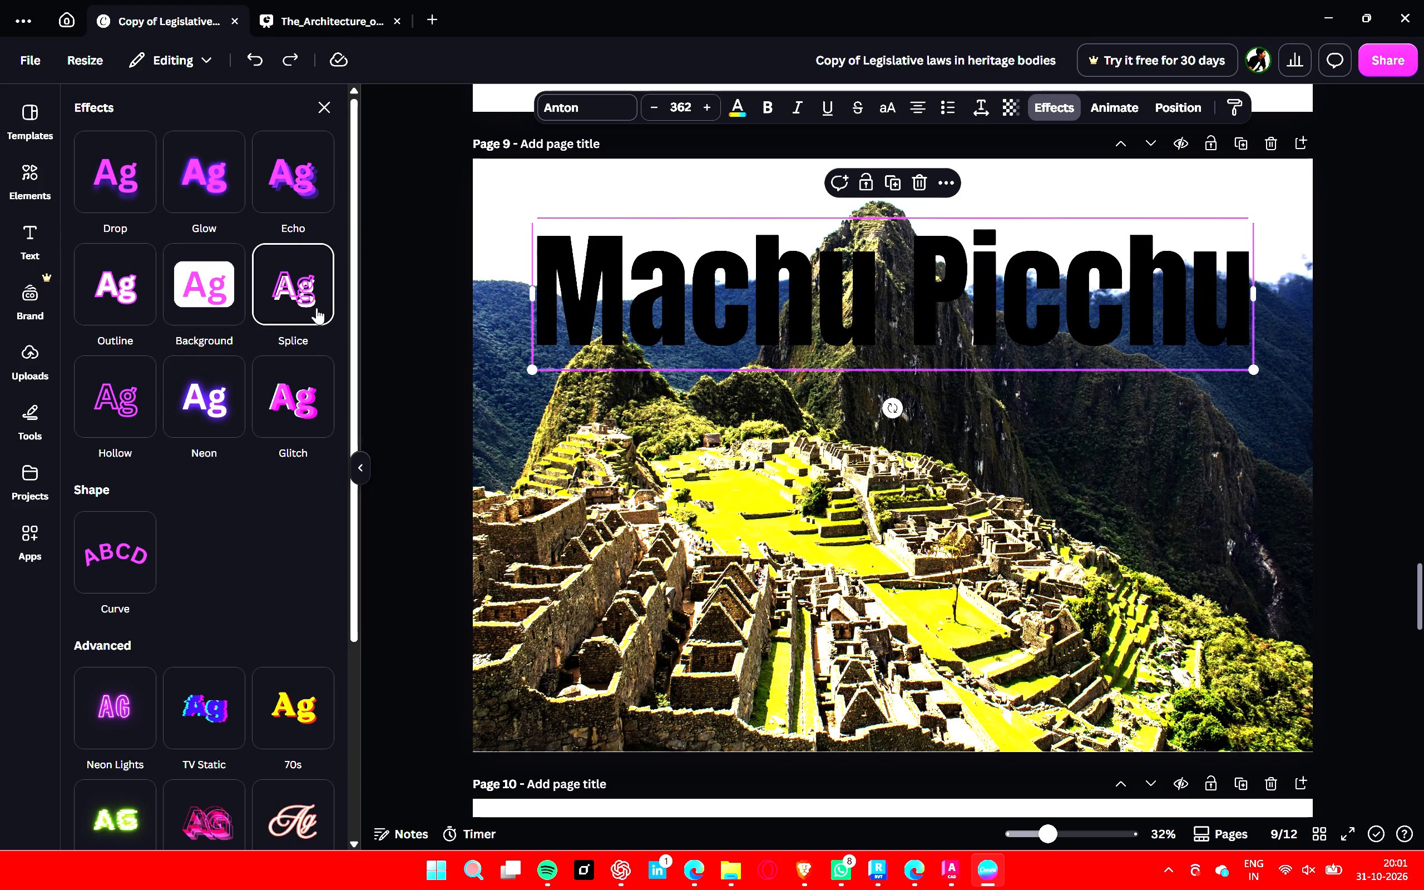
left_click(100, 290)
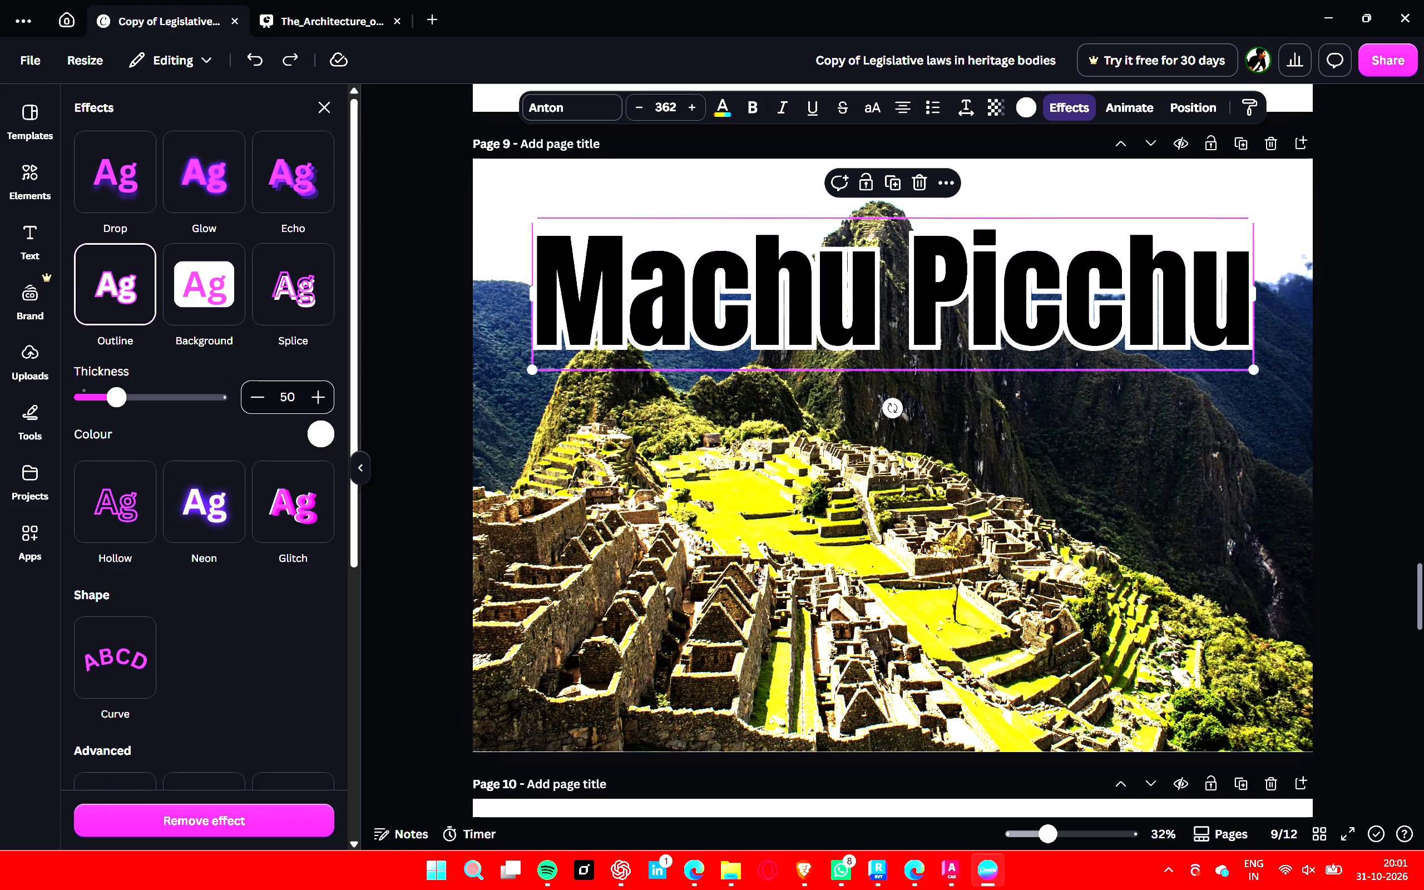
left_click_drag(114, 400, 298, 429)
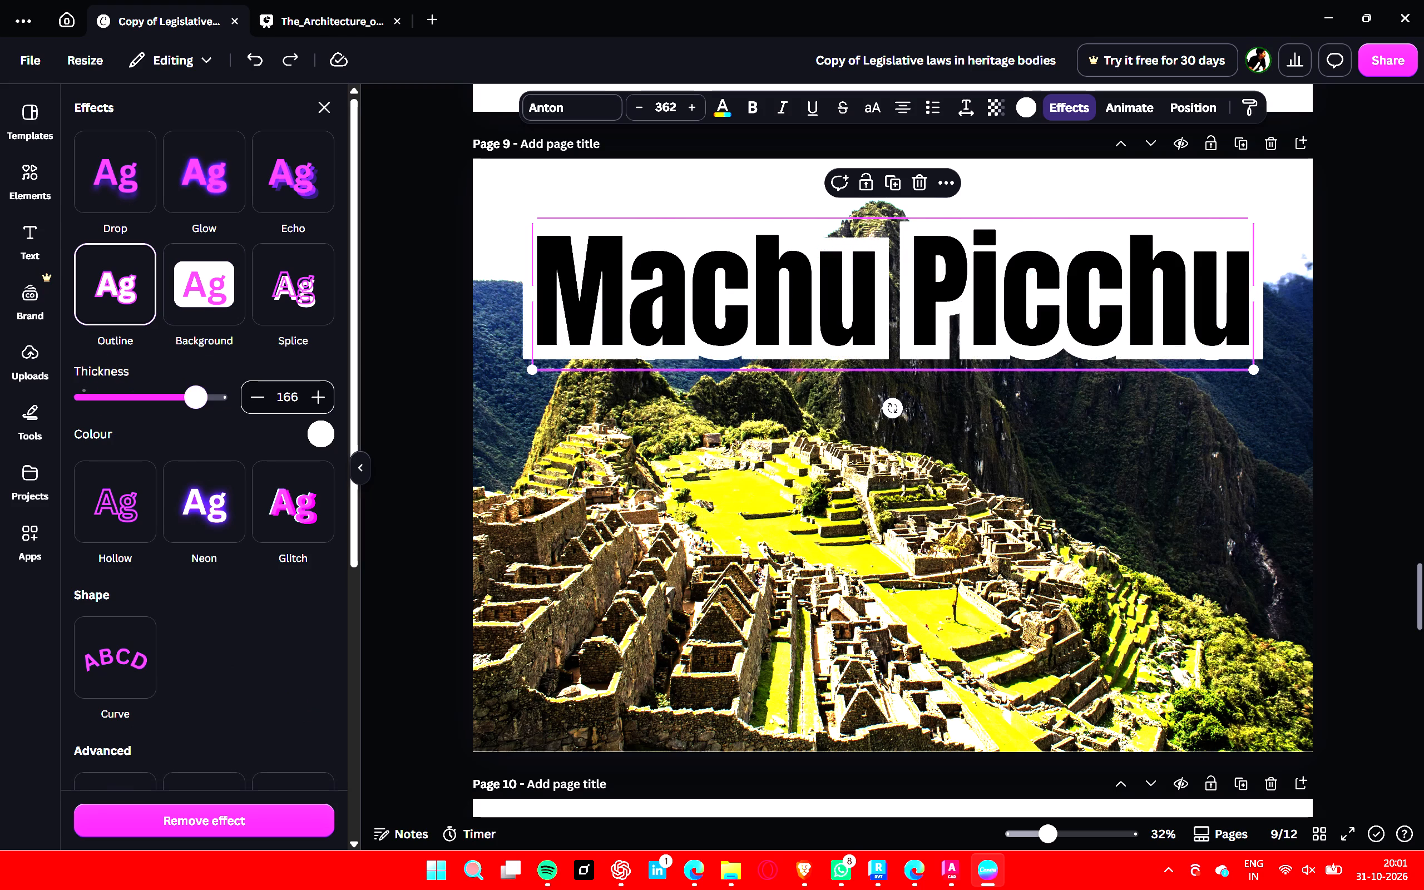
left_click_drag(298, 429, 0, 428)
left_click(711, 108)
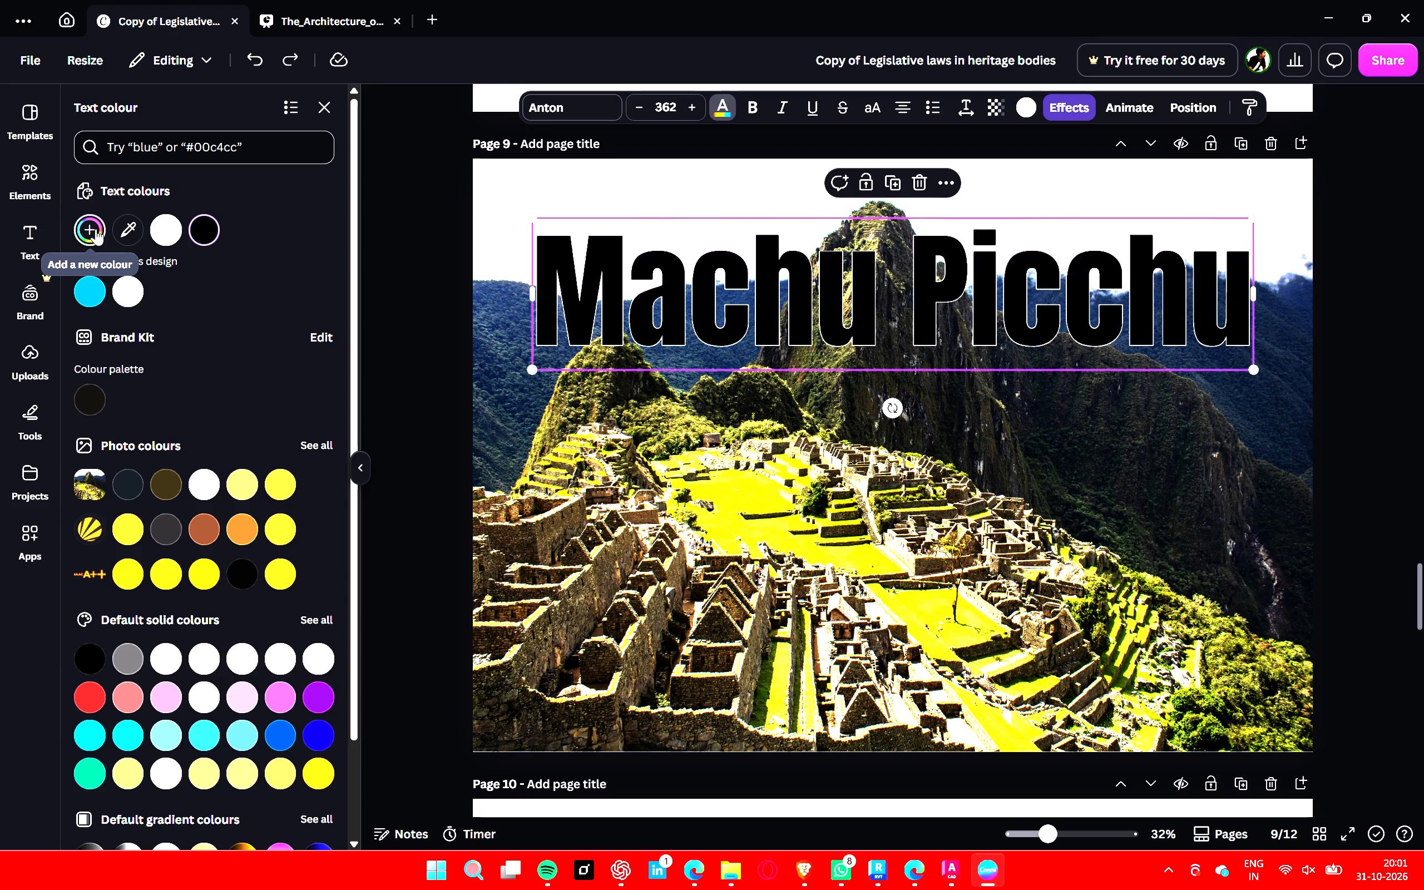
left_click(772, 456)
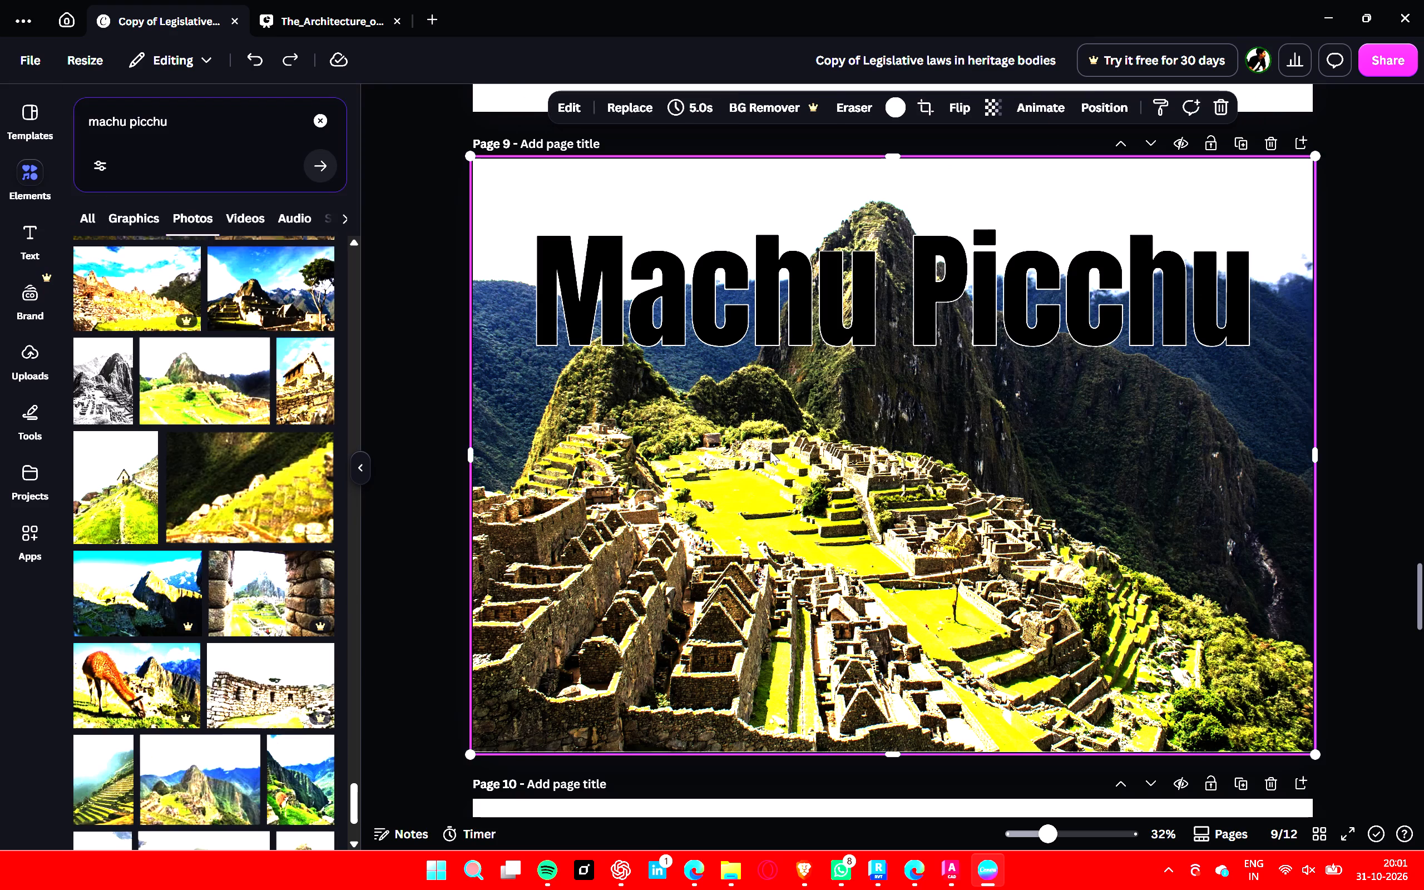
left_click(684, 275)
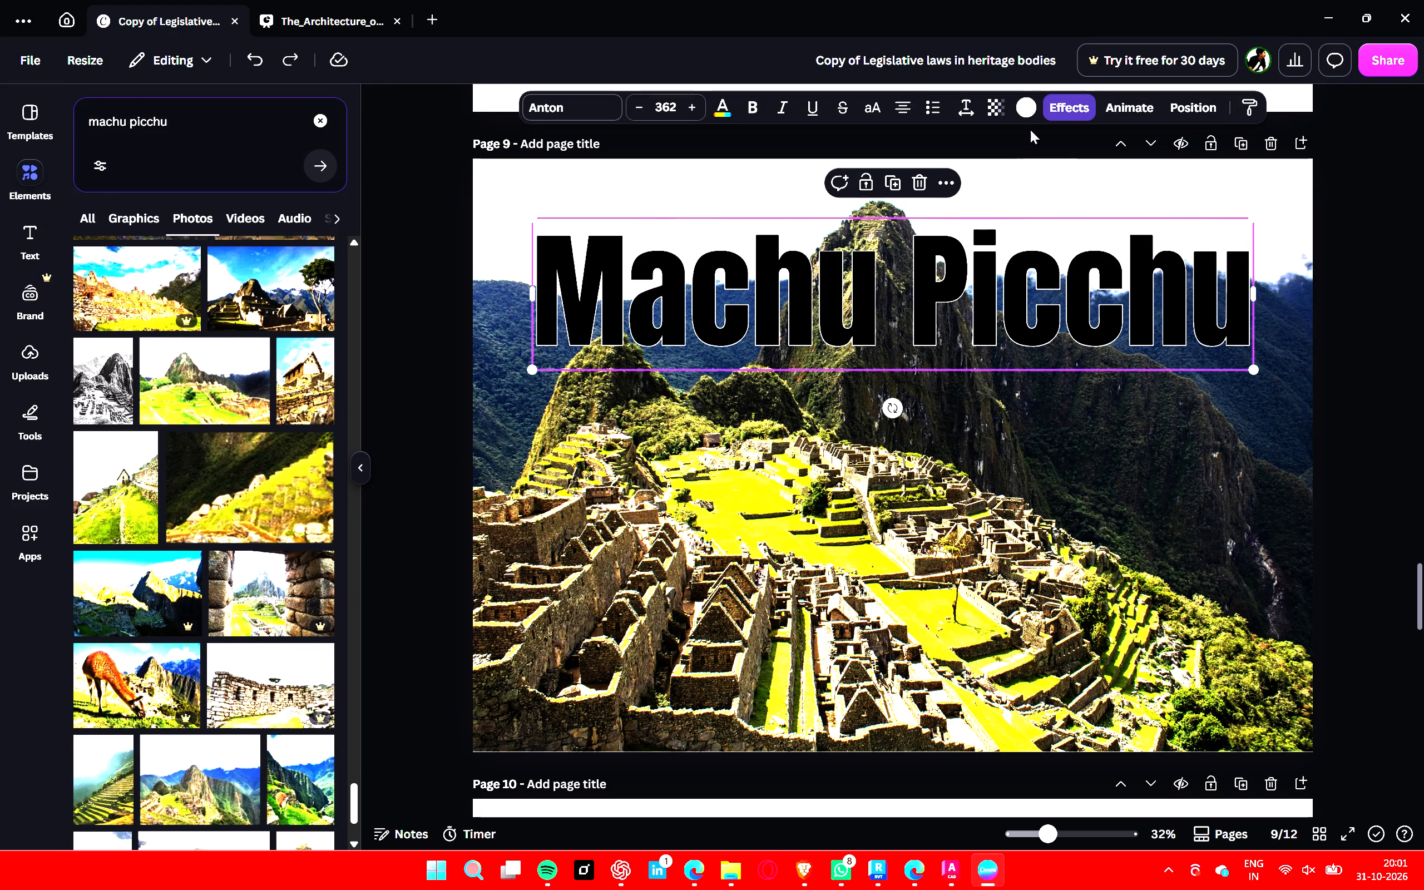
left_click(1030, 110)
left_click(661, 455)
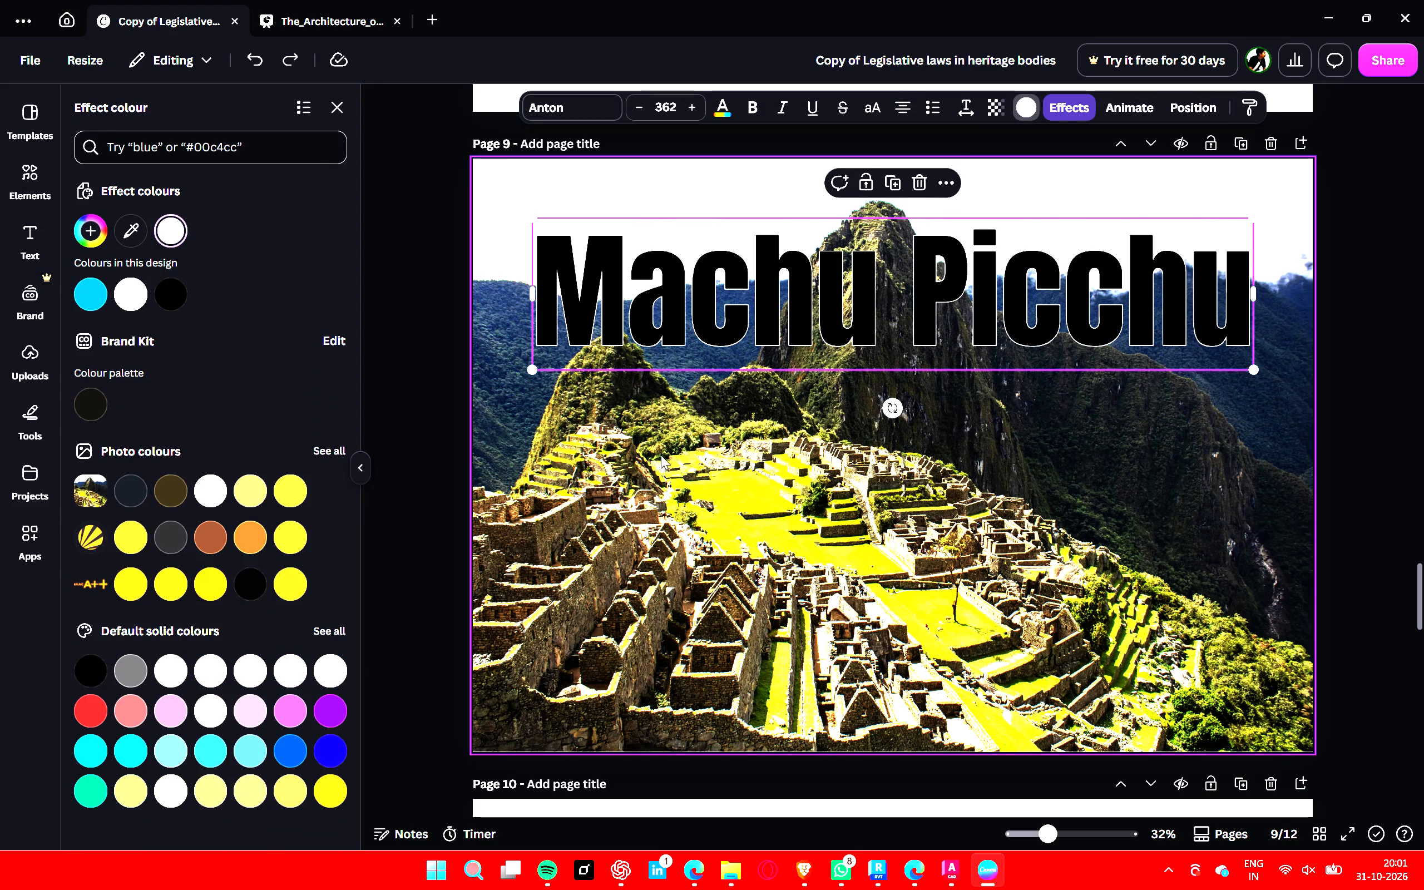
Replace the Outline effect on page 9's Machu Picchu heading with the Hollow effect at thickness 8.
left_click(716, 319)
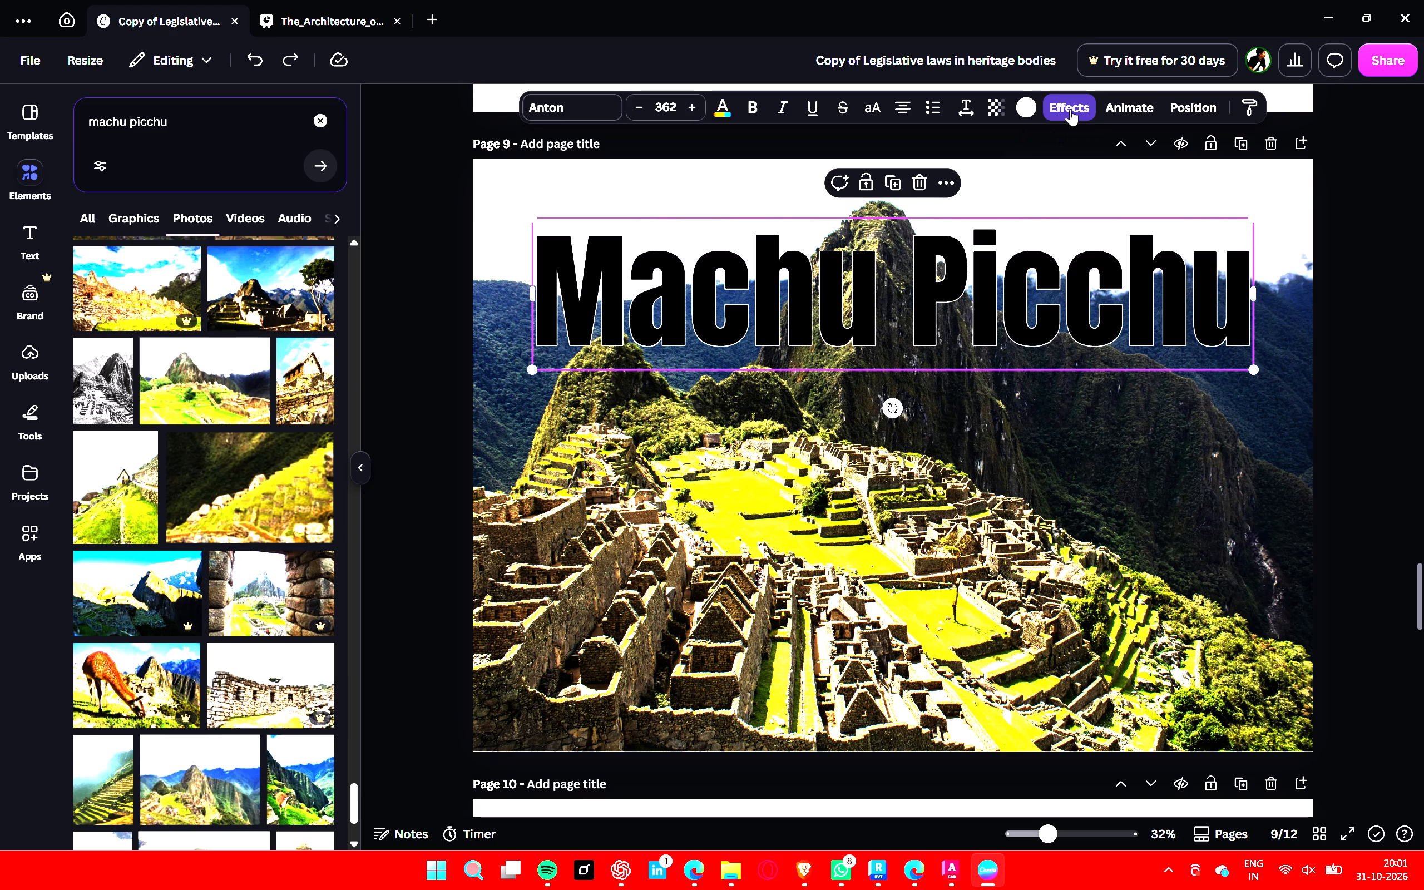
left_click(1089, 110)
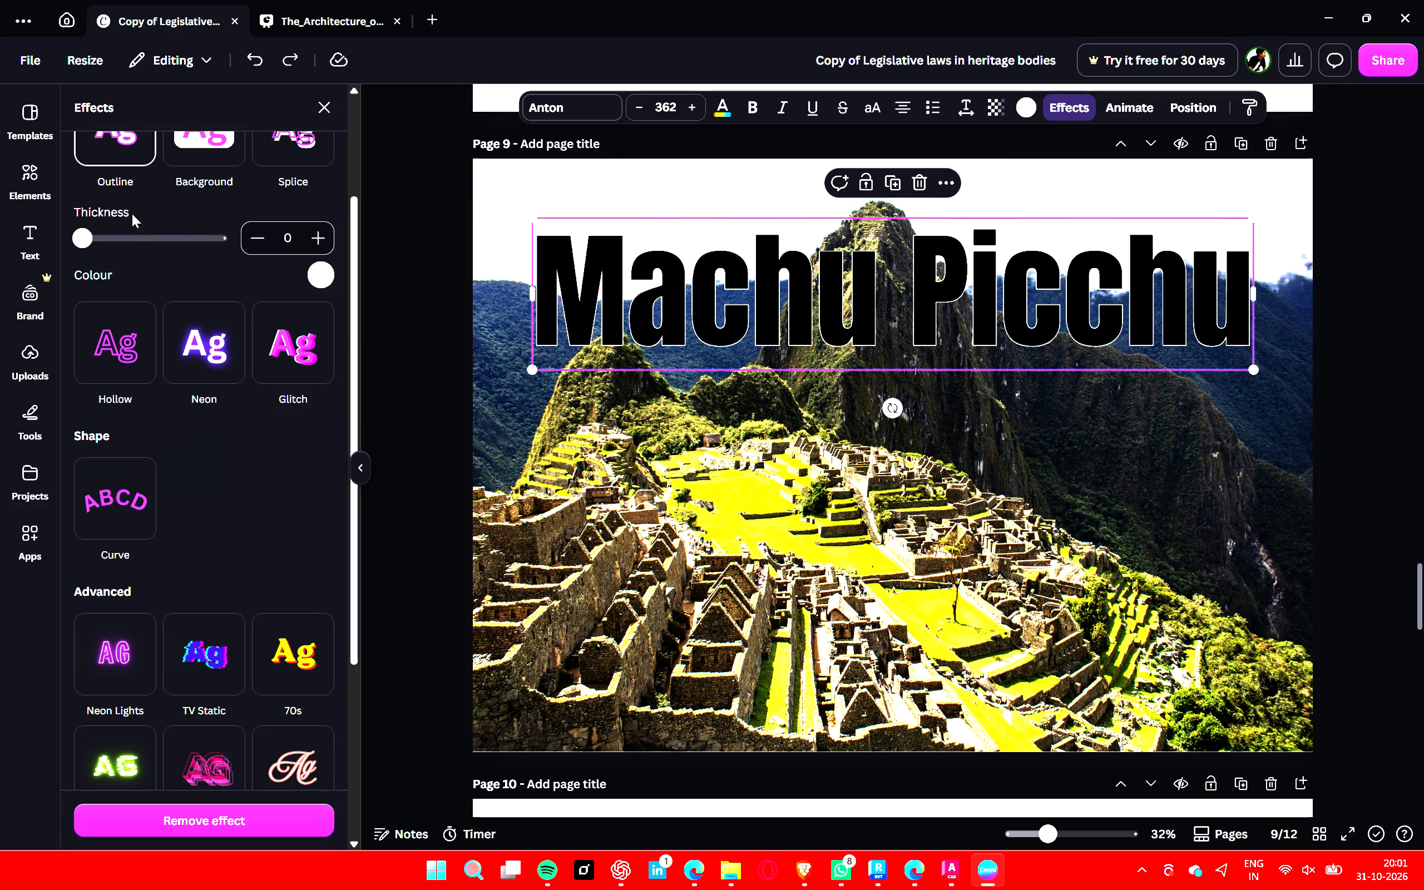
left_click(121, 166)
scroll(232, 406, "down", 3)
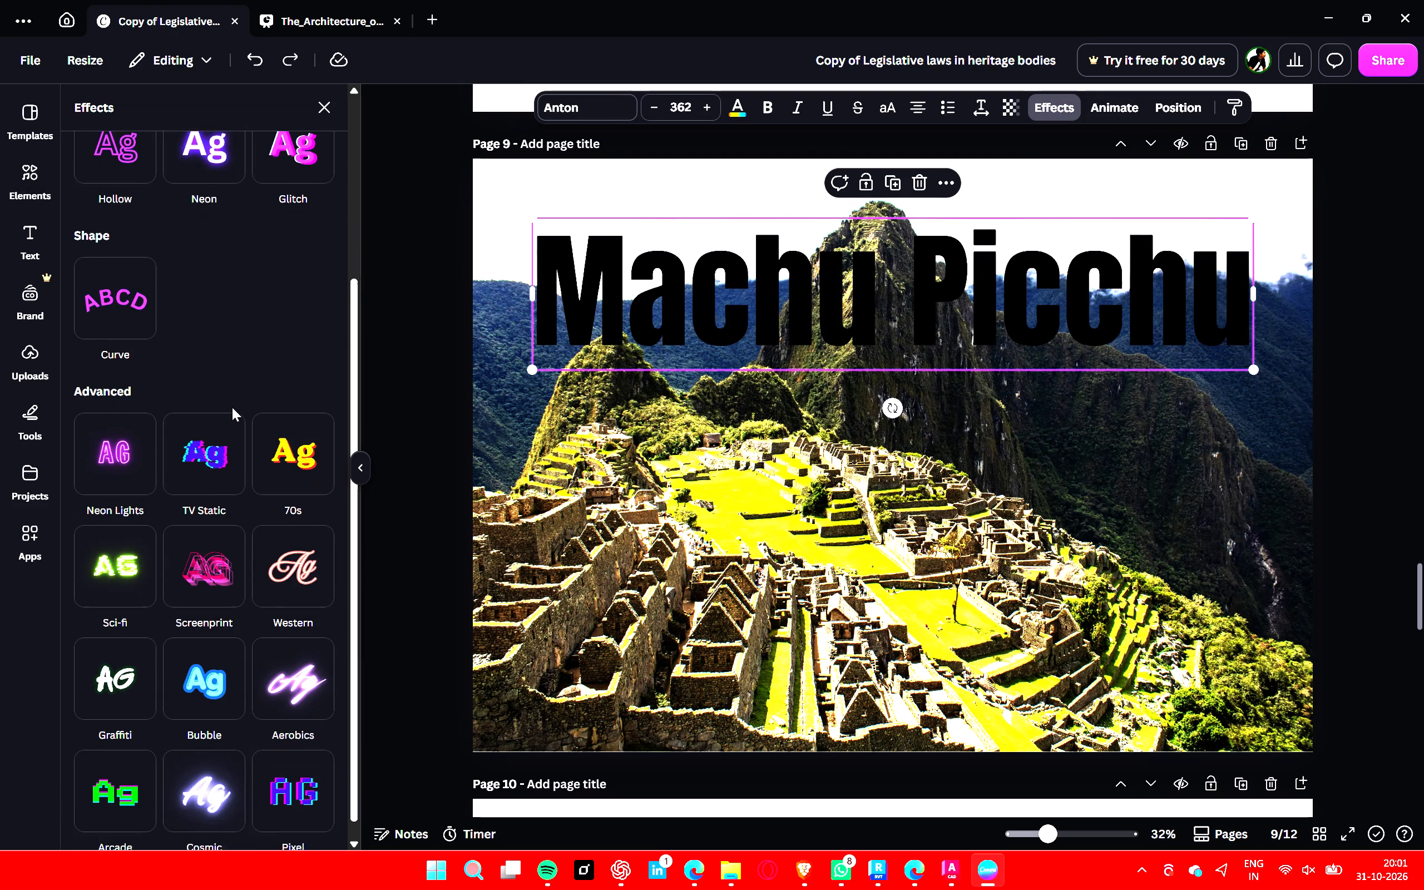
scroll(232, 407, "down", 1)
scroll(237, 426, "up", 6)
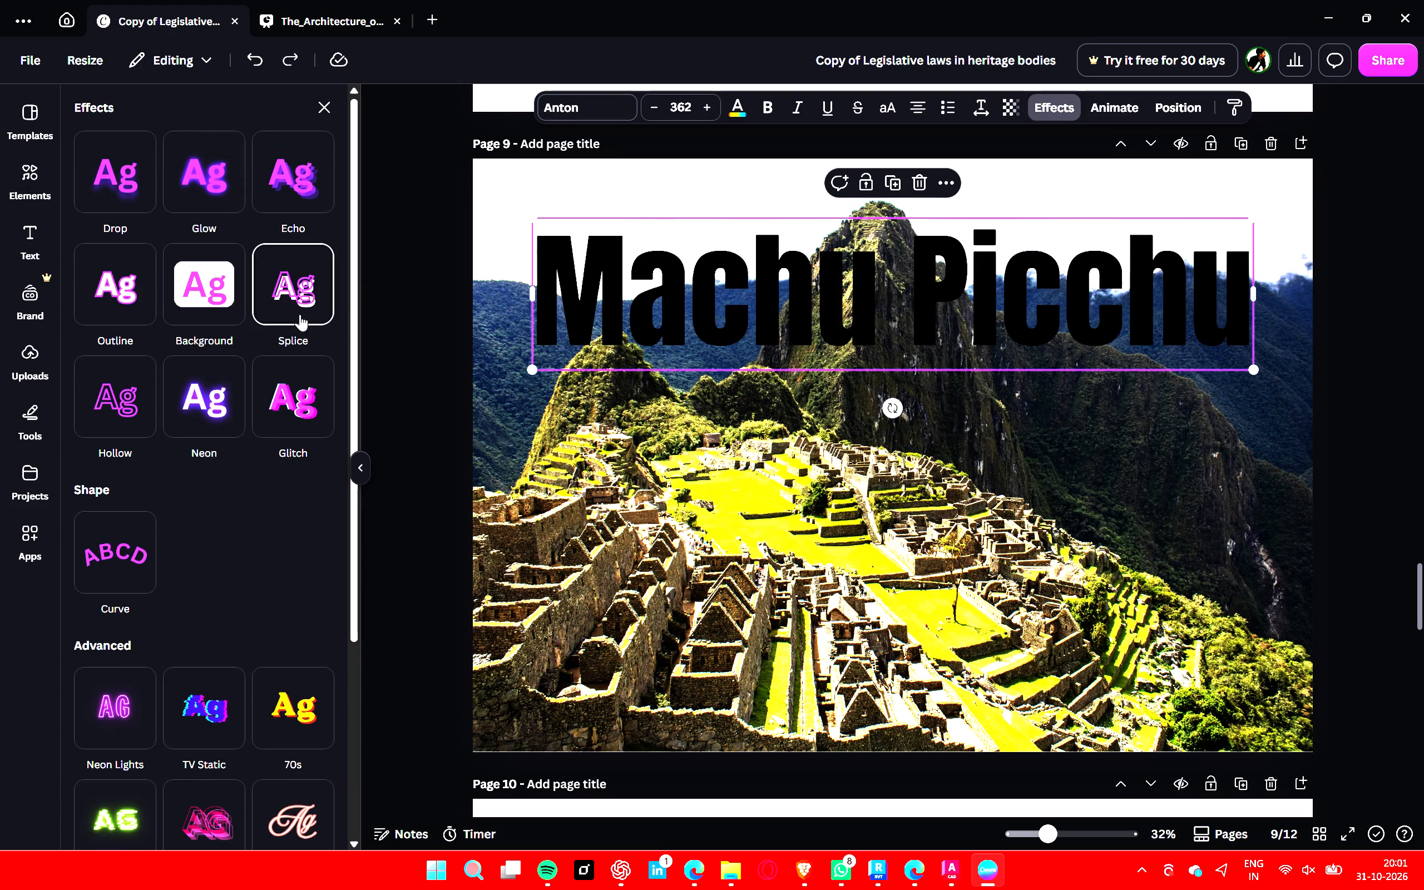
left_click(133, 418)
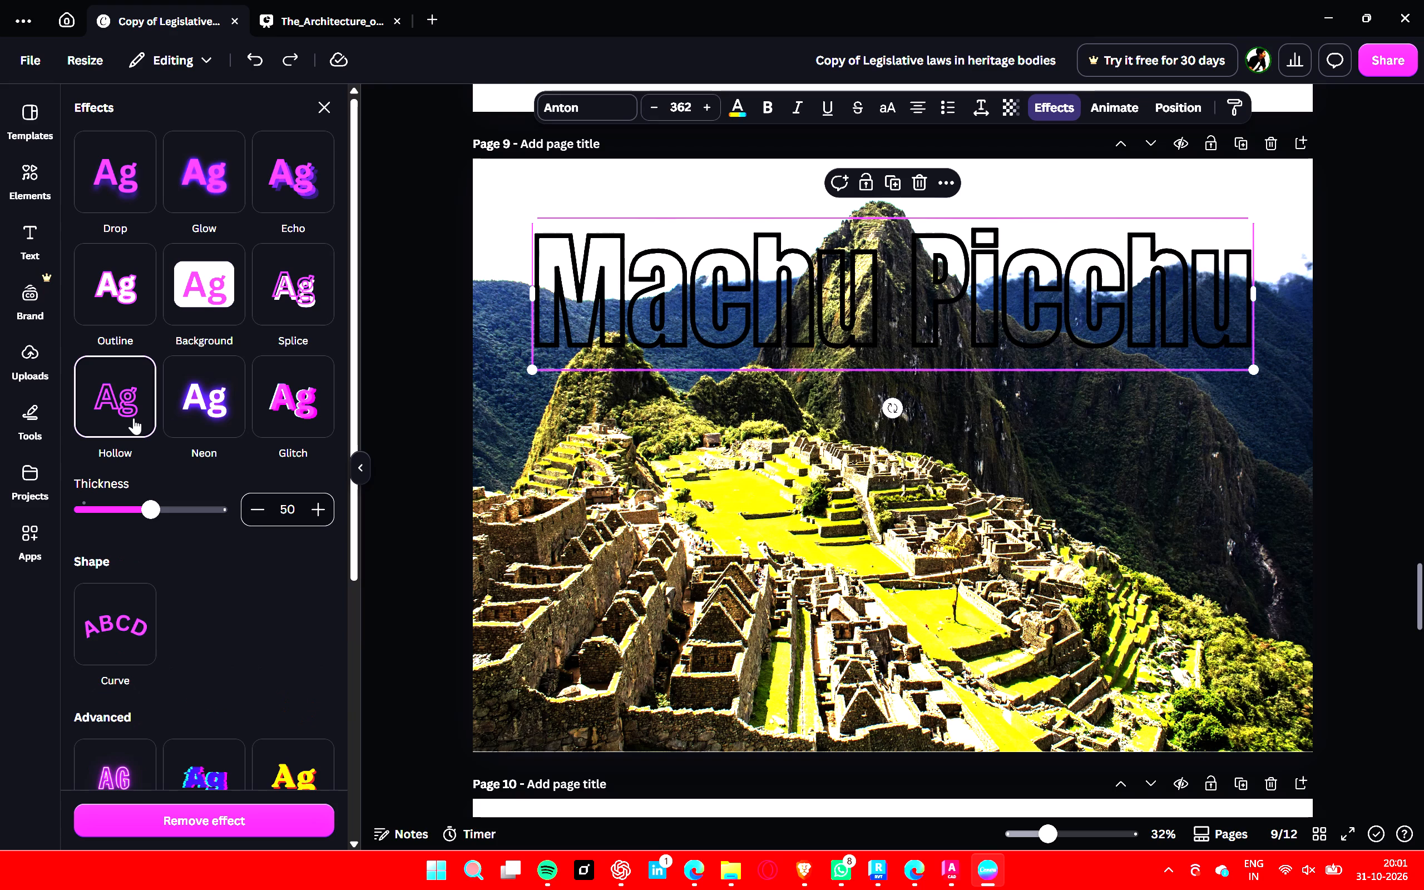
left_click_drag(148, 513, 33, 528)
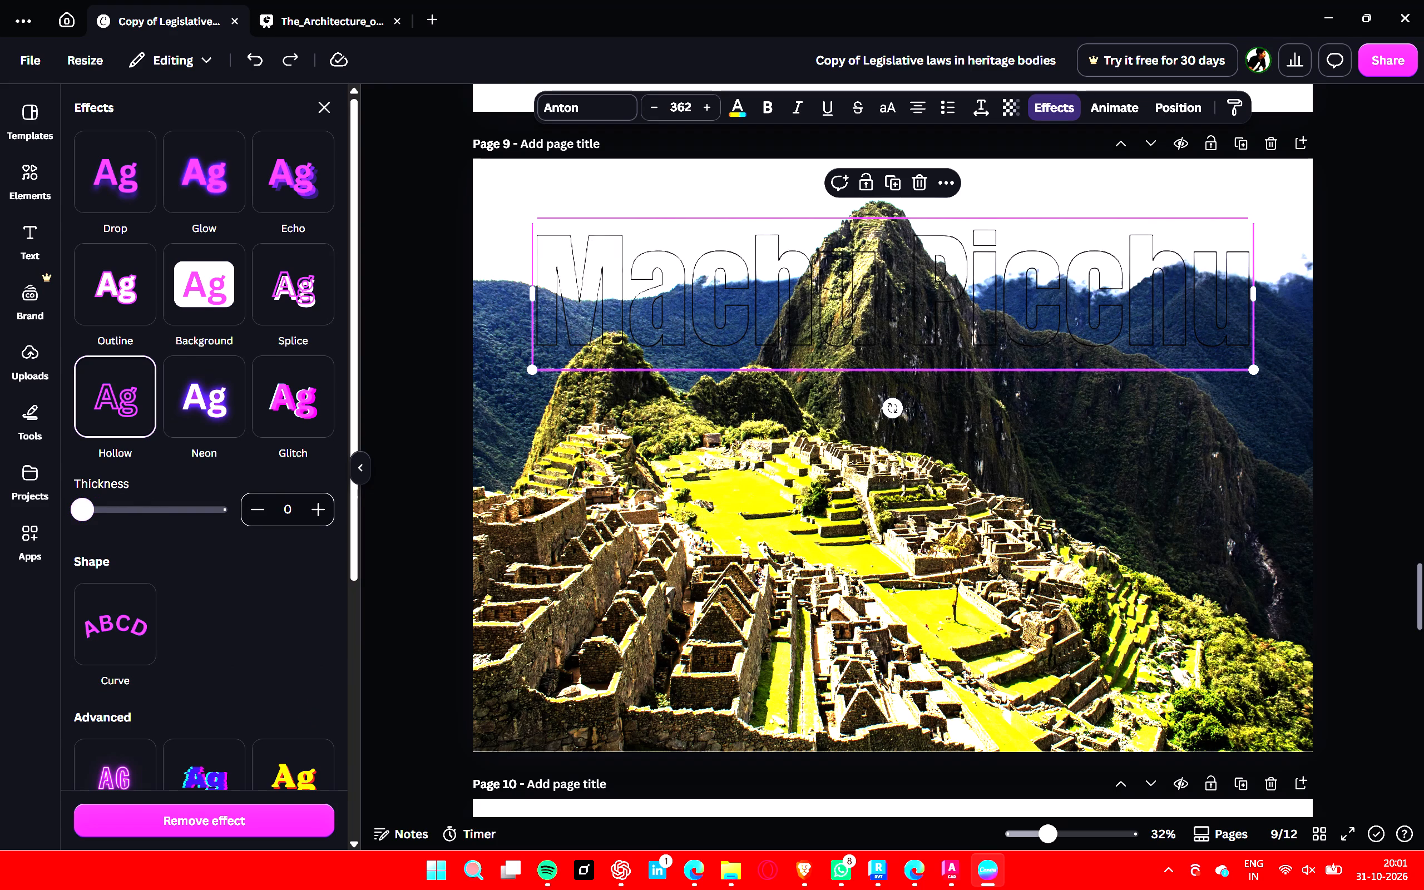
left_click_drag(33, 528, 92, 536)
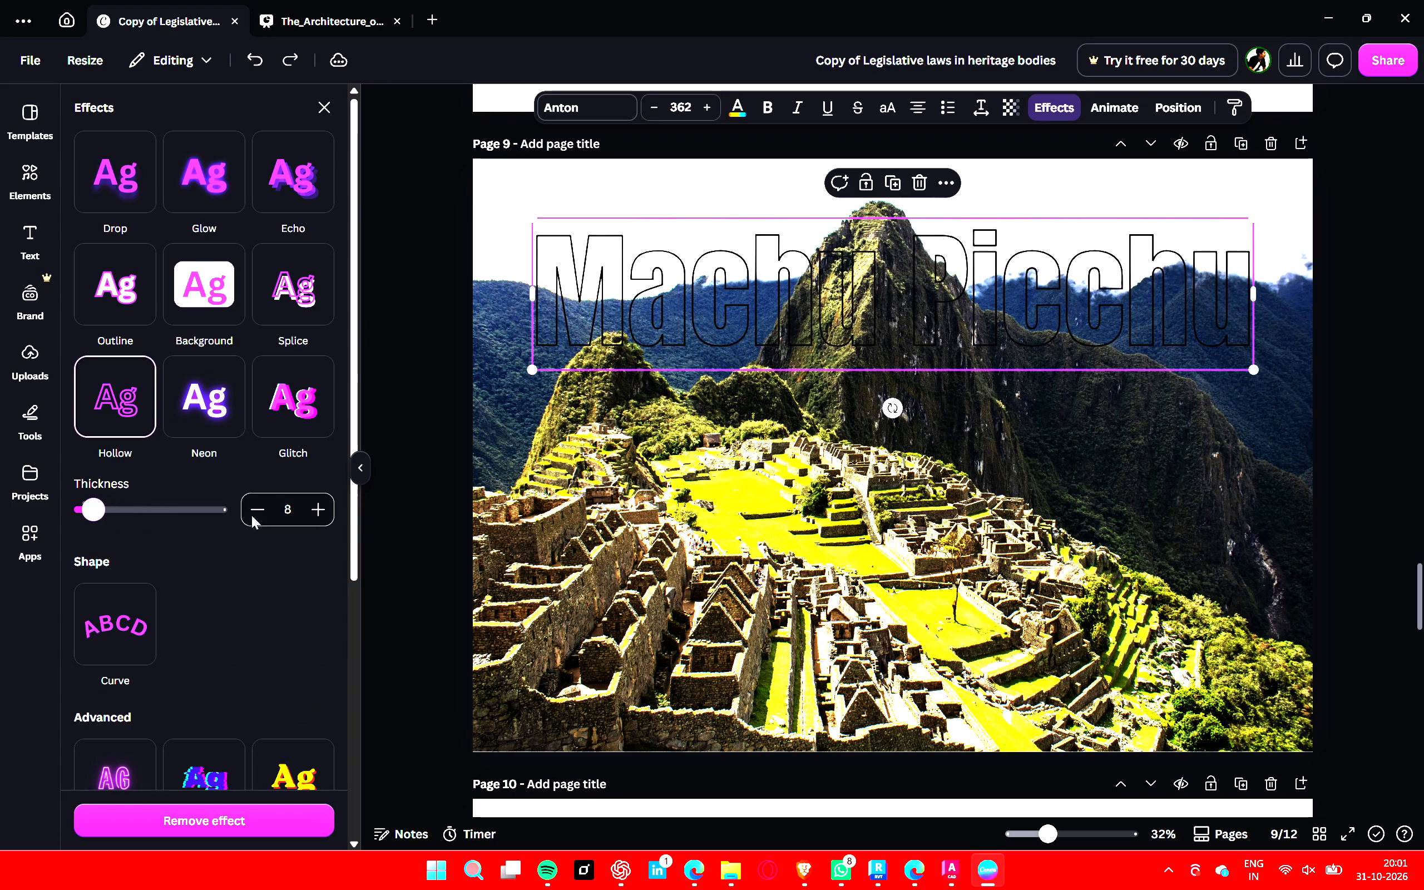
left_click(620, 552)
Duplicate the hollow Machu Picchu heading and place the copy below the original, over the upper part of the ruins.
left_click(700, 328)
right_click(700, 328)
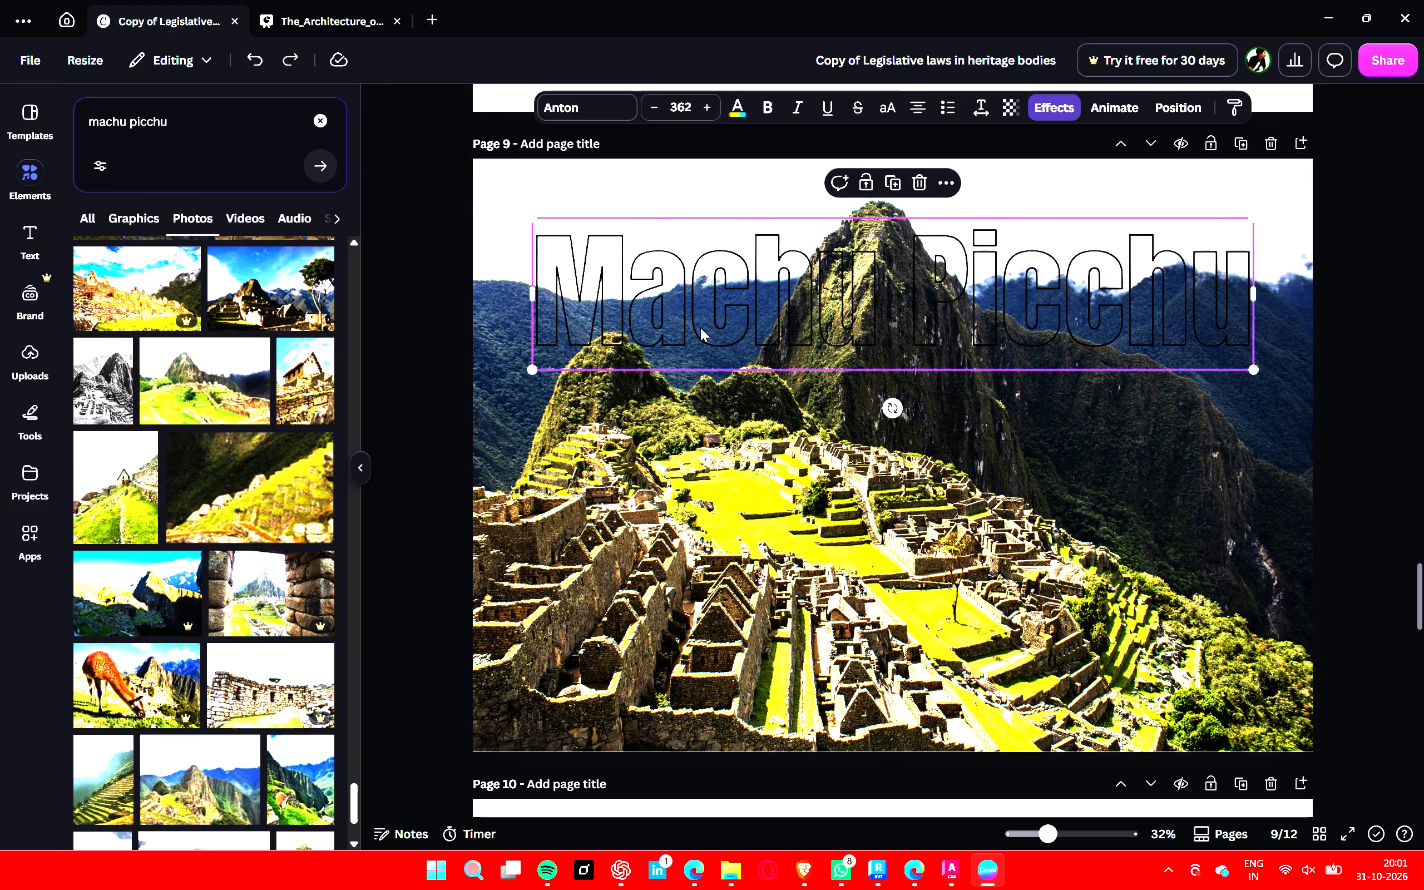
left_click(746, 432)
left_click_drag(740, 317, 741, 491)
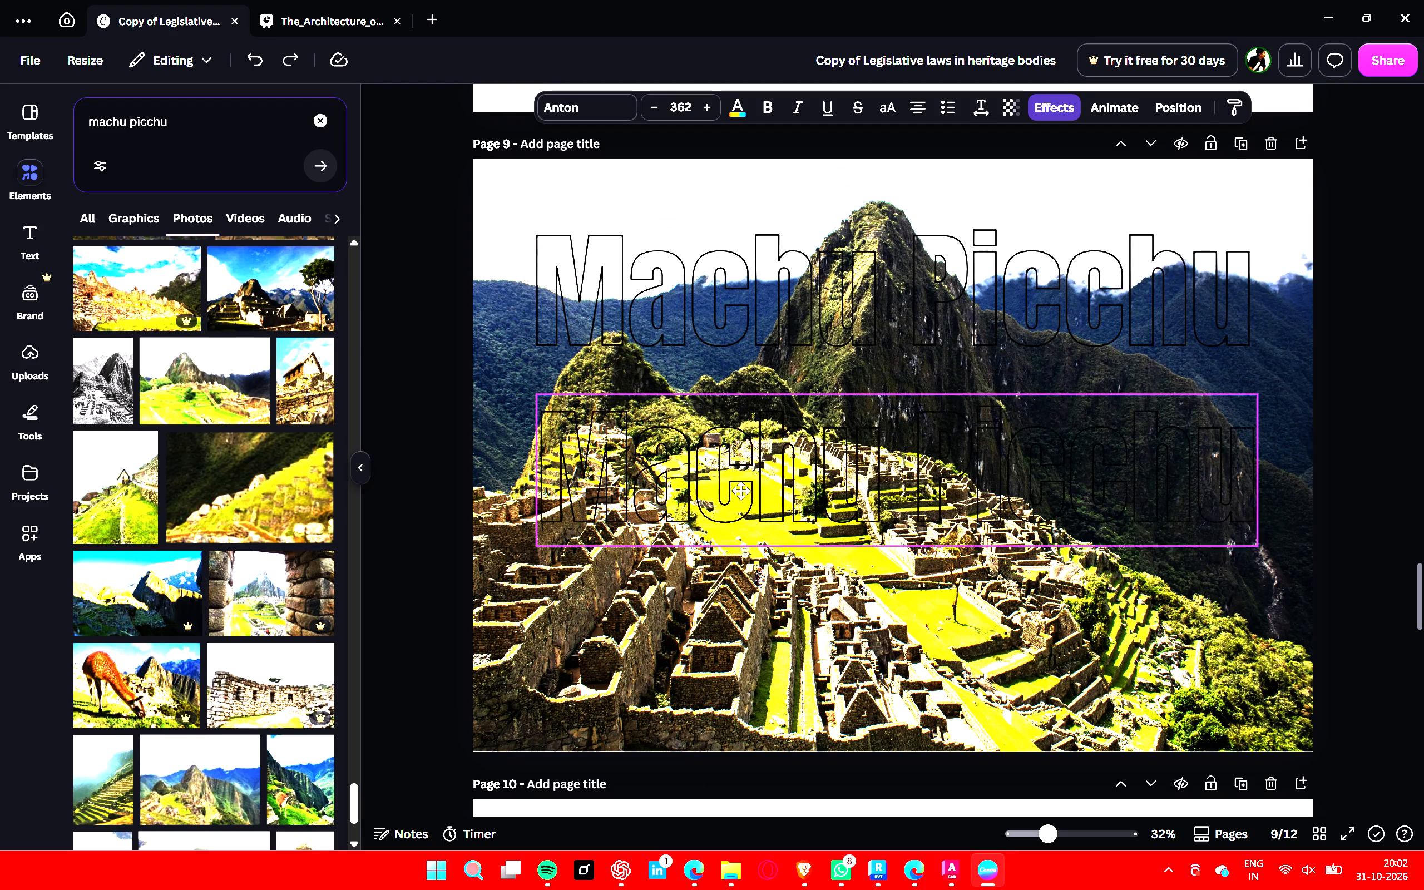
left_click_drag(741, 491, 739, 491)
Detach the full-page Machu Picchu photo from page 9's background.
left_click(739, 584)
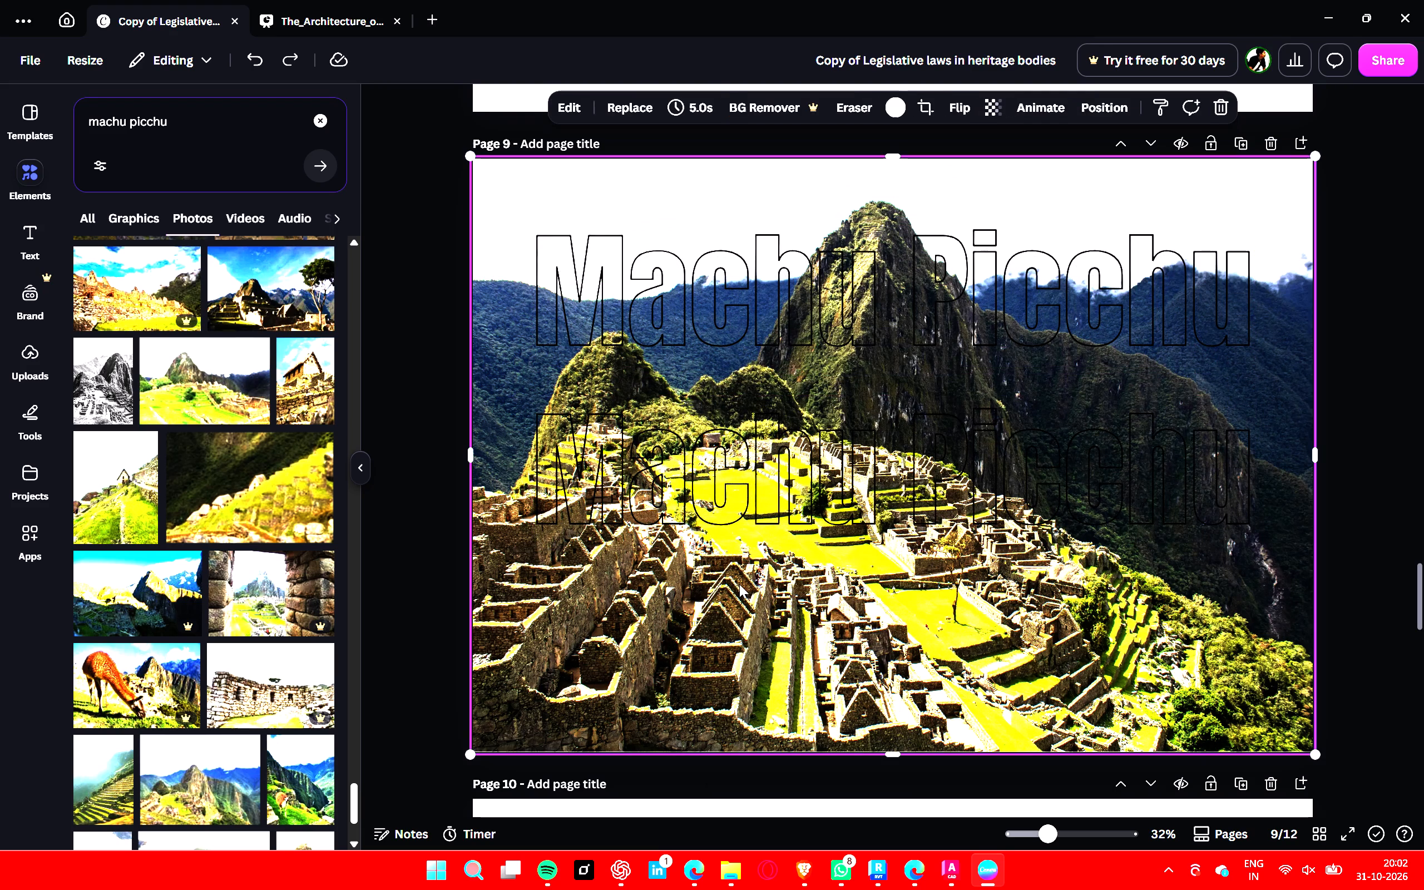
key("ctrl+c")
key("ctrl+v")
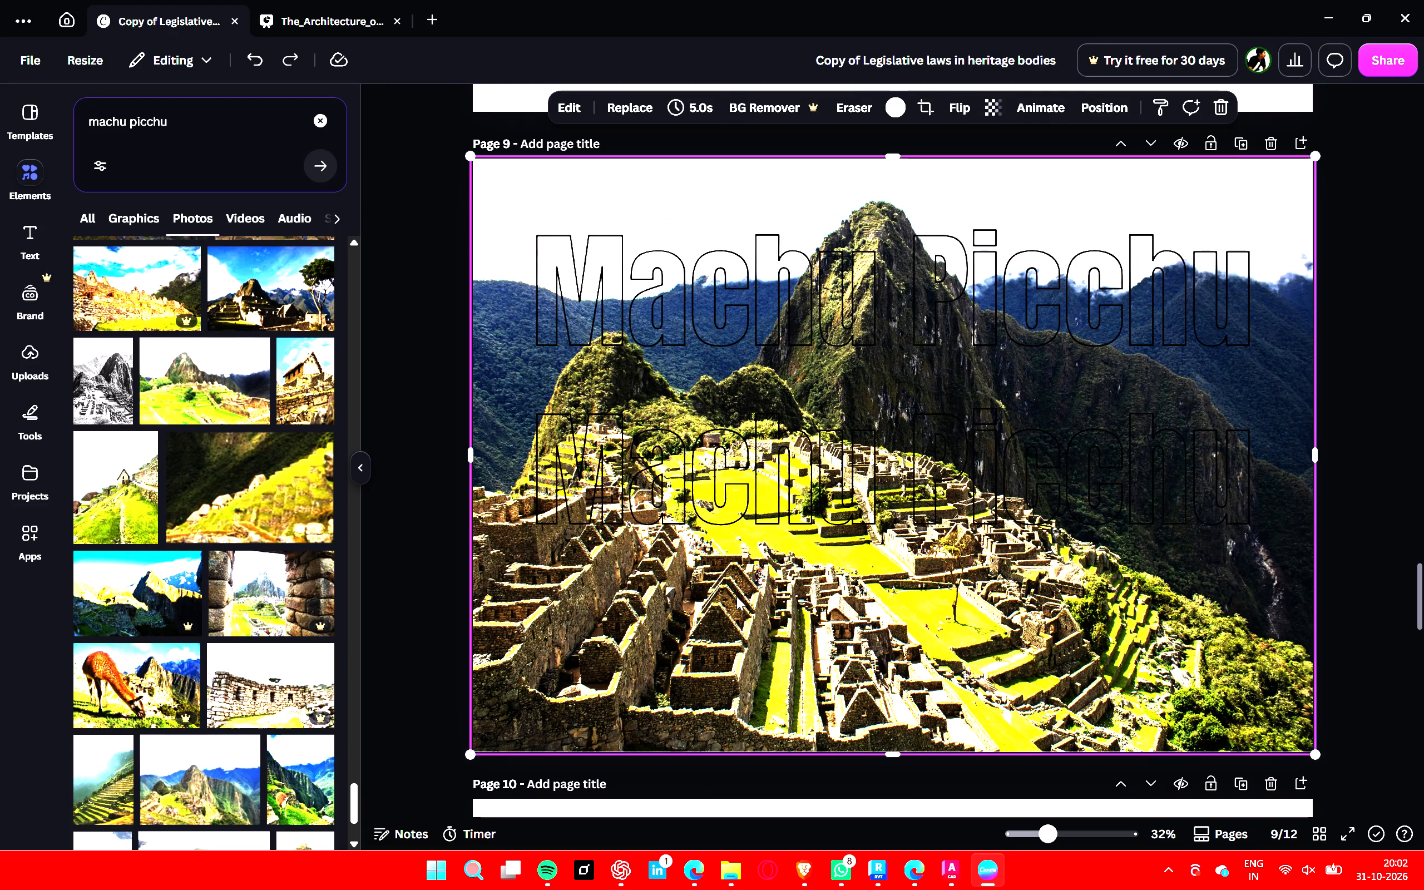
right_click(736, 597)
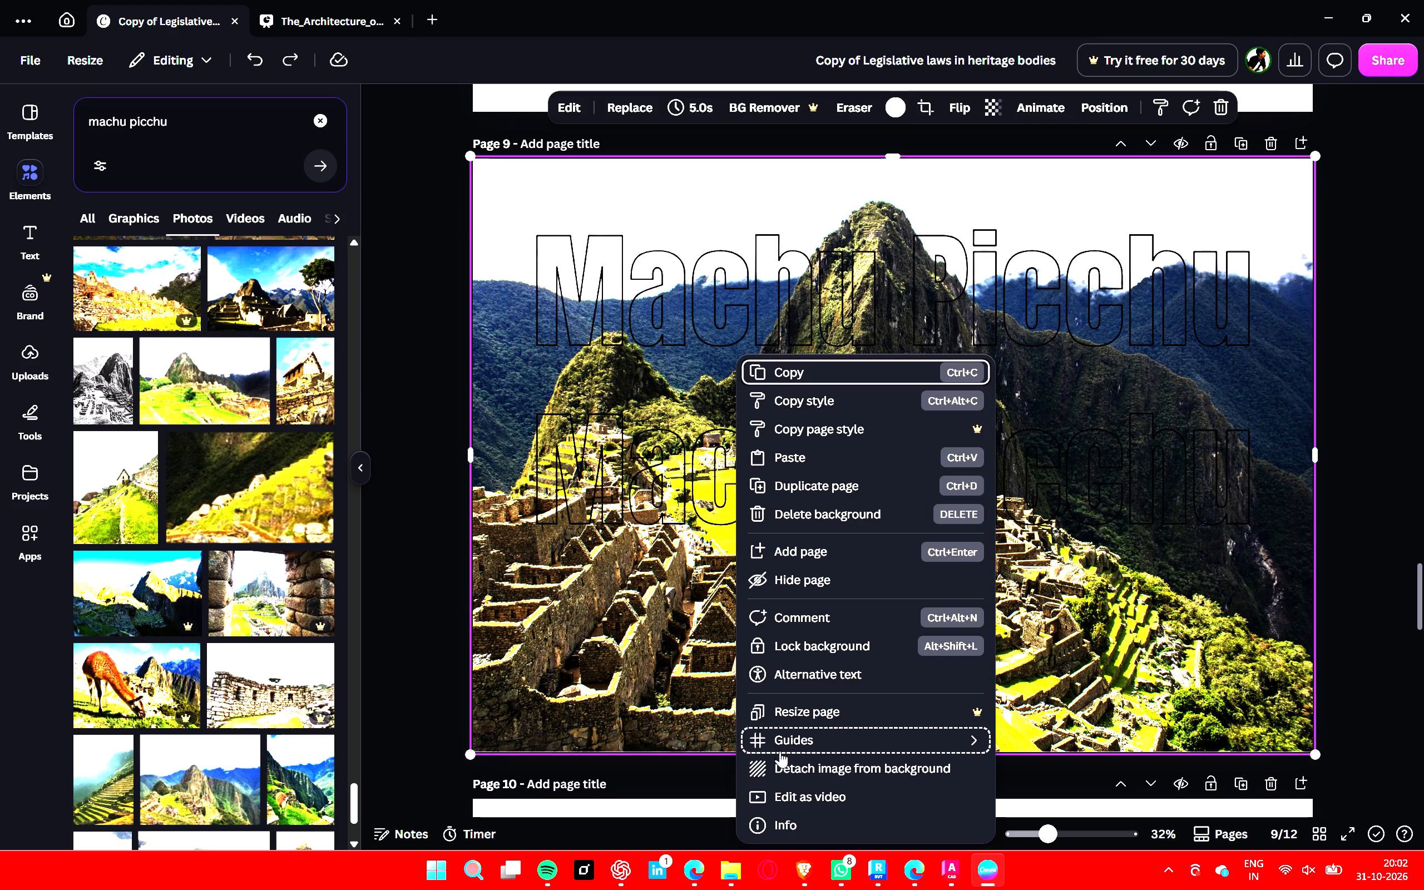
left_click(780, 767)
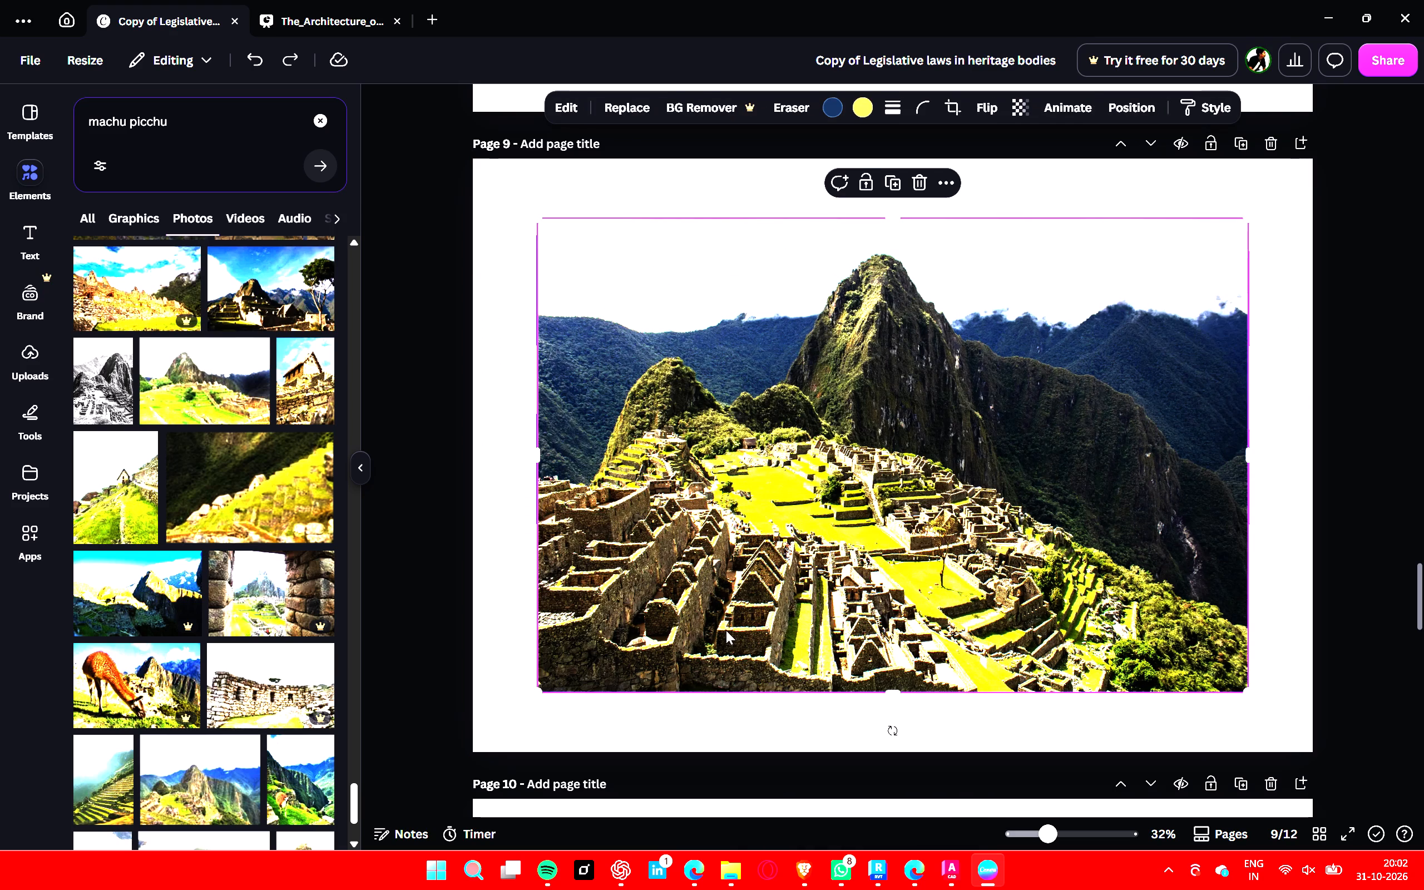
Duplicate the detached Machu Picchu photo and set the copy as page 9's background.
key("ctrl+c")
key("ctrl+v")
right_click(670, 608)
left_click(746, 733)
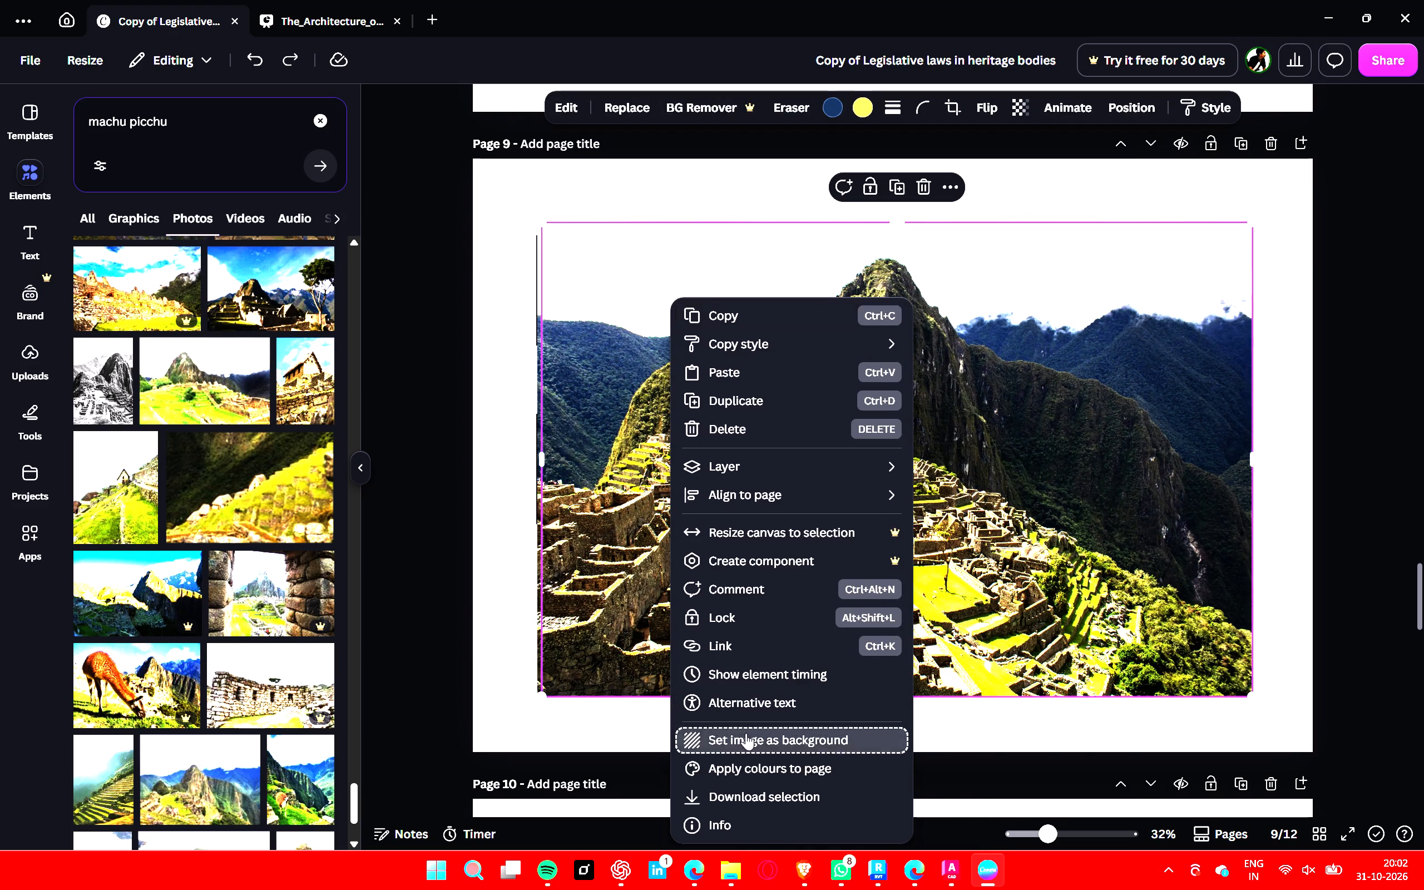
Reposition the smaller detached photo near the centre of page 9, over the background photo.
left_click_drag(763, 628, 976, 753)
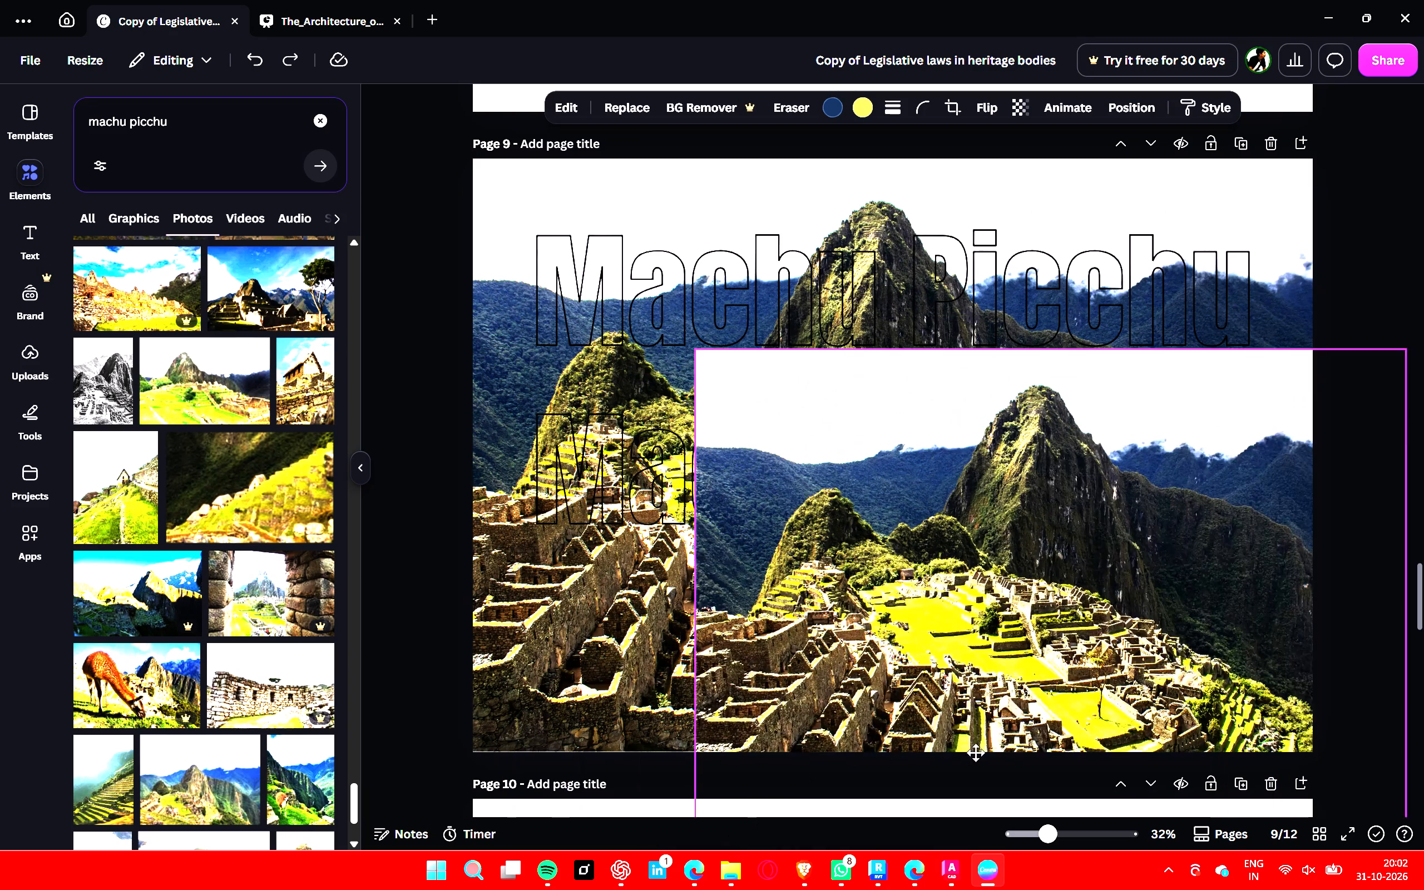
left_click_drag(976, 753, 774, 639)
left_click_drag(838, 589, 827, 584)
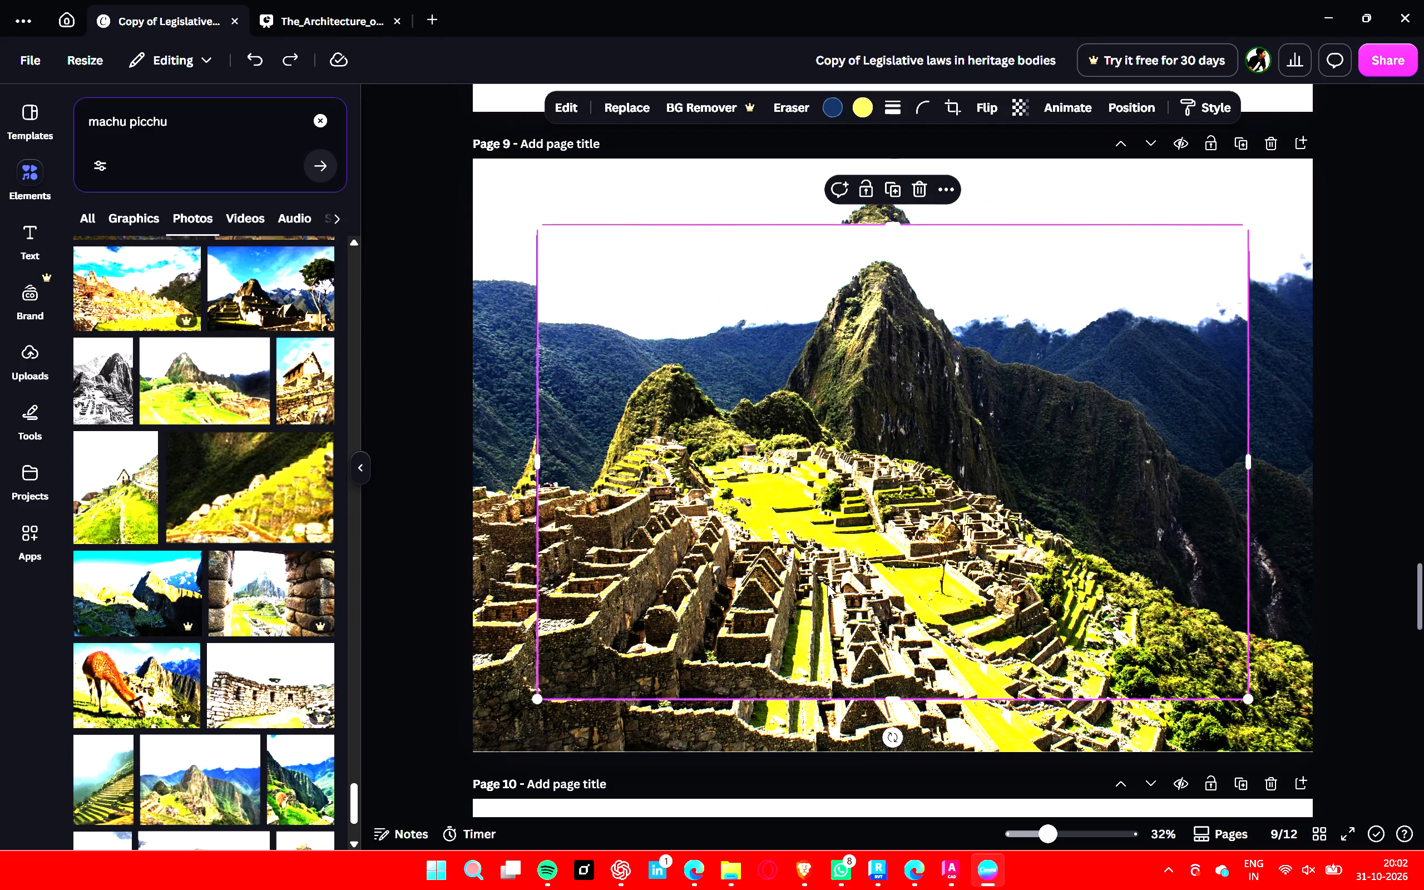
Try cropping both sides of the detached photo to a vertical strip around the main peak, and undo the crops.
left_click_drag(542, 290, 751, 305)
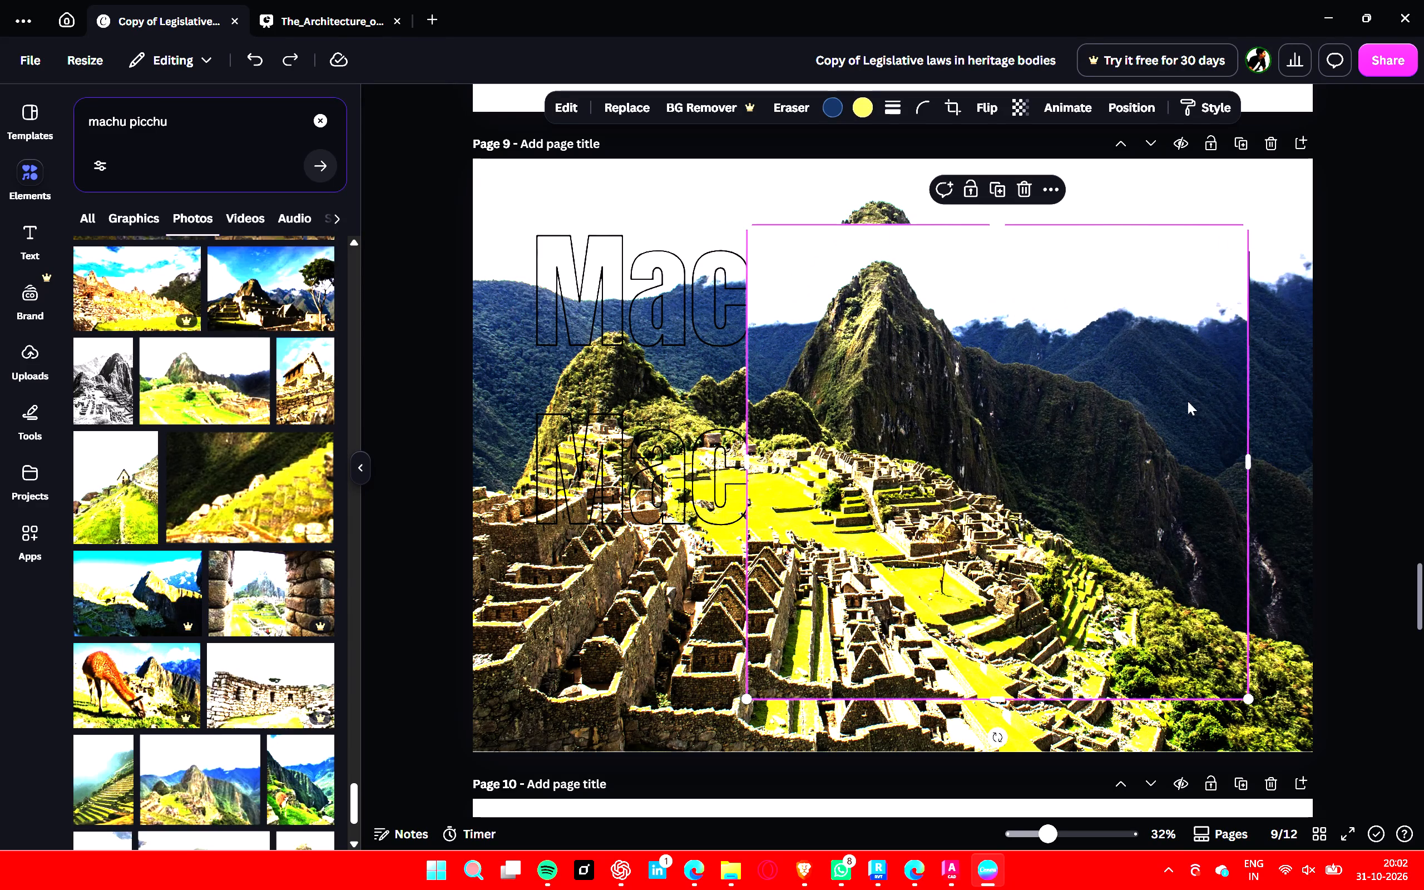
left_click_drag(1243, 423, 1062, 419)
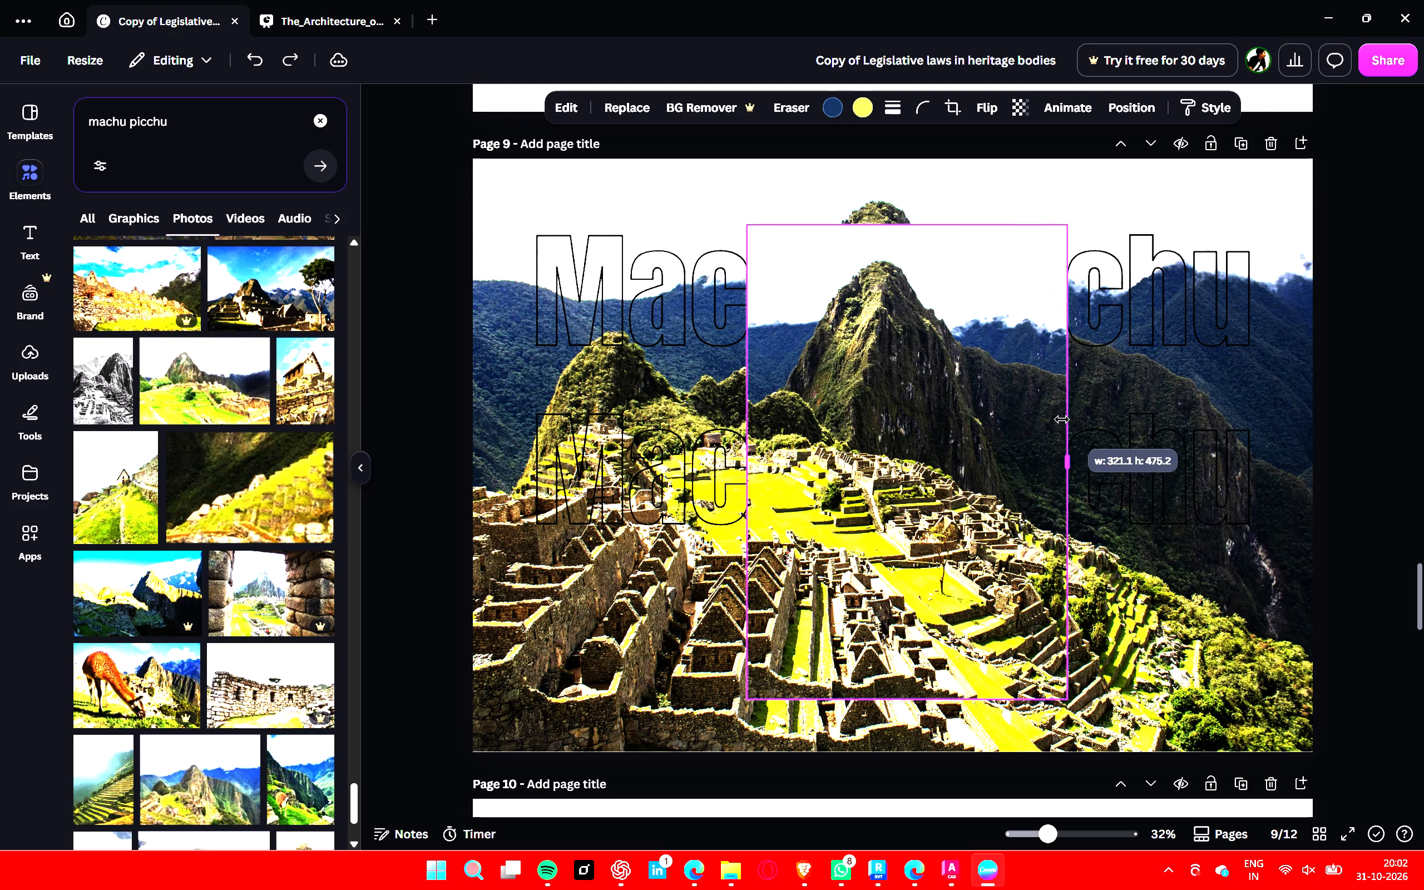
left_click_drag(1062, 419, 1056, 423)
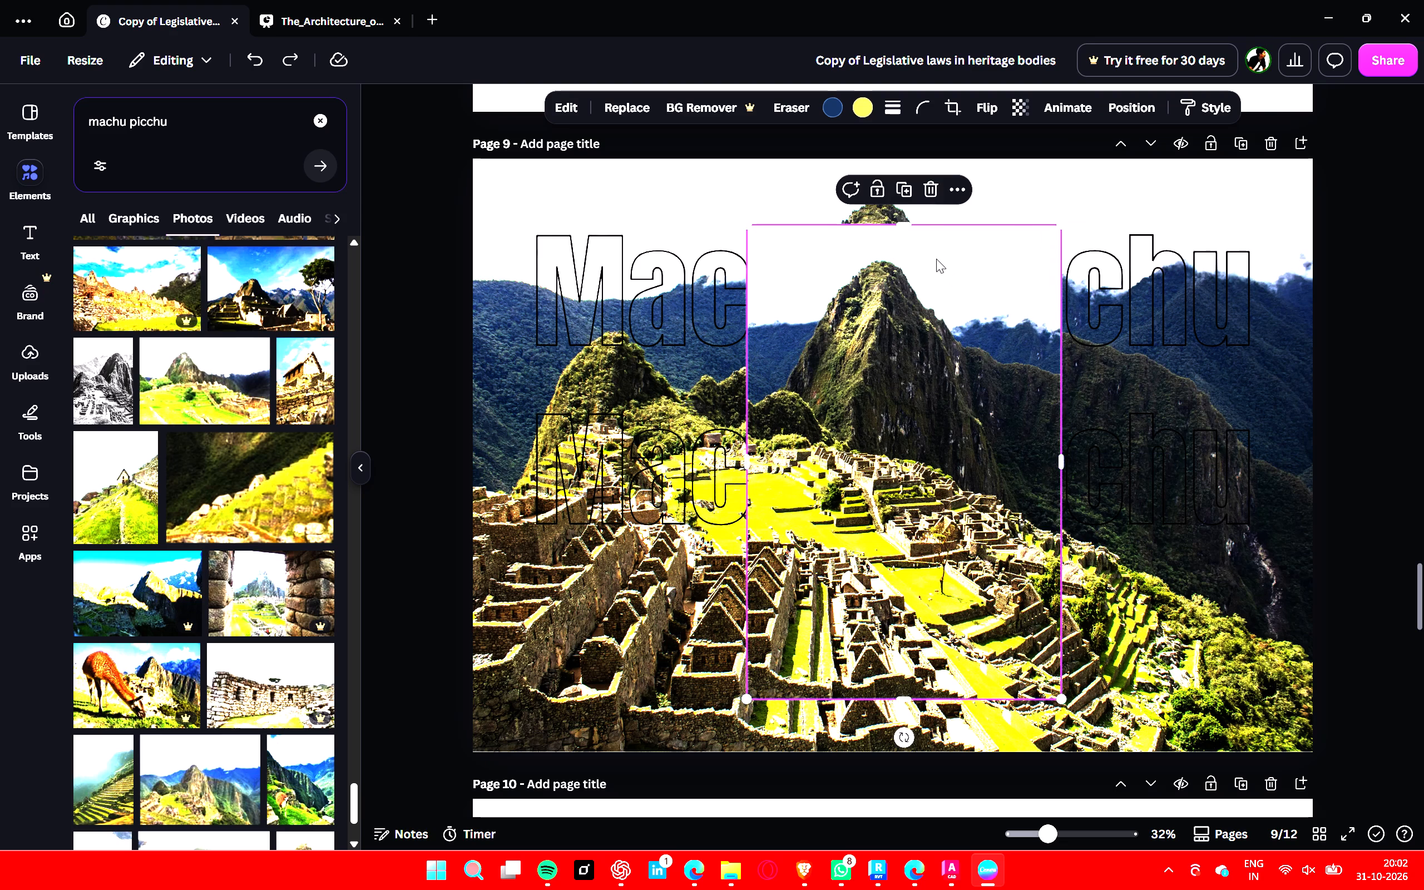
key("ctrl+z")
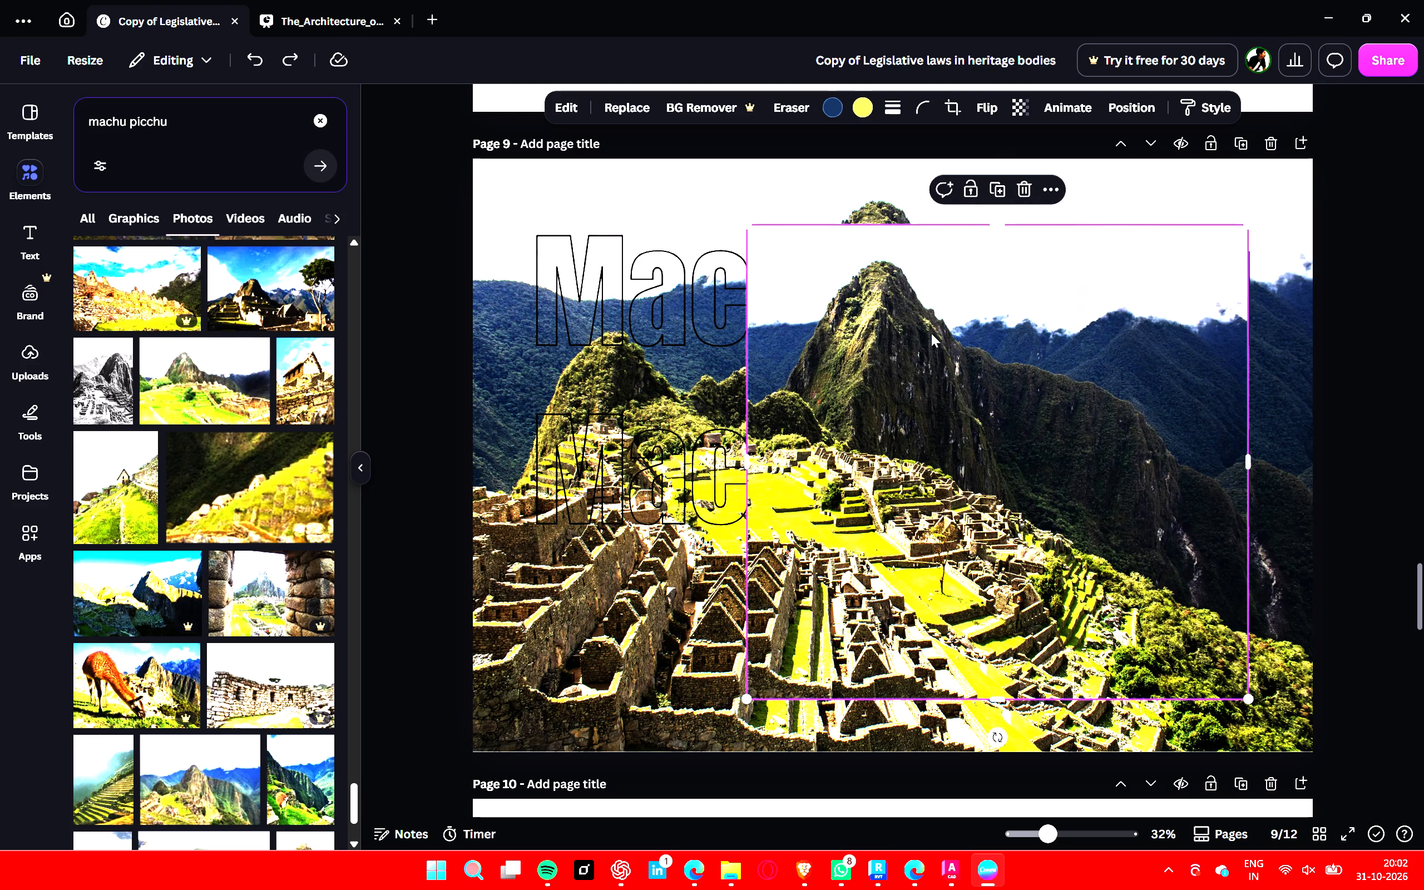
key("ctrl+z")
Enlarge the detached photo to about 567 high so it nearly covers page 9, roughly aligning its peak with the background's.
left_click_drag(926, 402, 873, 343)
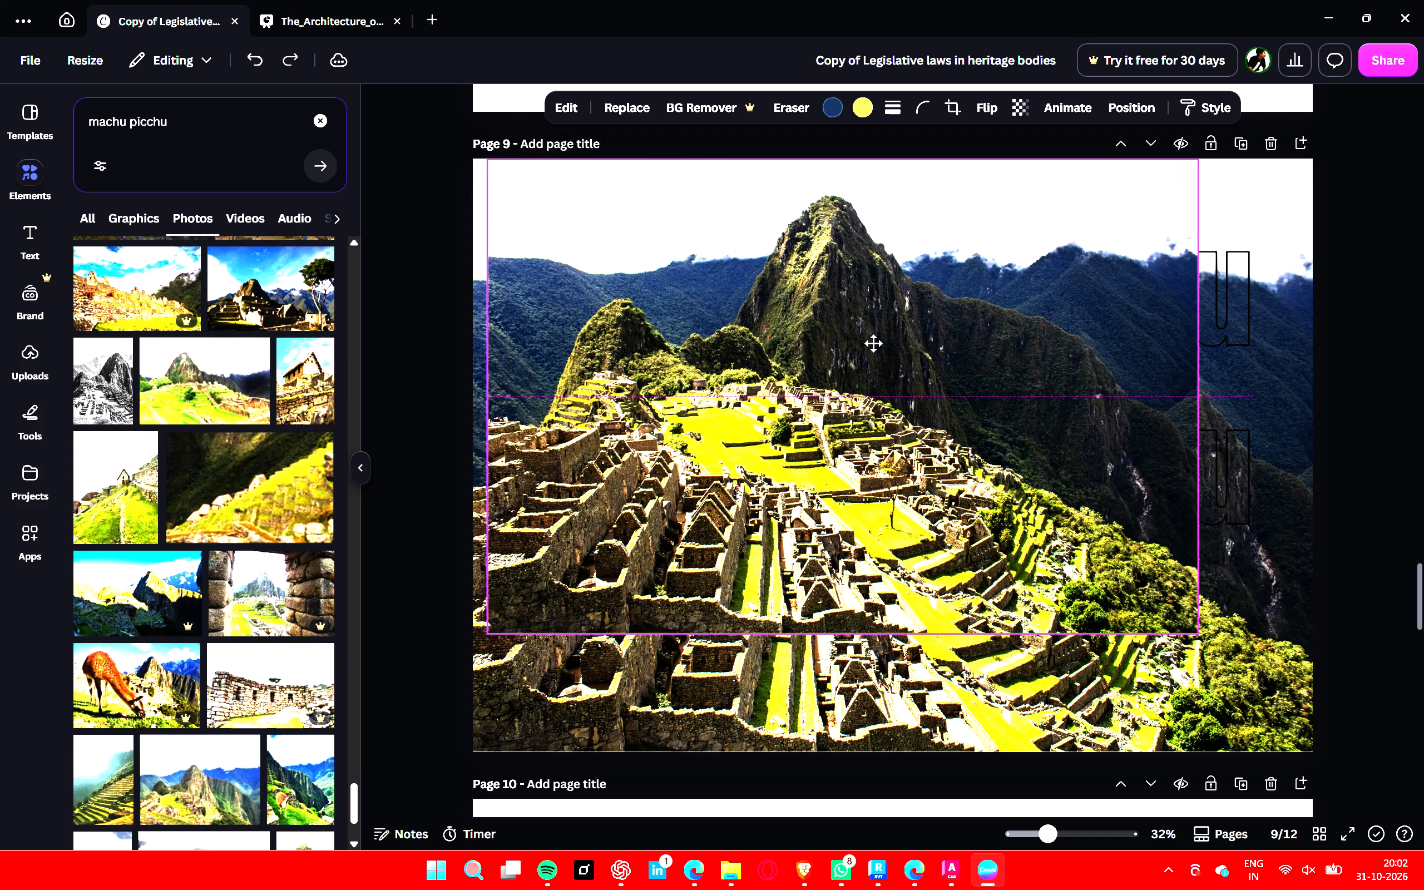
left_click_drag(873, 343, 872, 364)
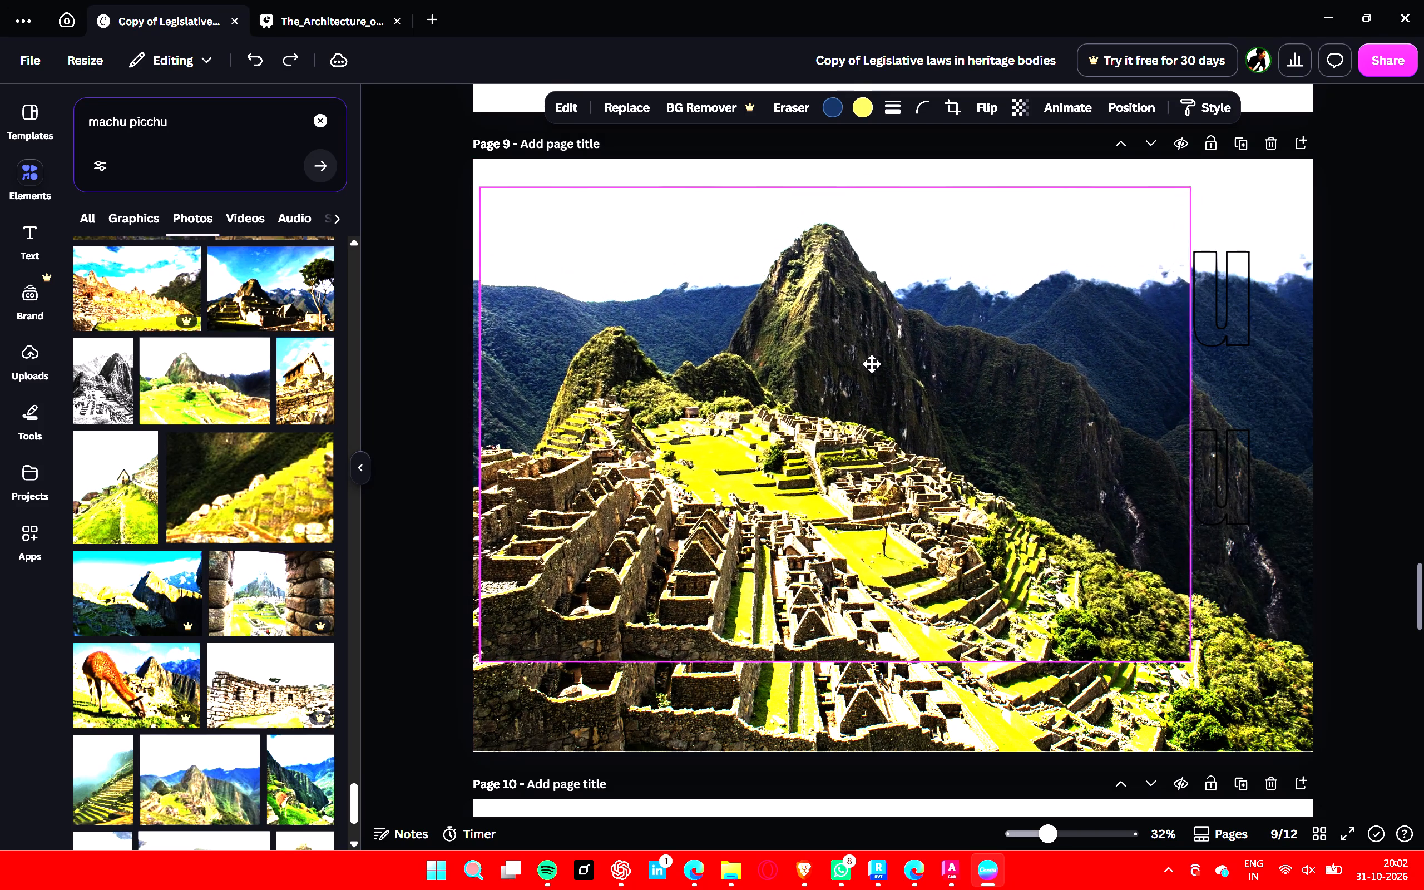
left_click_drag(872, 364, 865, 363)
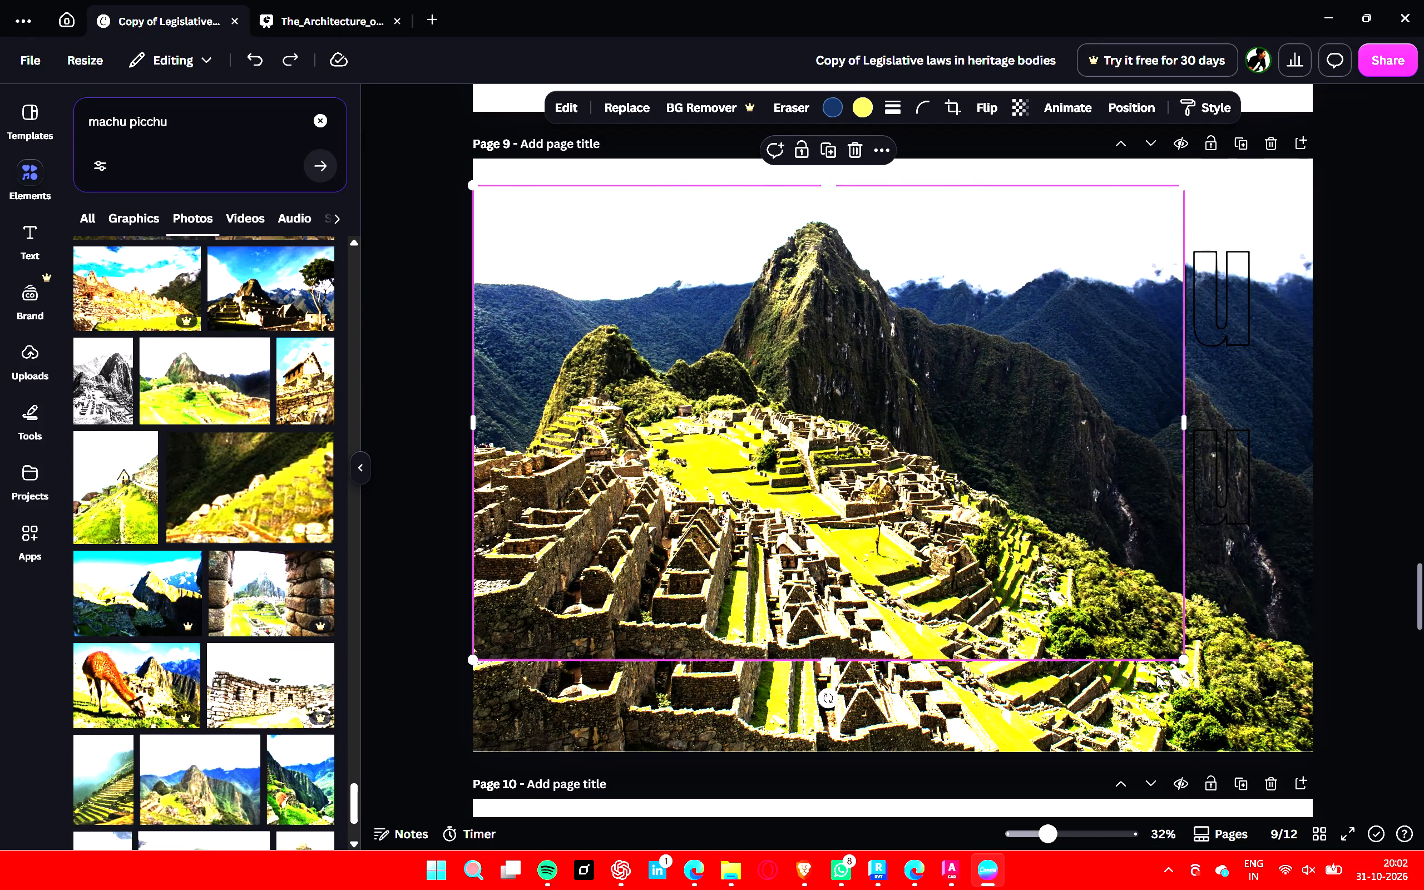
left_click_drag(1180, 662, 1288, 726)
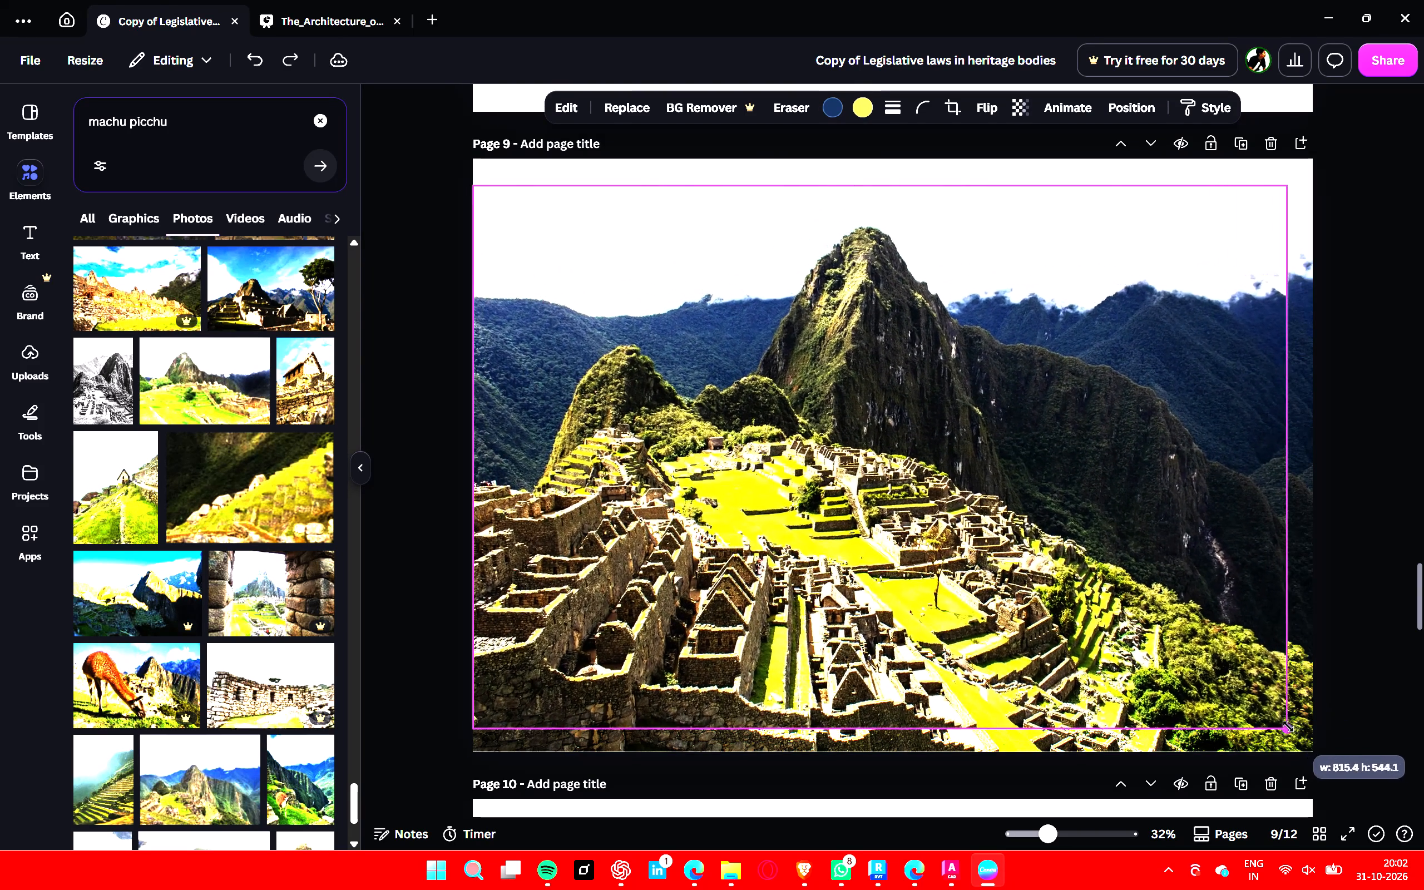
left_click_drag(1288, 726, 1318, 750)
left_click_drag(922, 567, 981, 565)
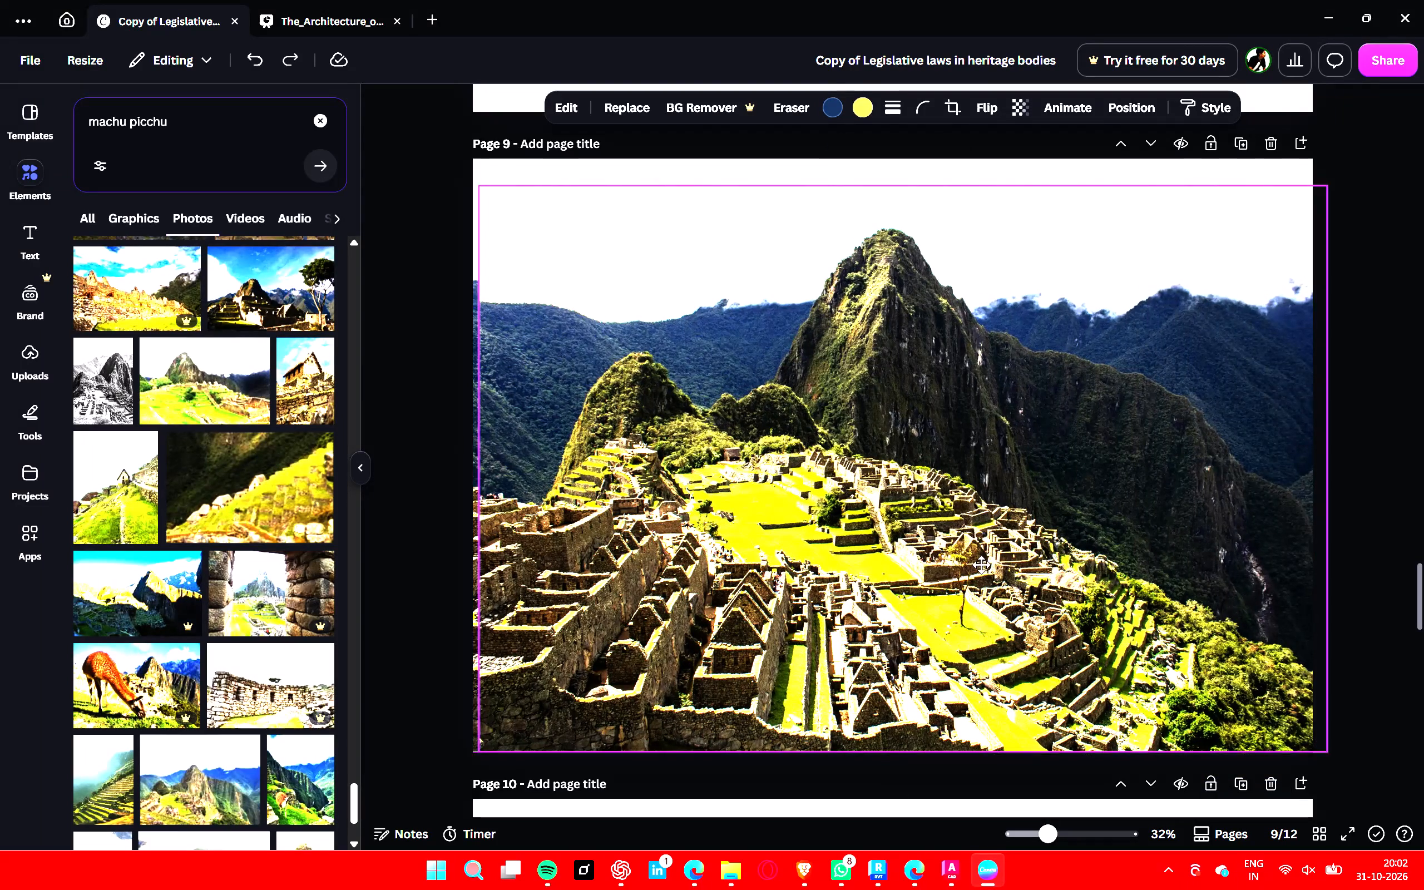
left_click_drag(981, 565, 901, 555)
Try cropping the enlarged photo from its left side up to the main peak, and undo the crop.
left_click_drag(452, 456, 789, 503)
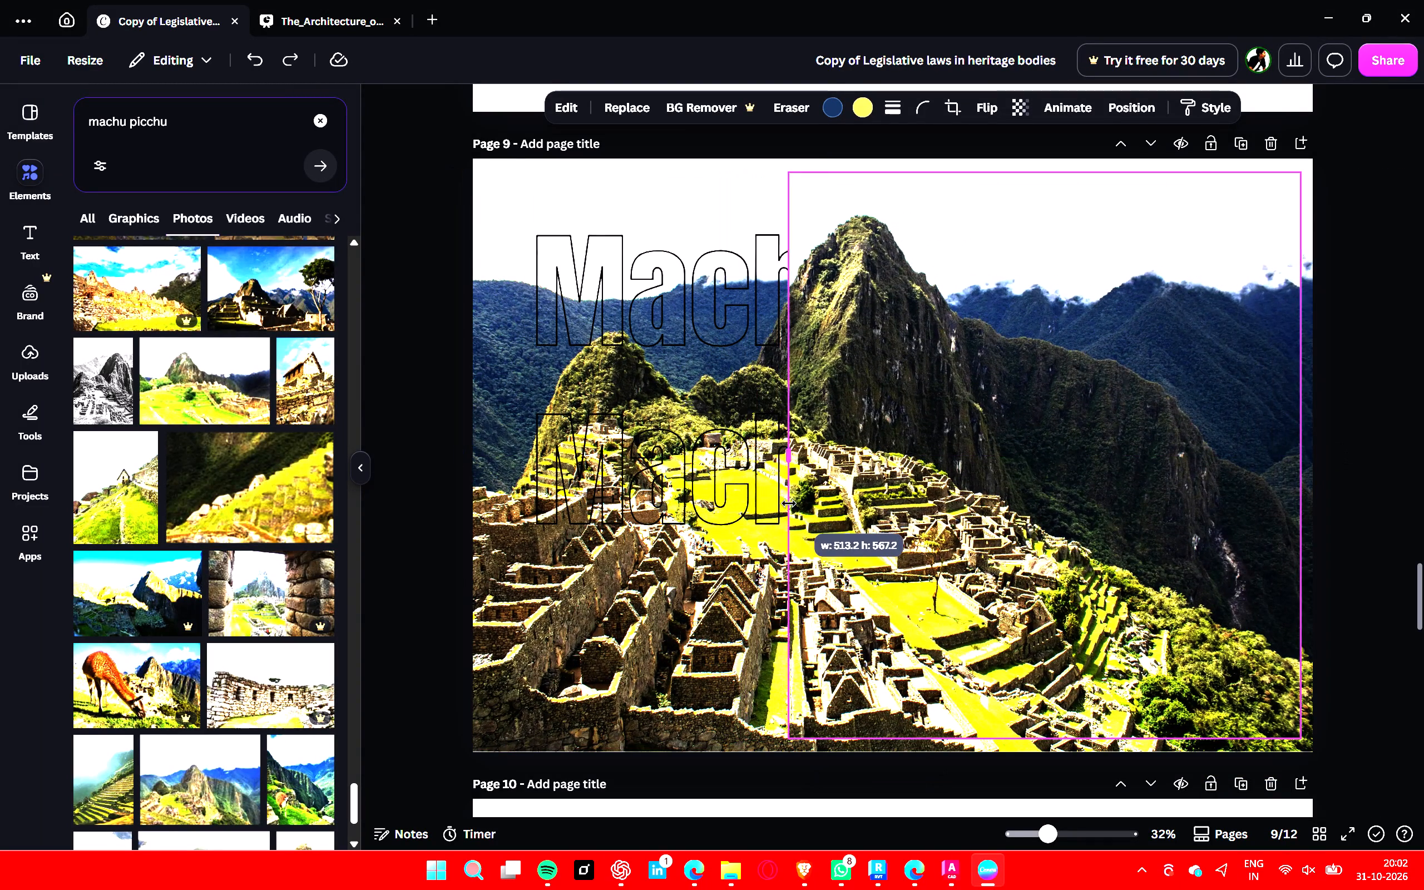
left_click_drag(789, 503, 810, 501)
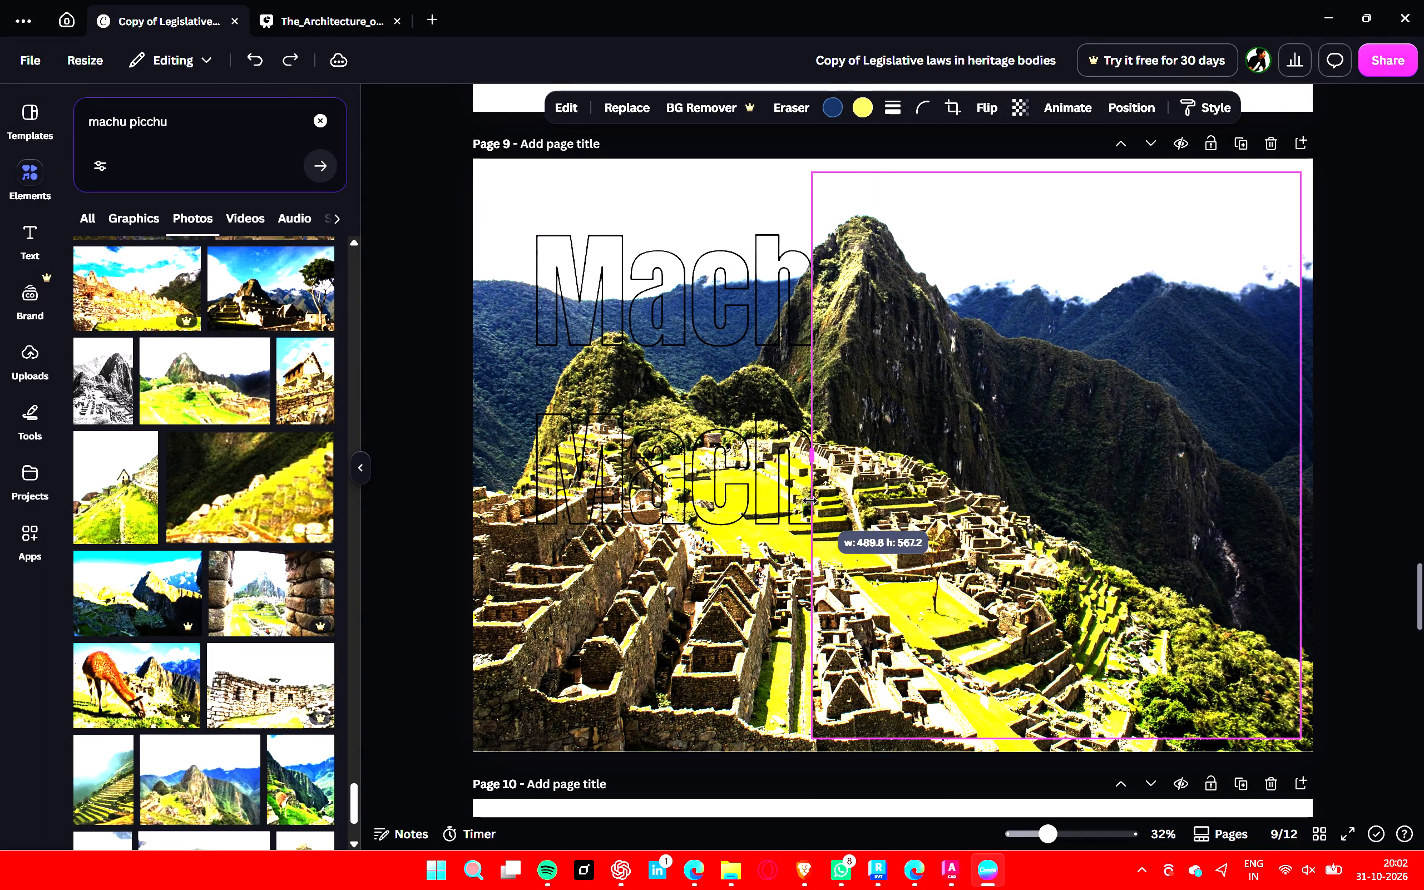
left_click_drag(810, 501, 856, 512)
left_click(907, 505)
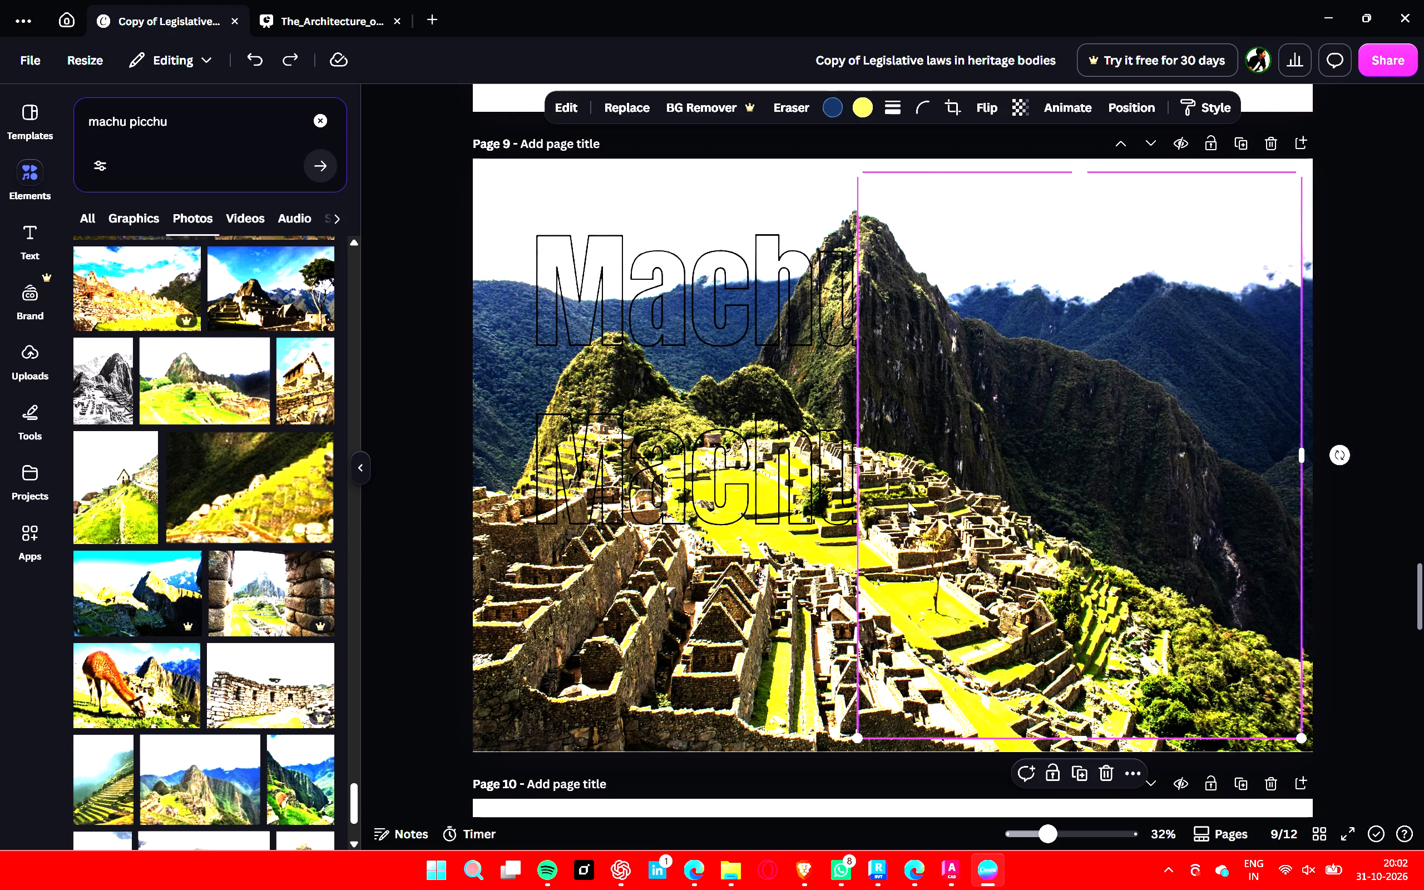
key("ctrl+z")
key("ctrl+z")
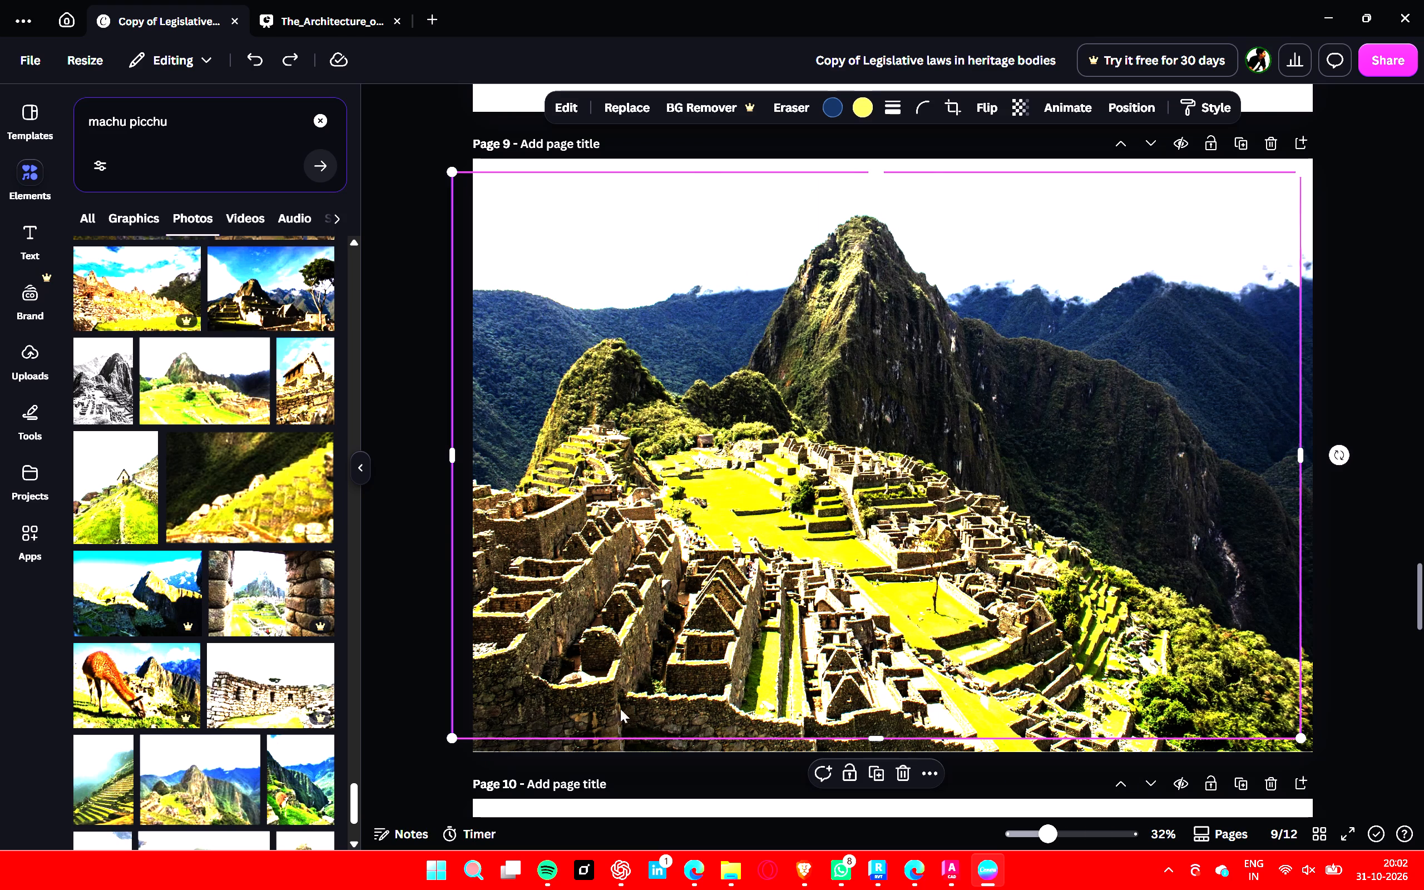
Detach the photo from page 9's background again and select the larger floating photo.
left_click(621, 748)
right_click(621, 748)
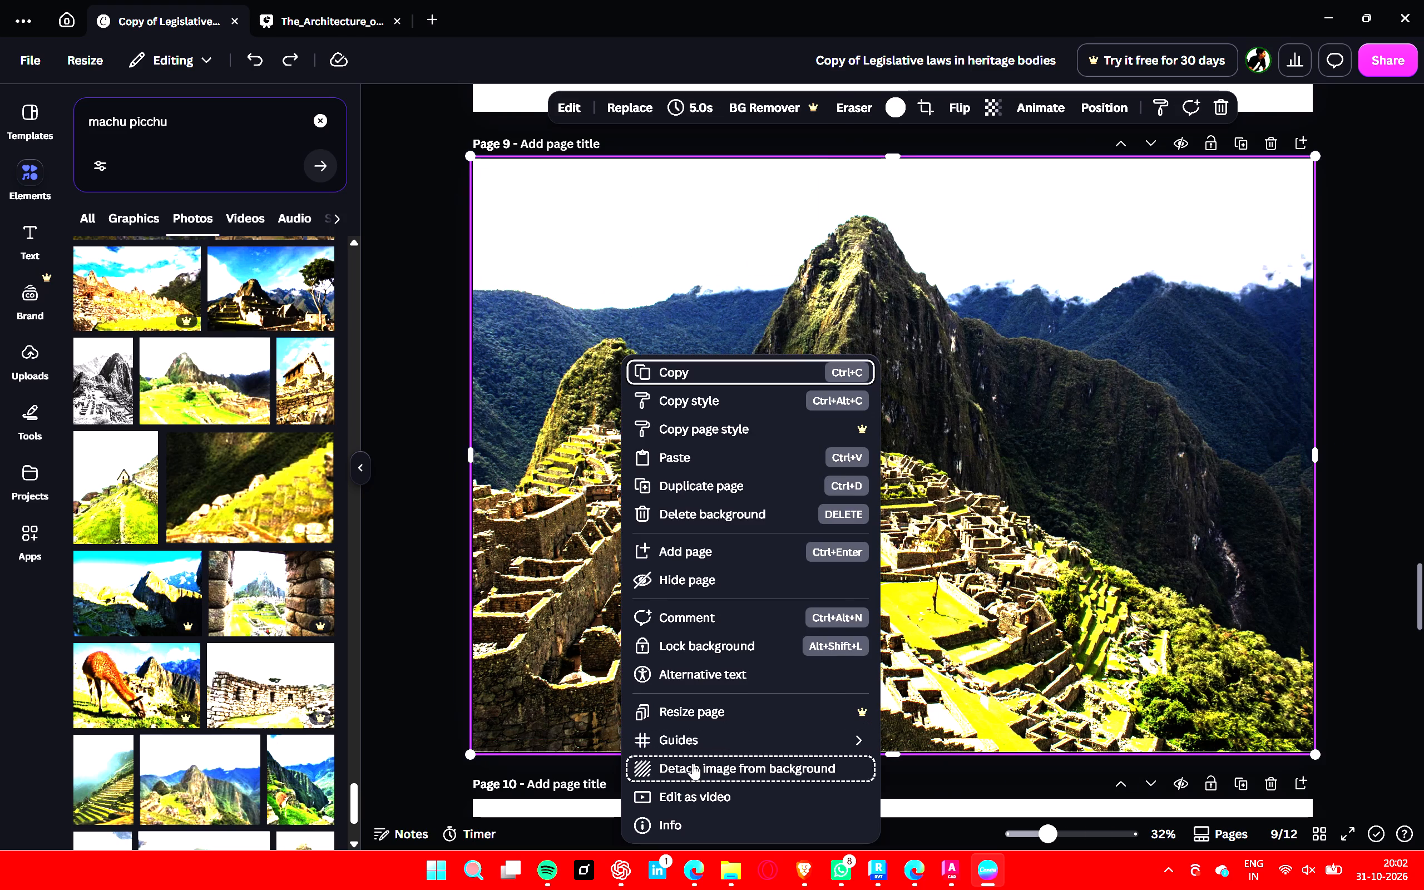
left_click(693, 763)
left_click_drag(502, 328, 505, 327)
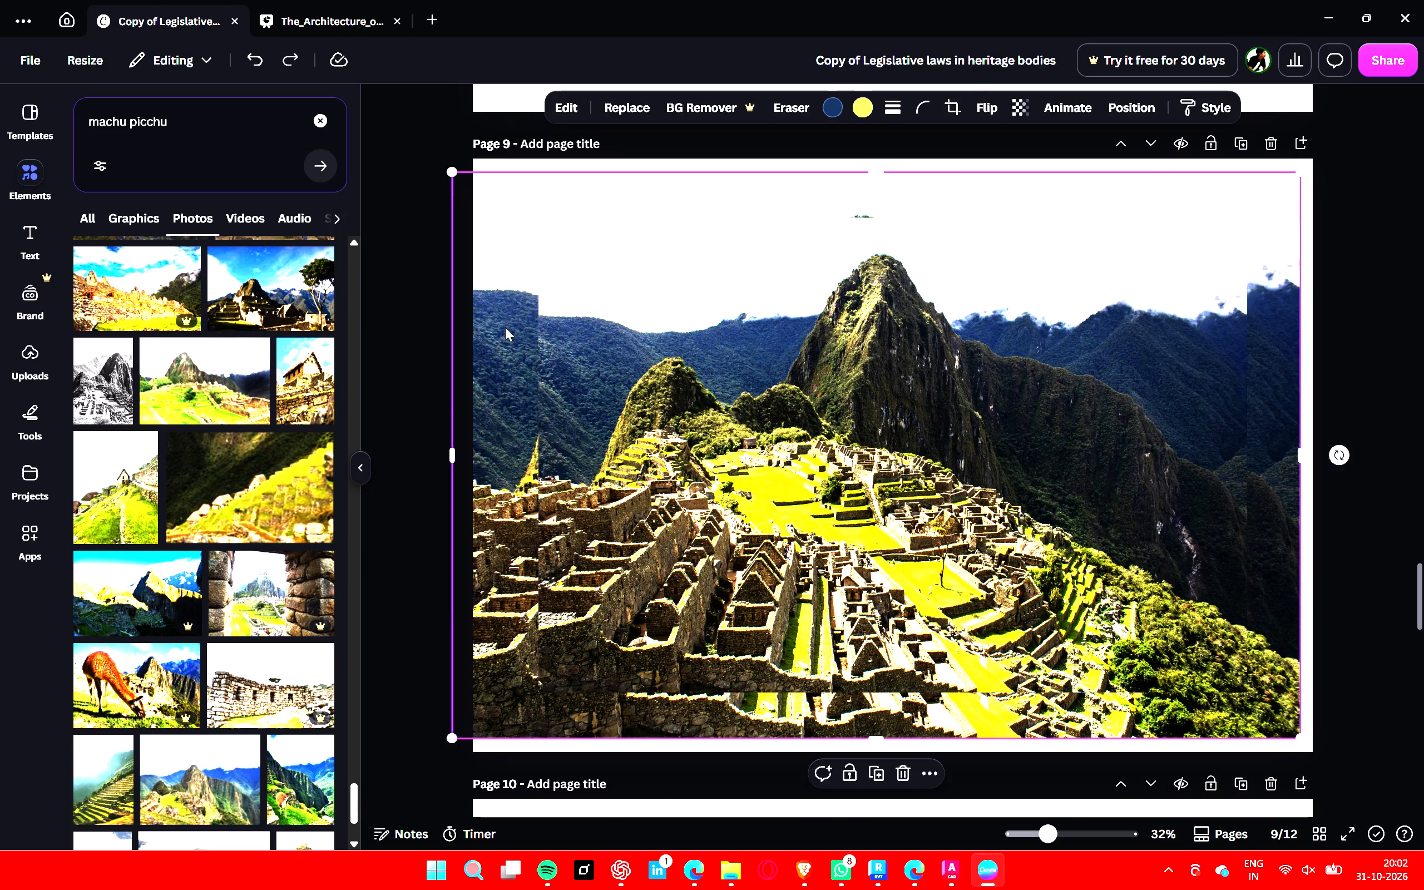
Align the larger detached photo to page 9's top-left corner, enlarge it to about 890 by 594, and lock it.
left_click_drag(505, 327, 525, 317)
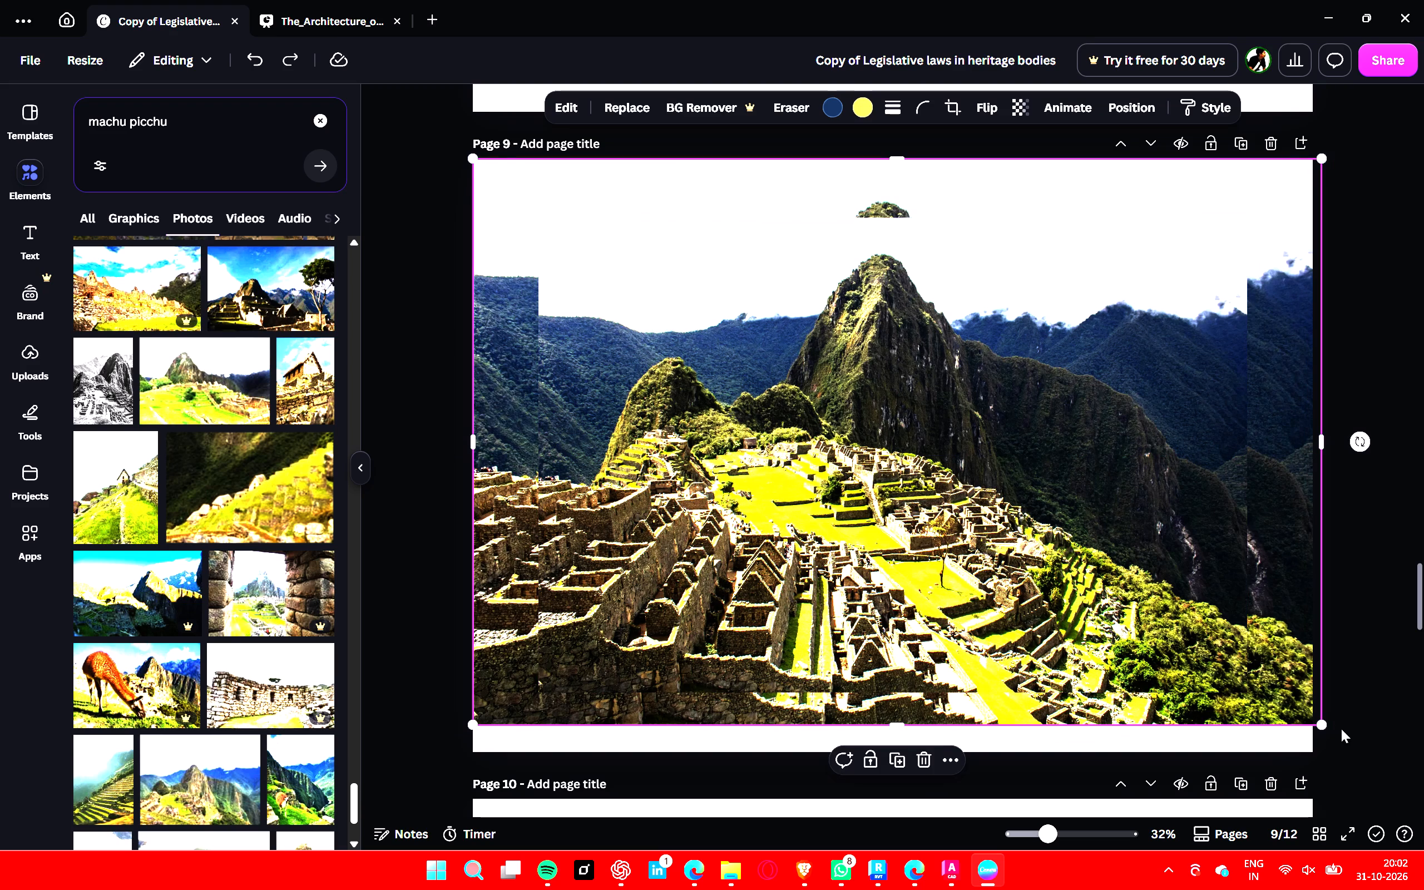
left_click_drag(1324, 728, 1364, 754)
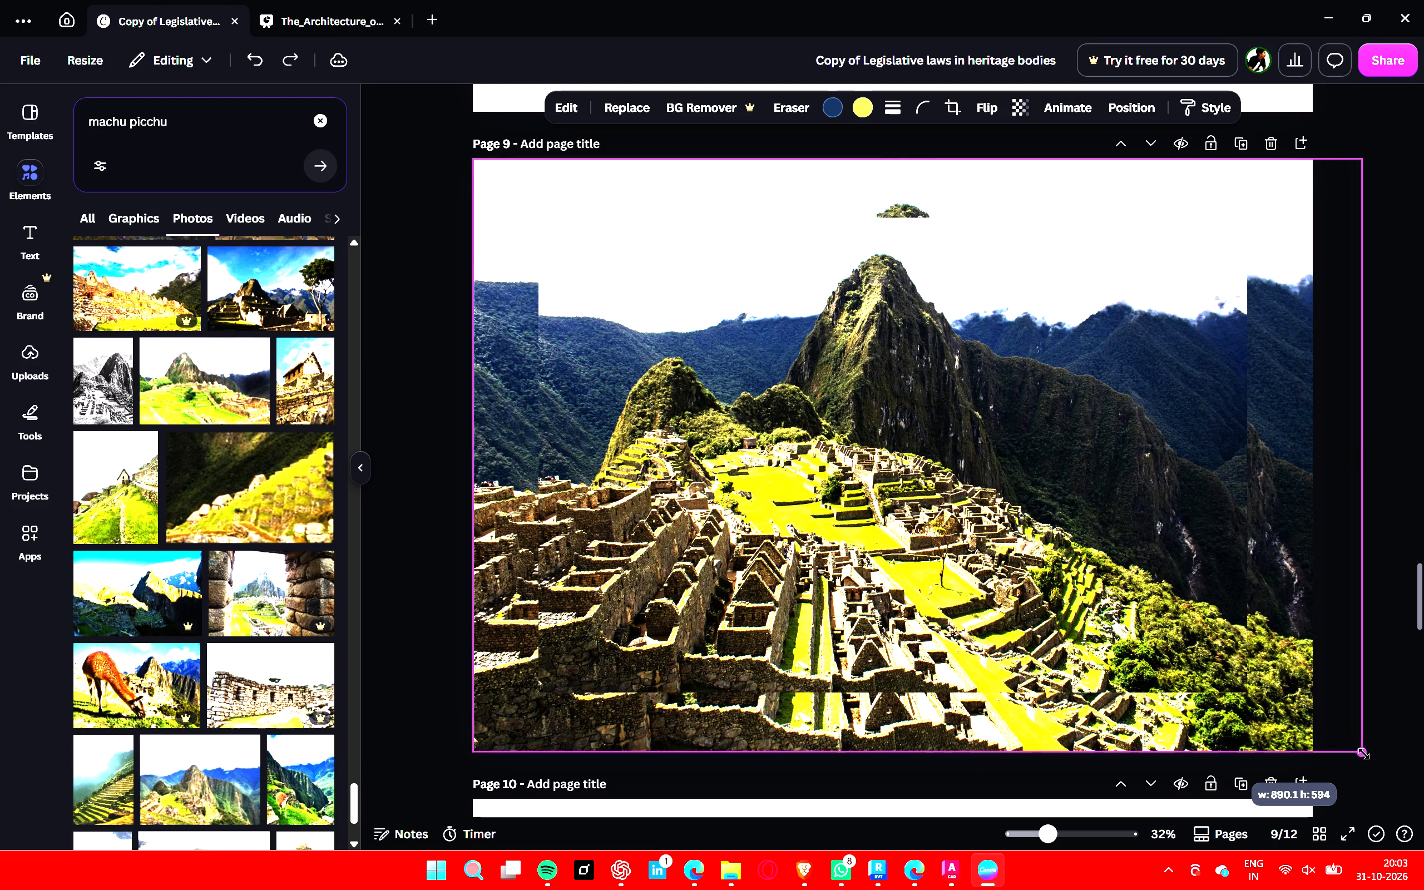
left_click(887, 785)
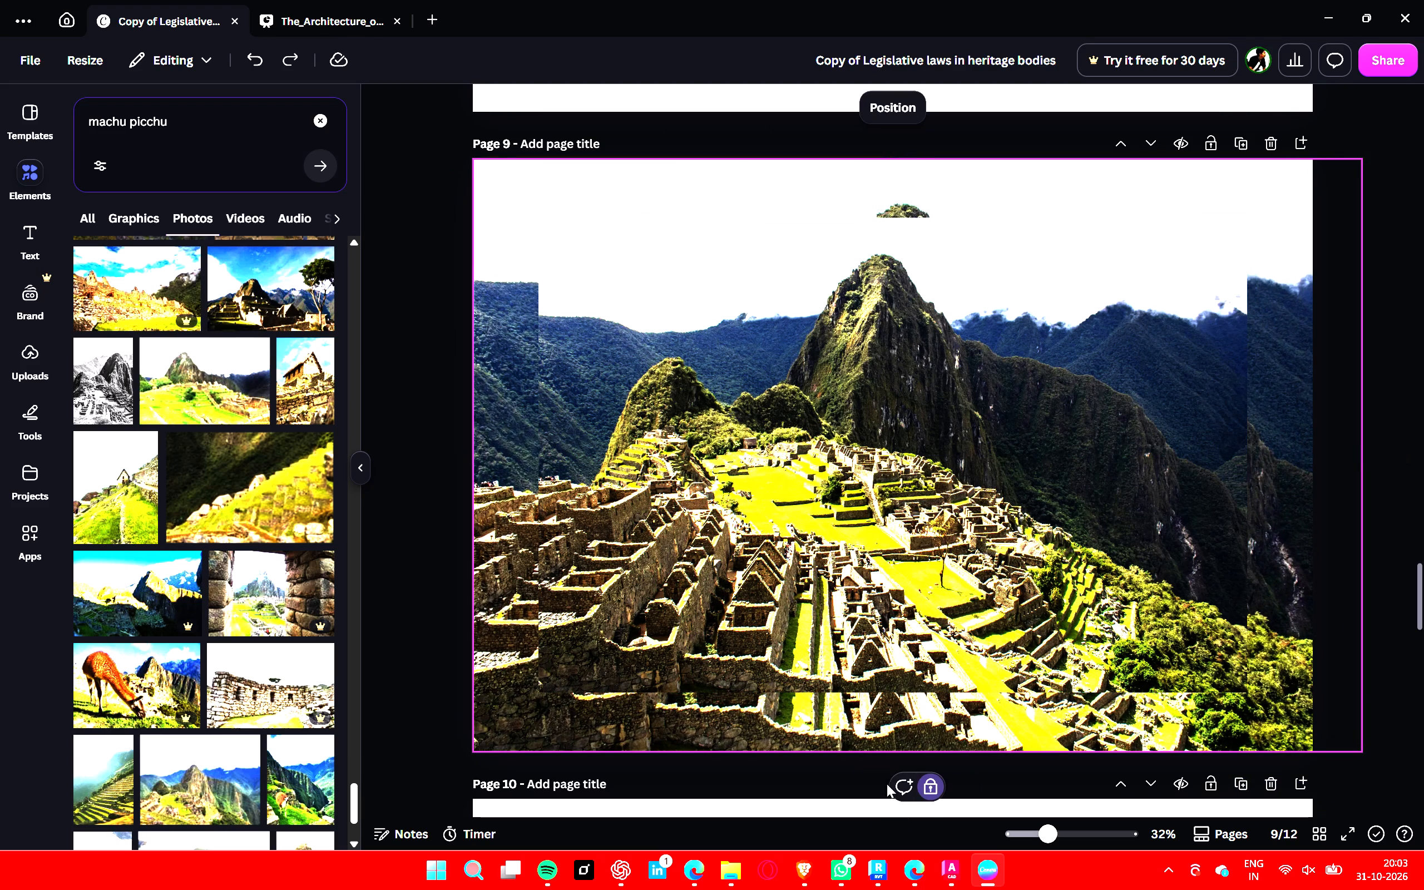
Place the smaller photo at page 9's top-left corner and enlarge it to about 593 high, matching the locked photo.
left_click(1401, 647)
left_click_drag(1062, 588, 995, 536)
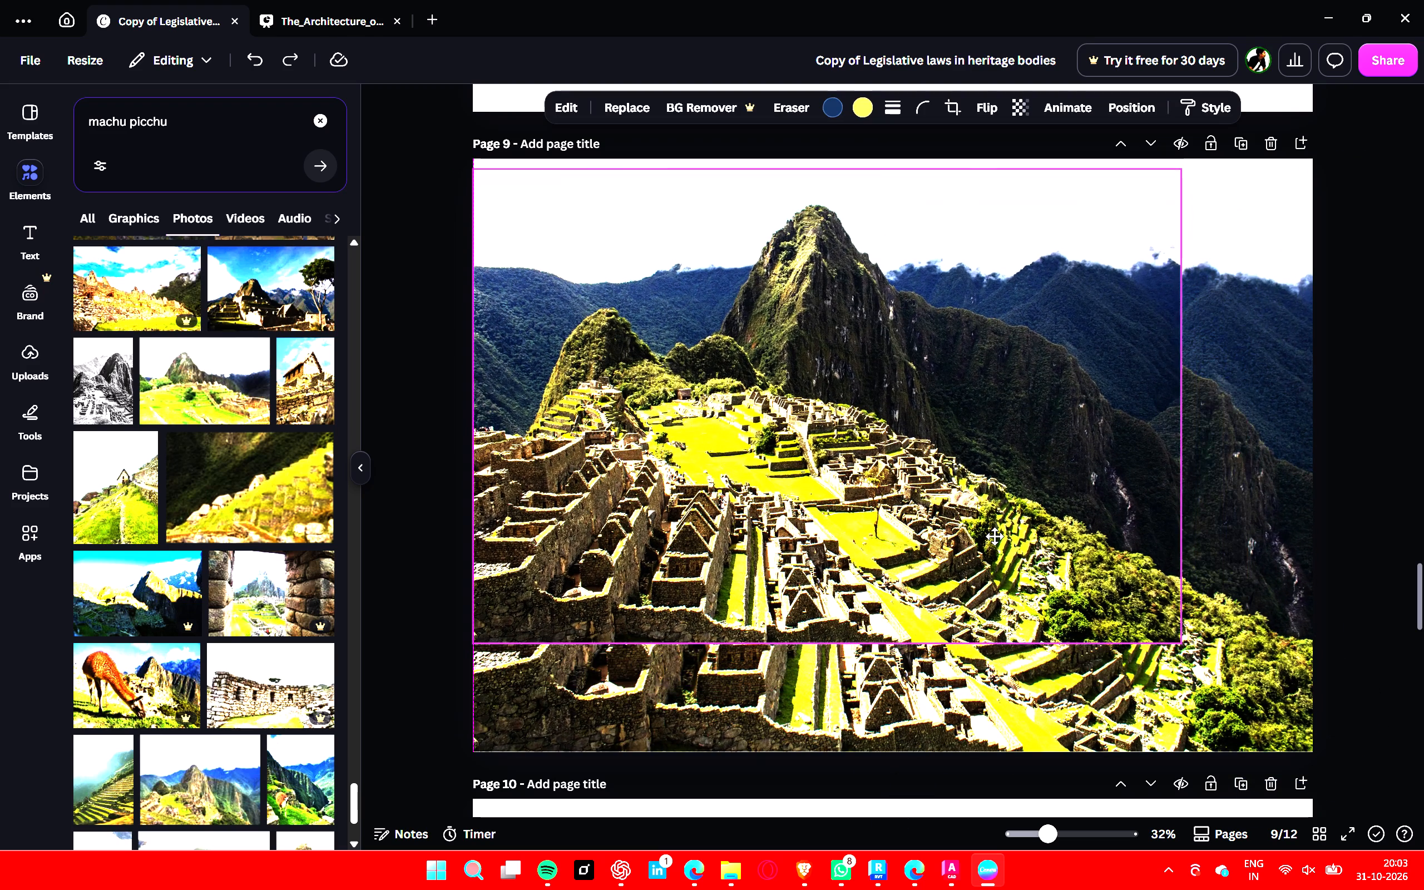
left_click_drag(995, 536, 997, 531)
left_click_drag(1181, 634, 1296, 729)
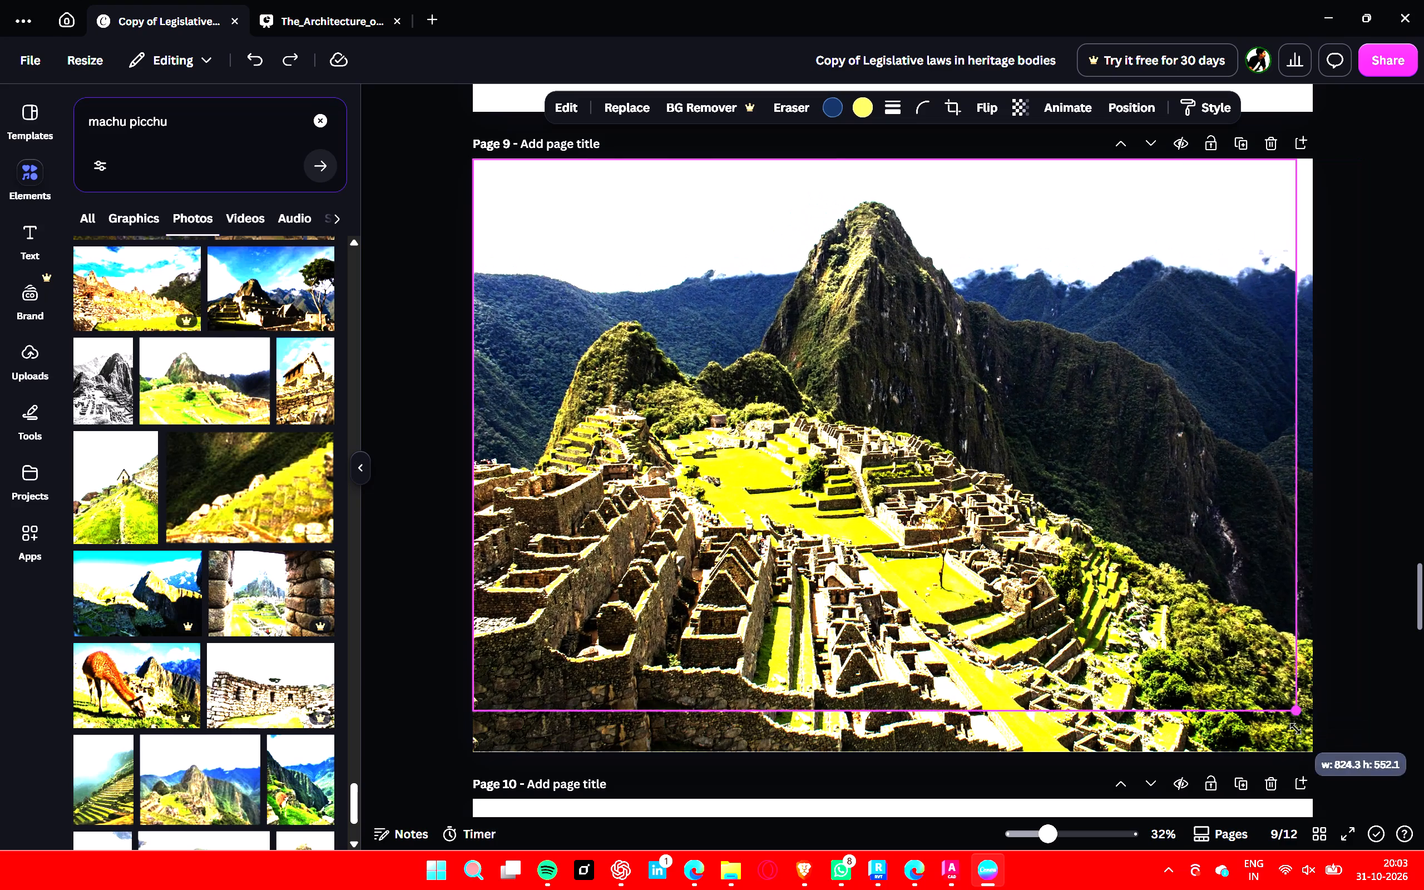
left_click_drag(1296, 729, 1354, 760)
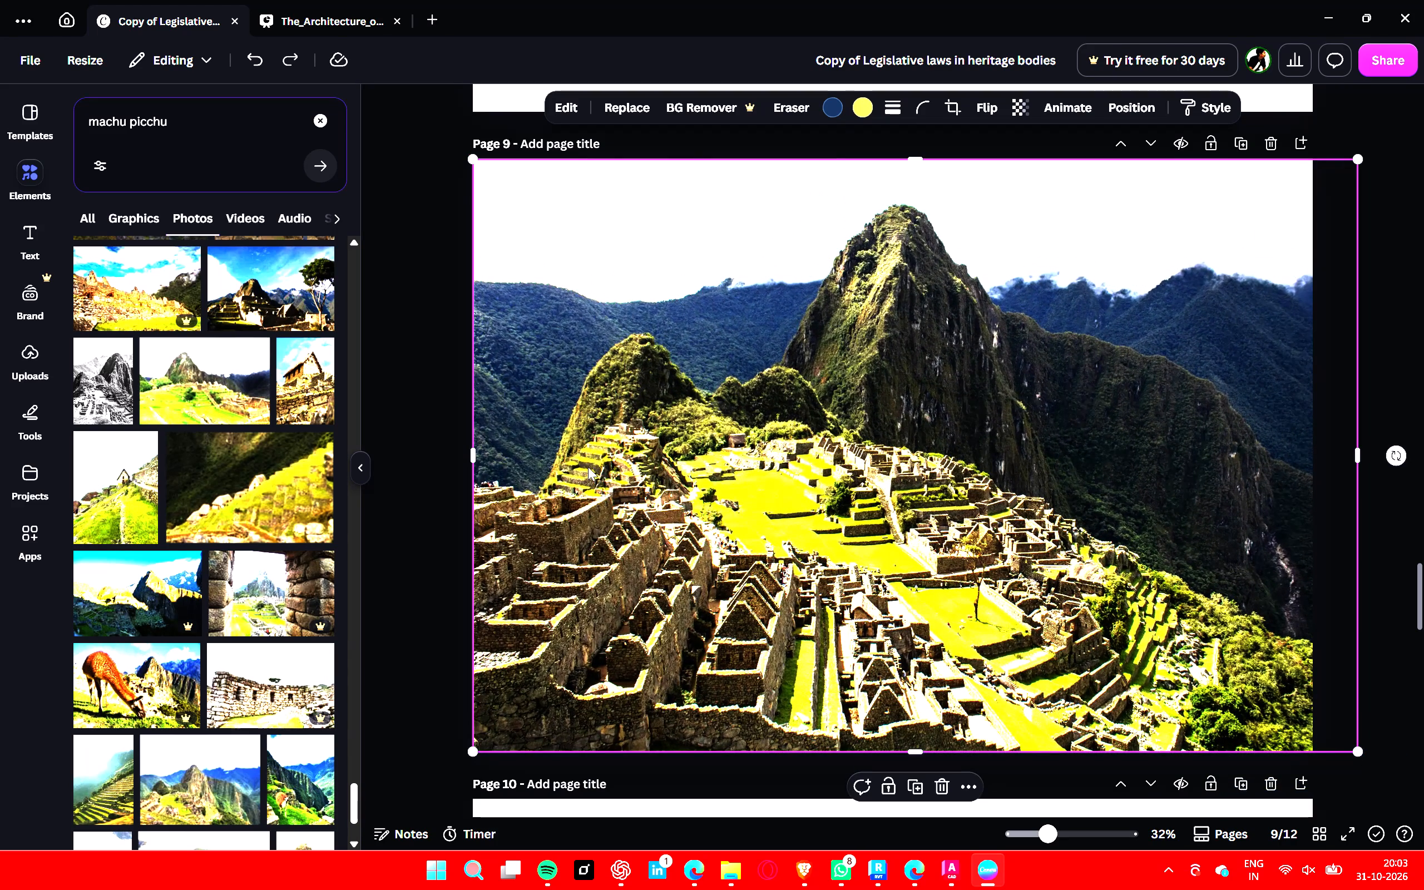
Crop both sides of the unlocked photo to a vertical strip about 248 mm wide around the main peak.
left_click_drag(479, 461, 813, 503)
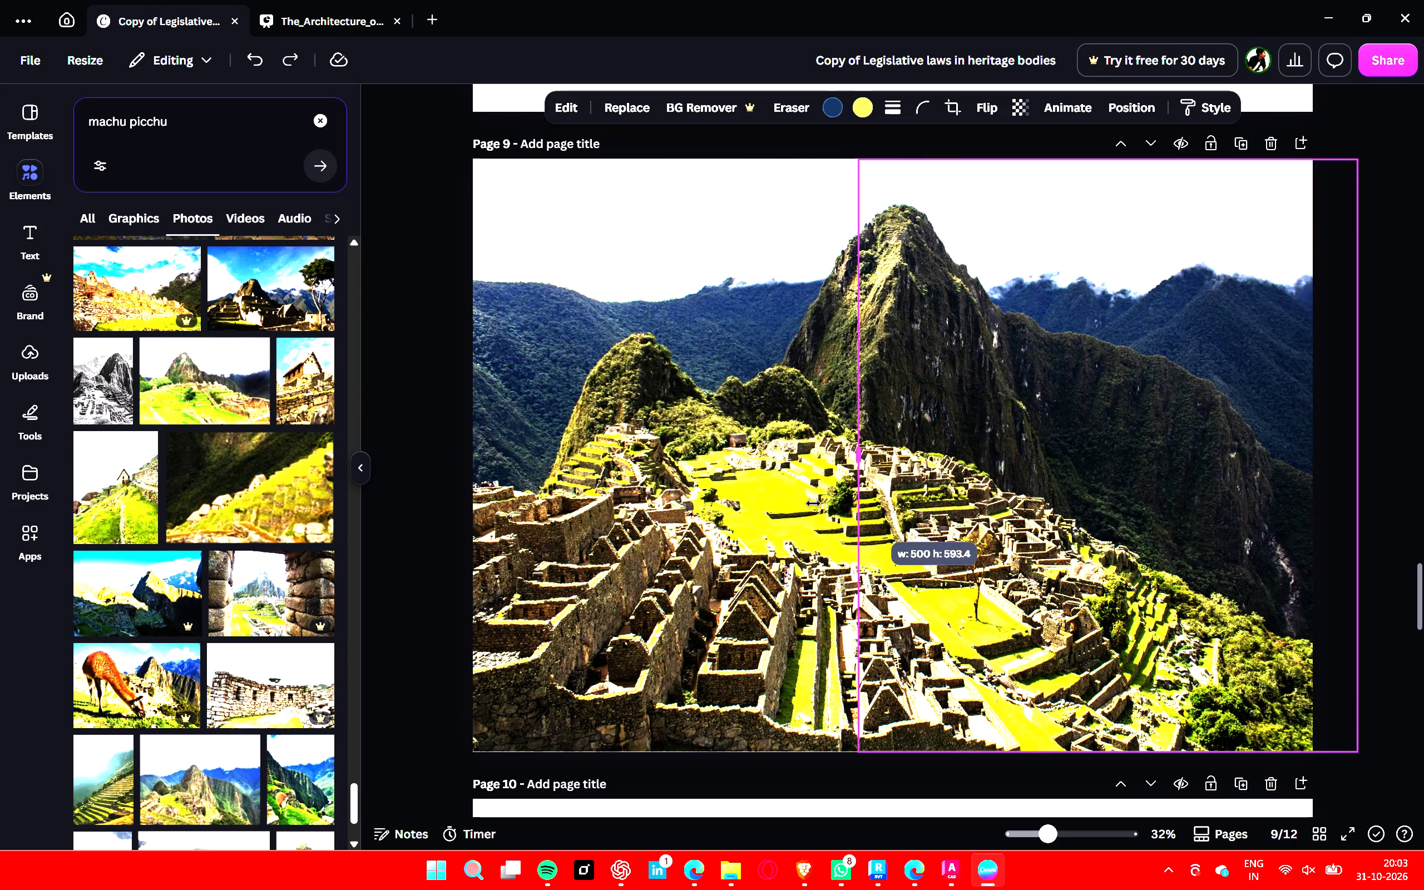
left_click_drag(813, 503, 778, 499)
left_click_drag(1354, 461, 1015, 459)
left_click(1385, 336)
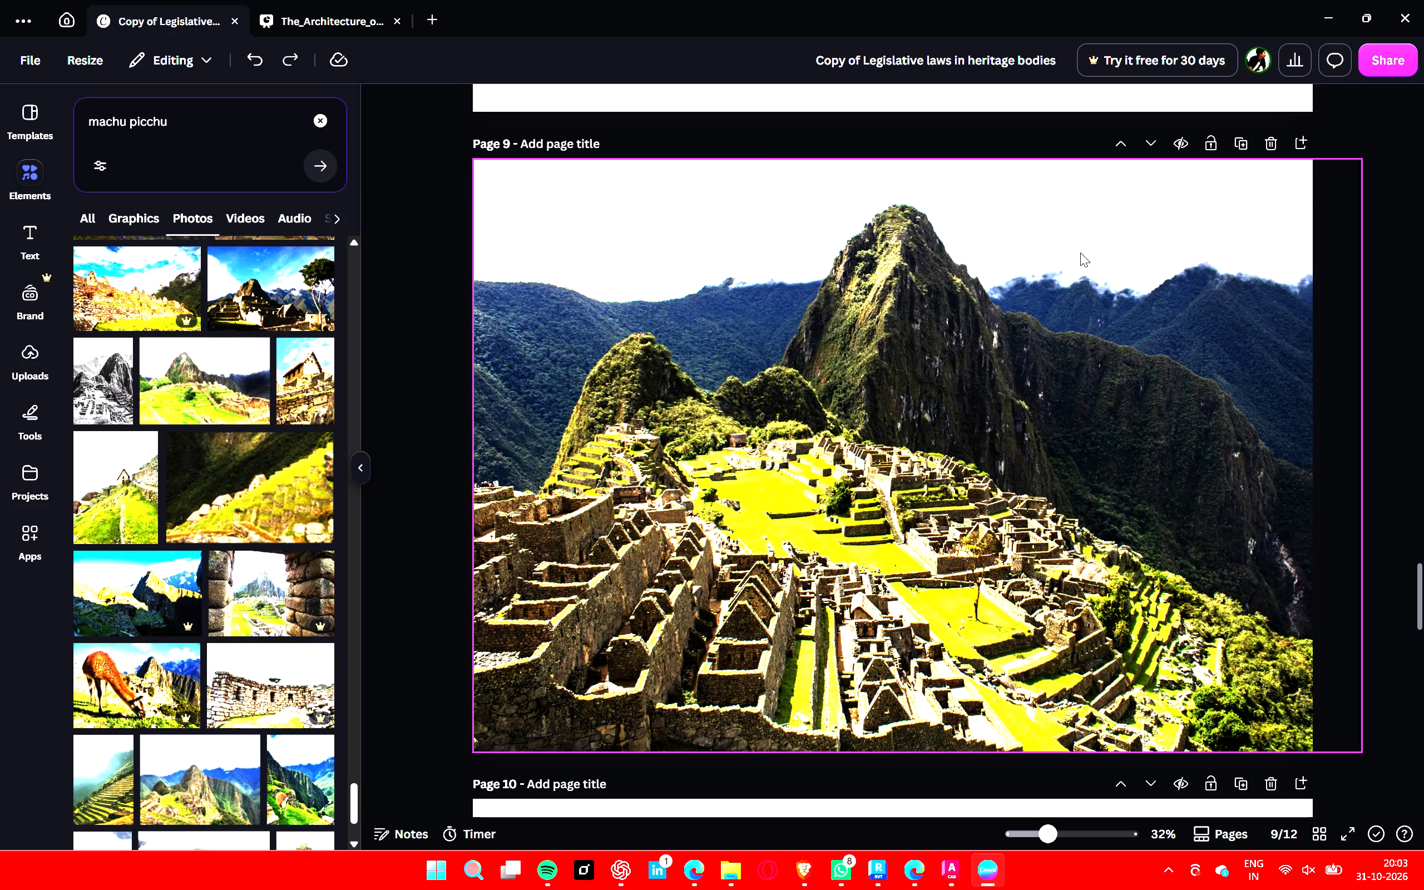
Reorder page 9's layers so both Machu Picchu titles lie above the peak strip and the locked photo.
left_click(1077, 271)
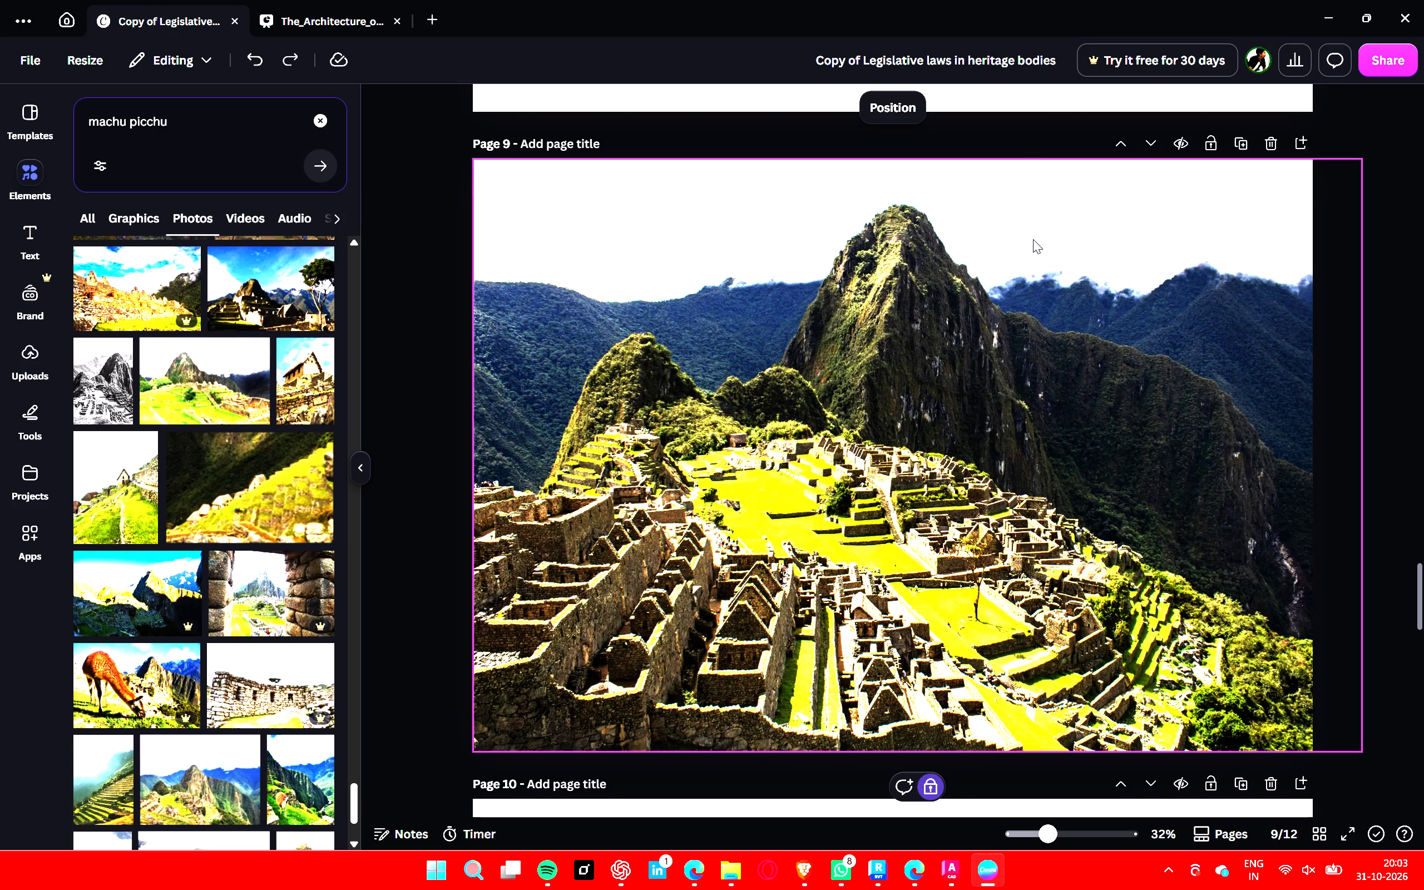
left_click(962, 289)
left_click(1132, 108)
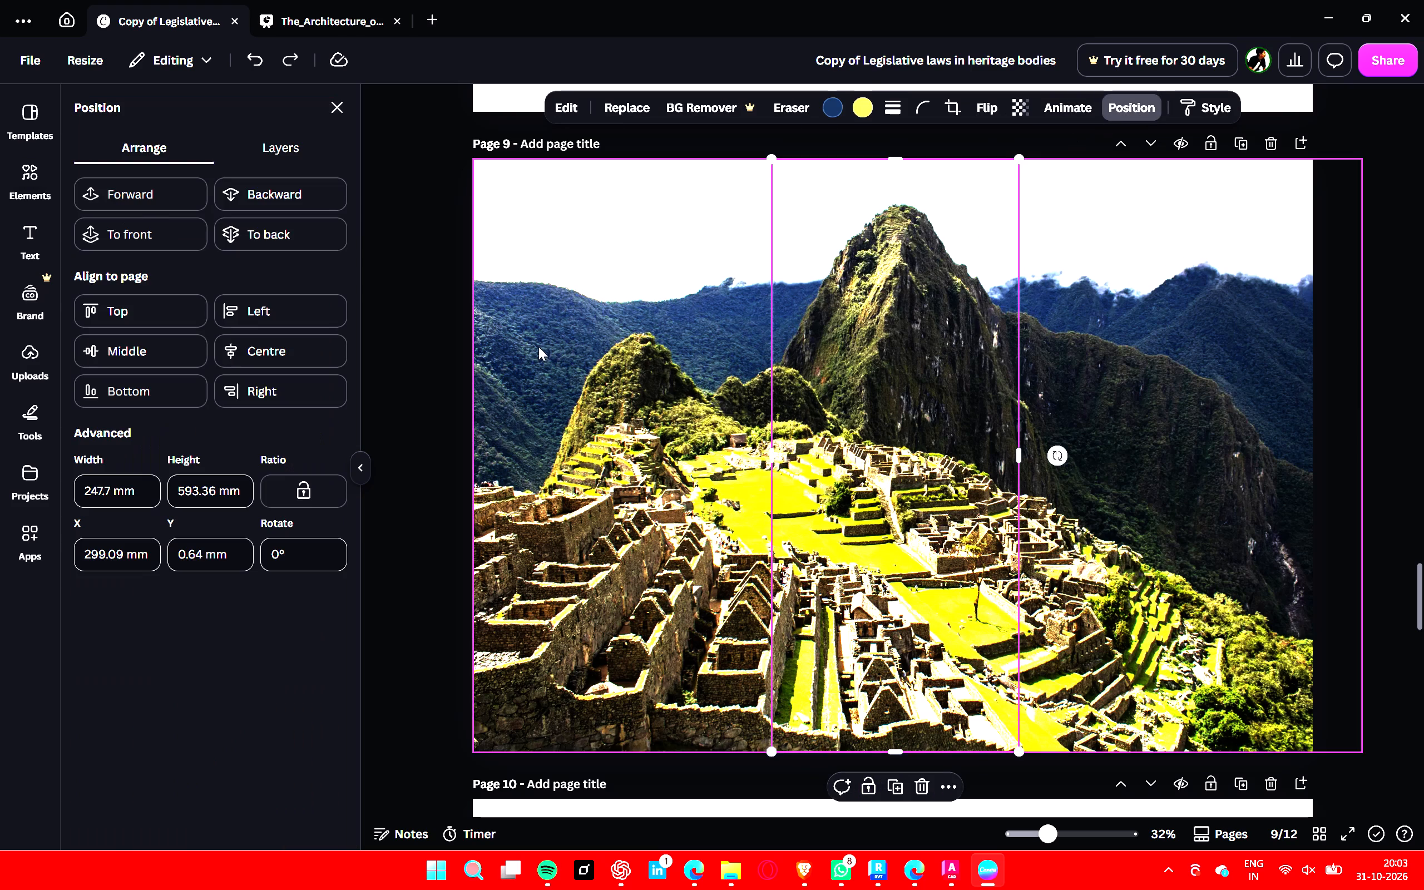
left_click(302, 156)
left_click_drag(218, 349, 216, 325)
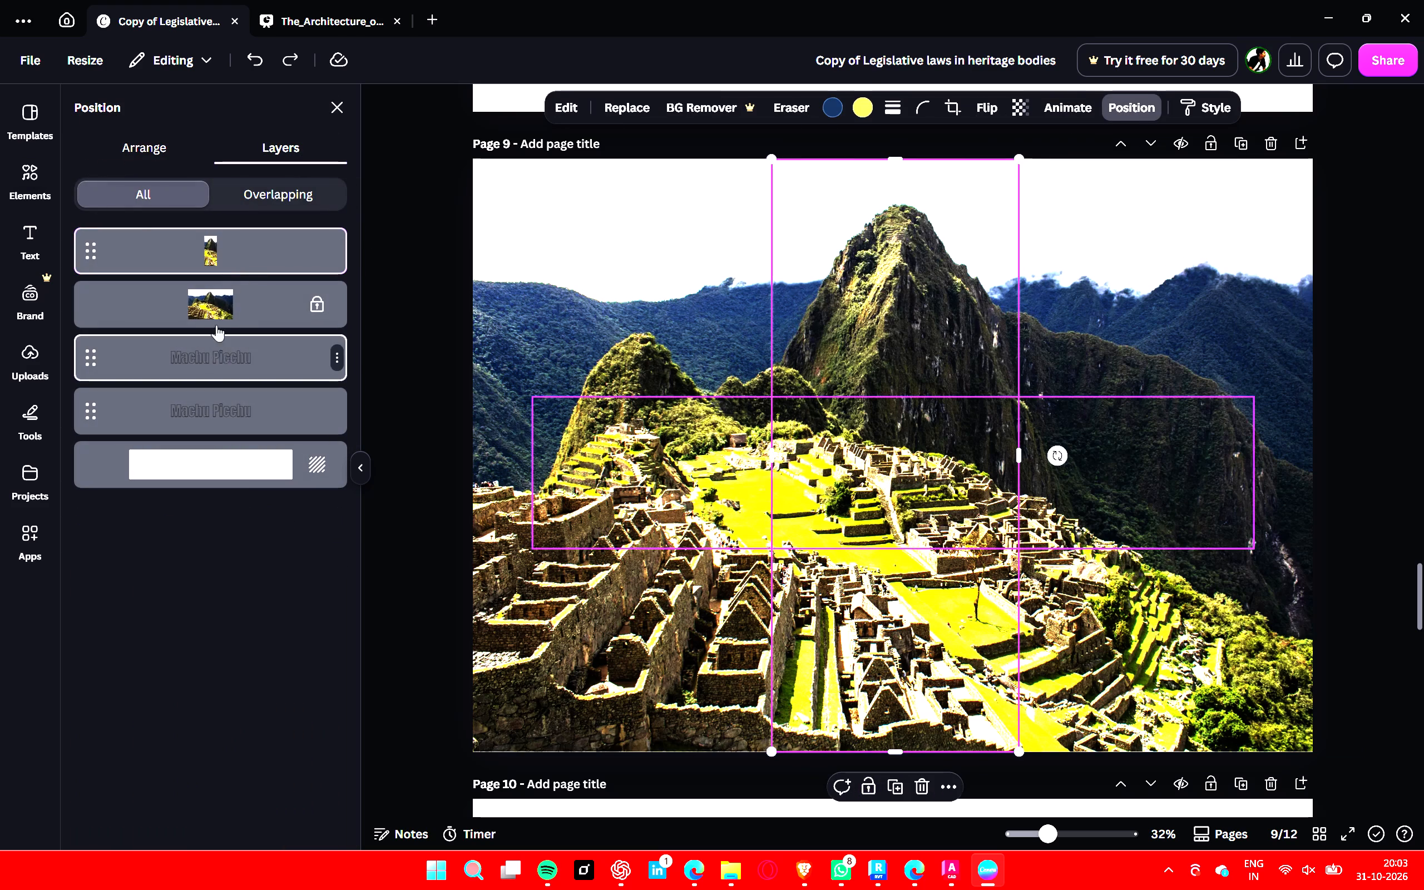
left_click_drag(216, 325, 219, 217)
left_click_drag(215, 408, 221, 347)
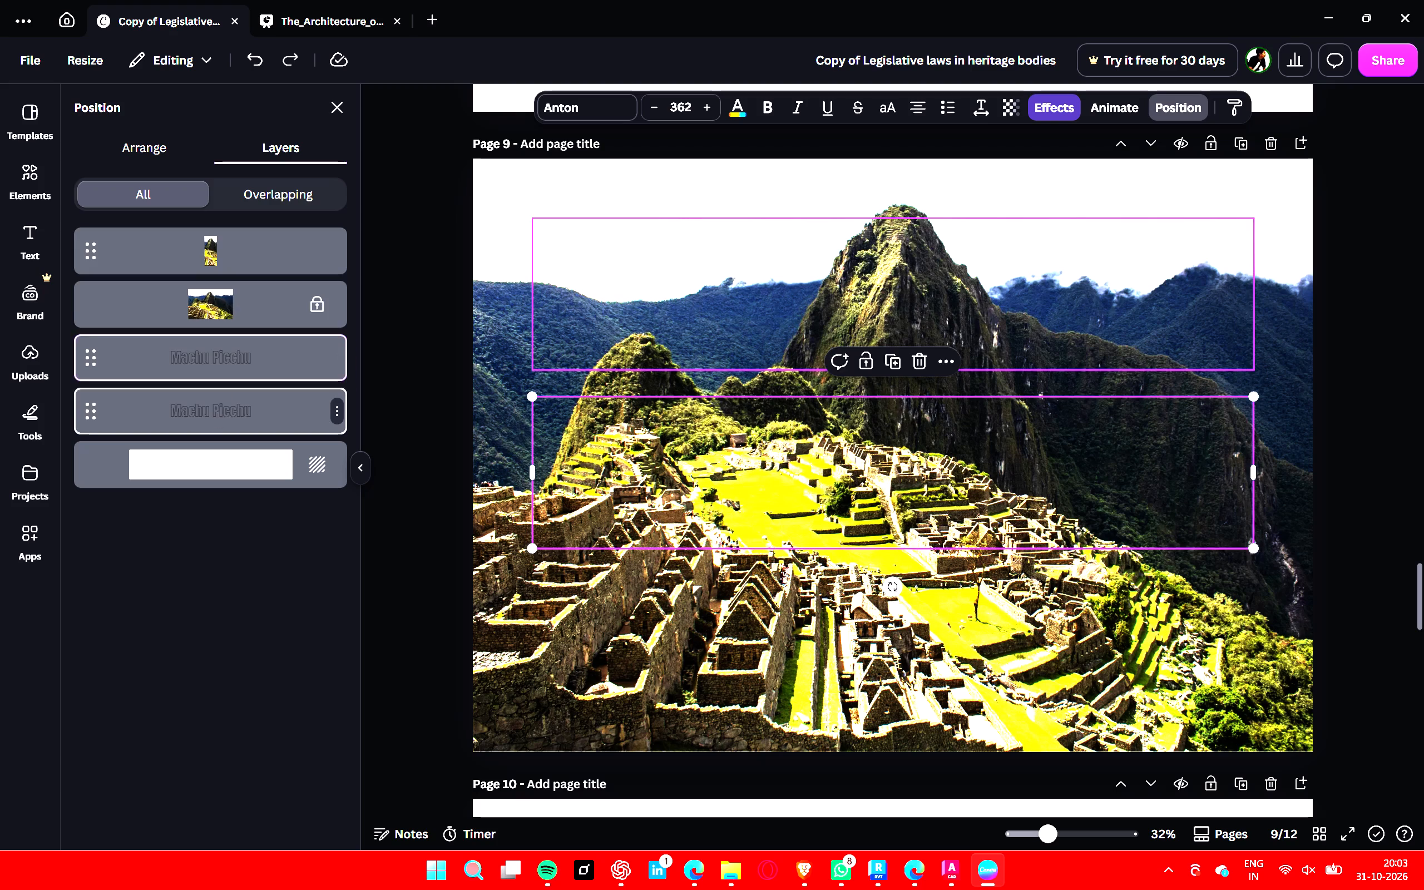
left_click_drag(221, 347, 212, 217)
left_click_drag(88, 404, 102, 249)
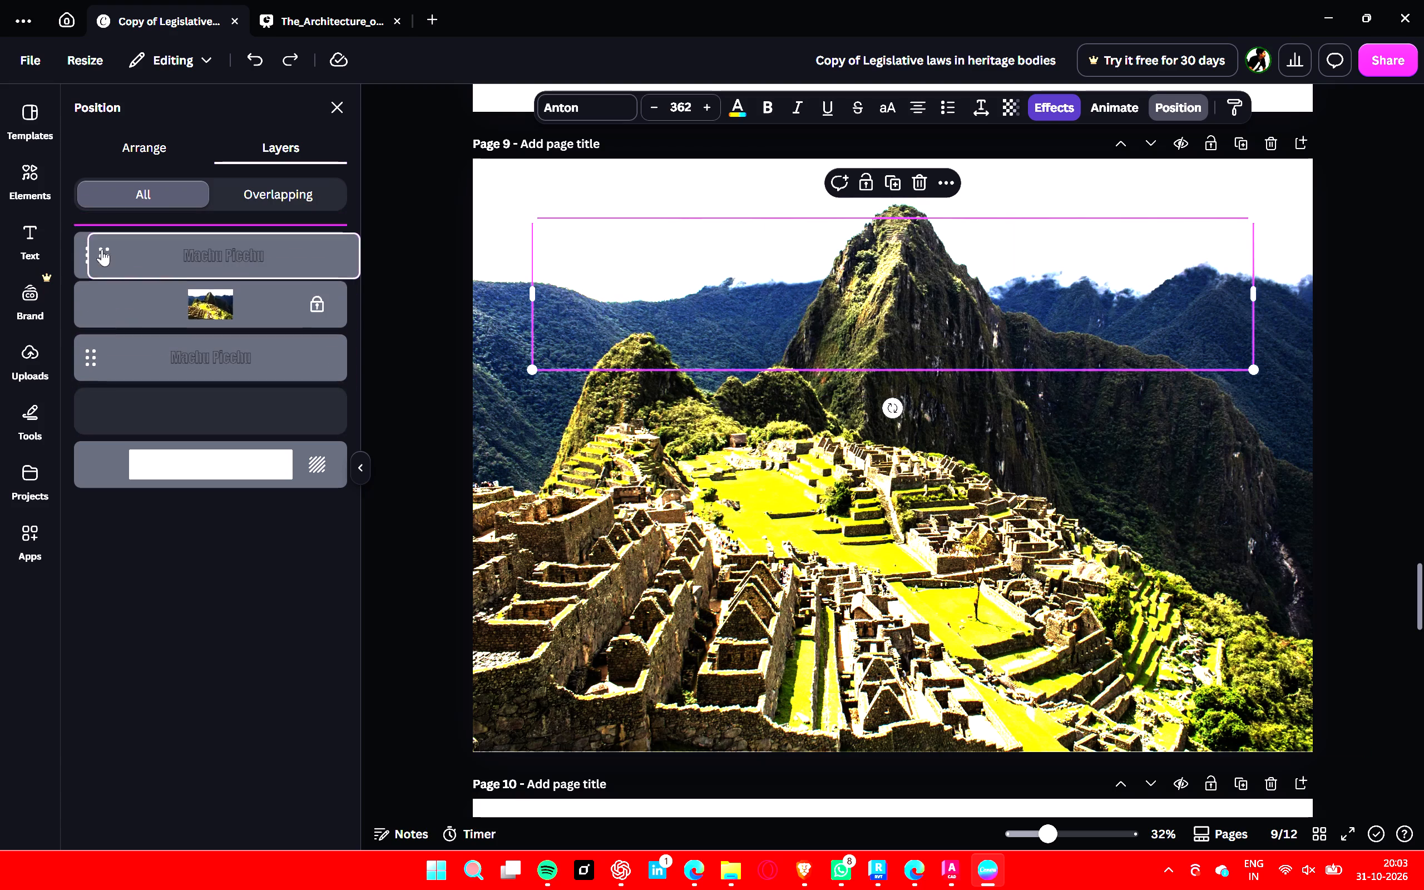
left_click_drag(83, 404, 88, 283)
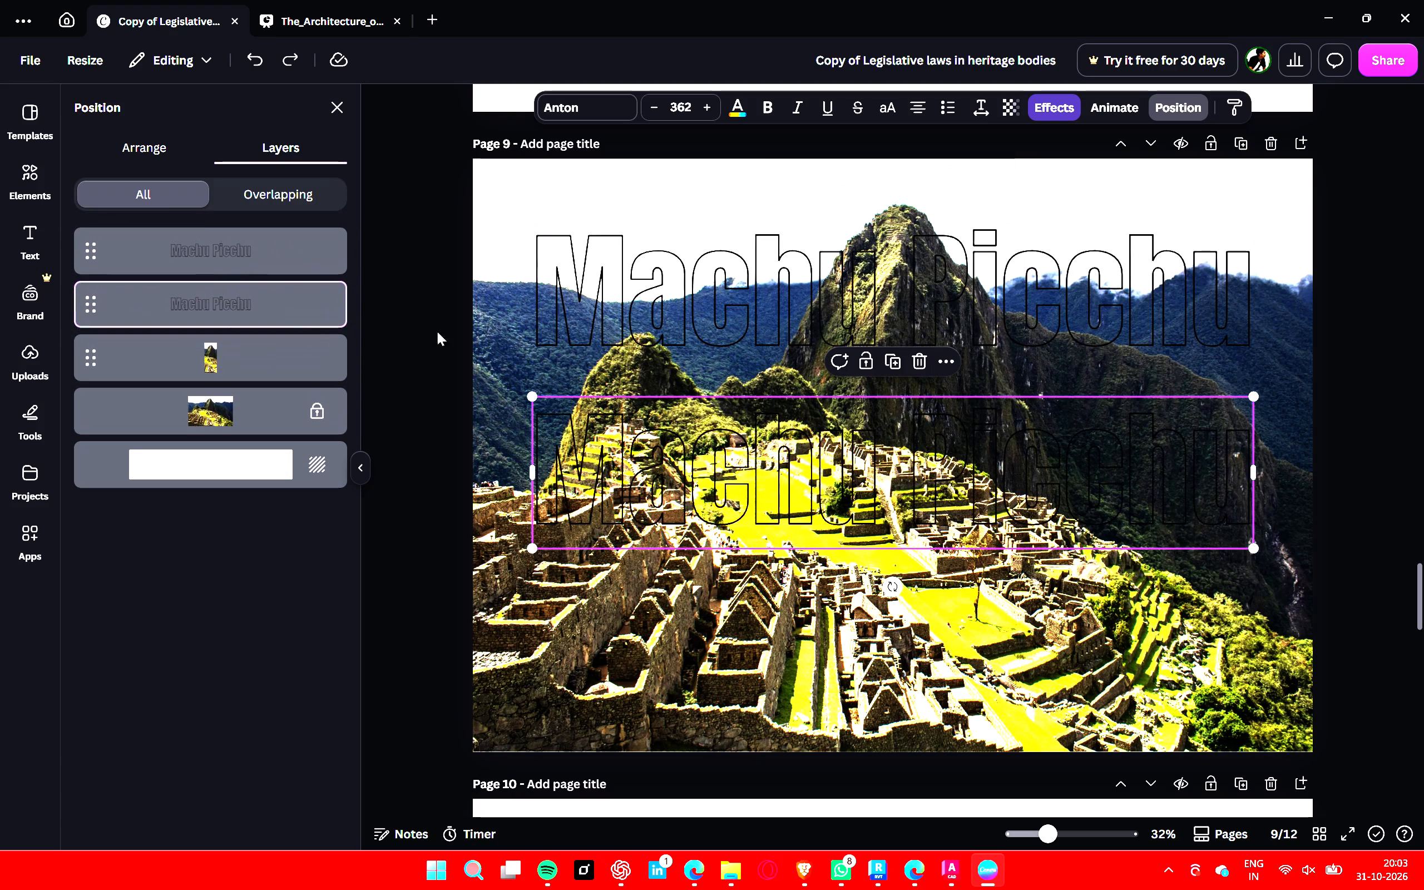
left_click(429, 304)
left_click(966, 650)
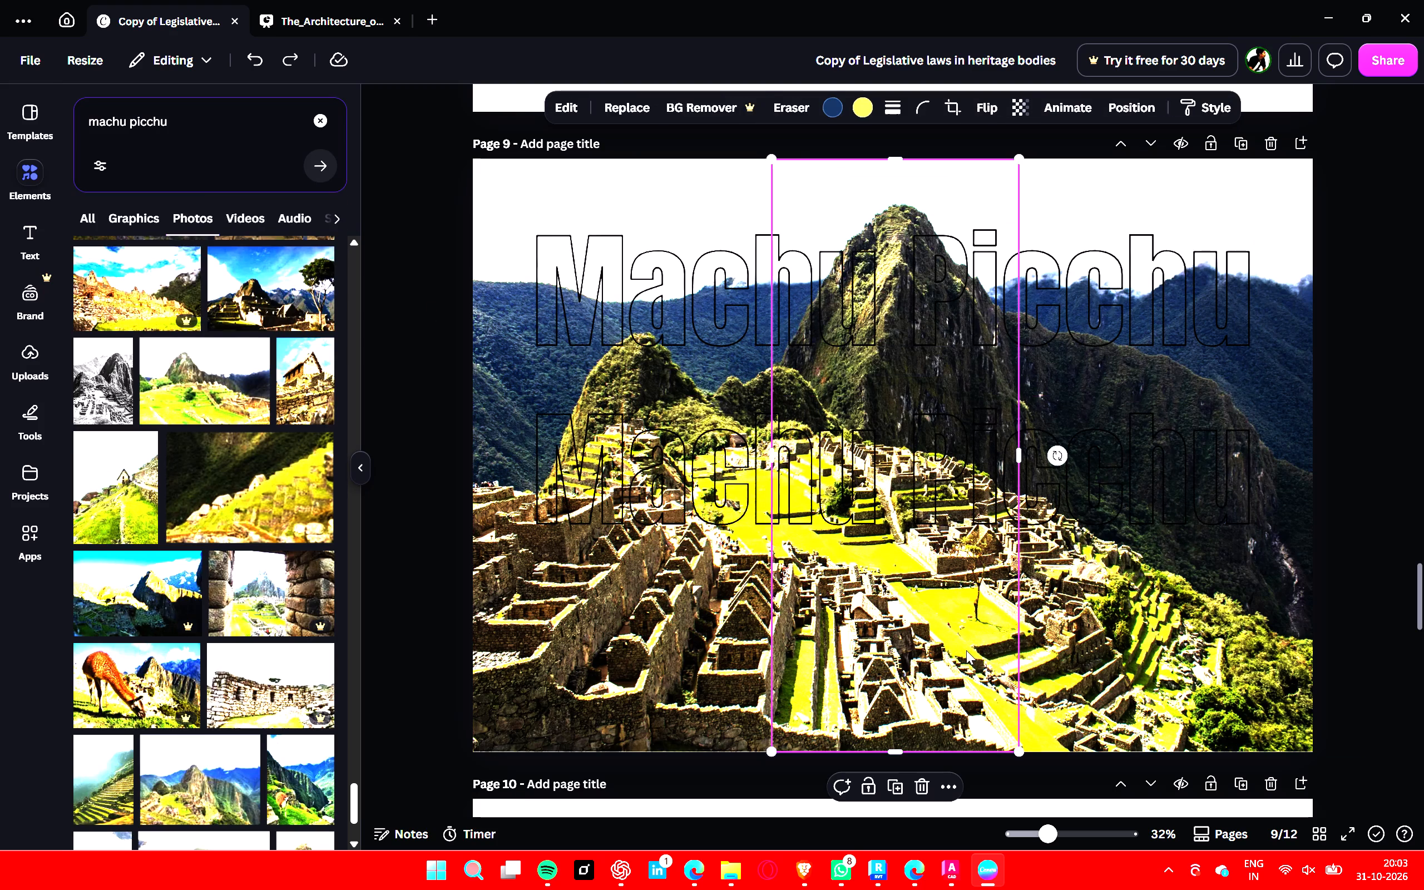
Move the lower Machu Picchu title up so it sits just beneath the upper title, centred on the page.
left_click_drag(1146, 476, 1140, 328)
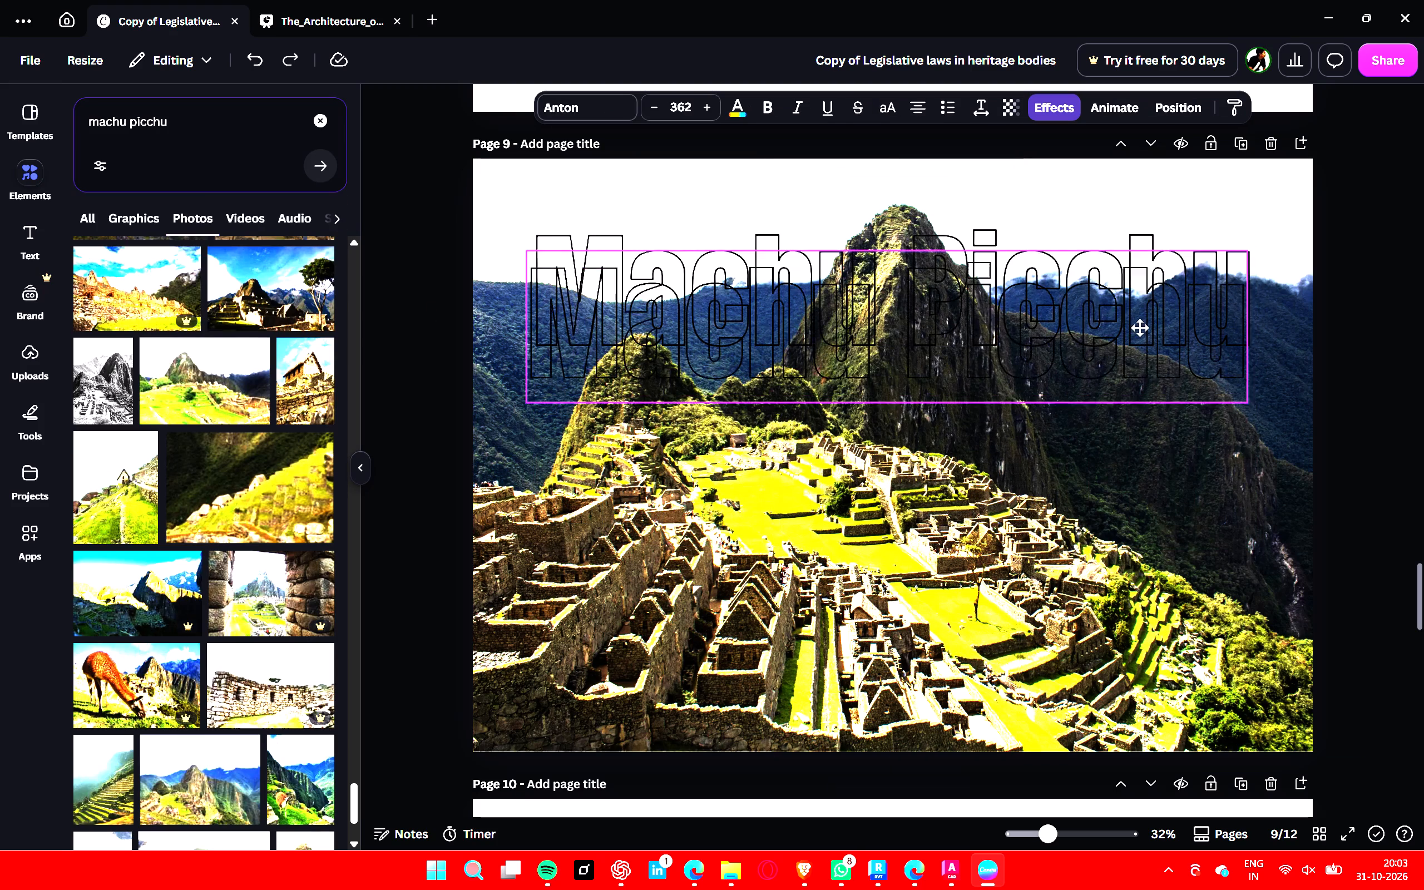
left_click_drag(1140, 328, 1143, 404)
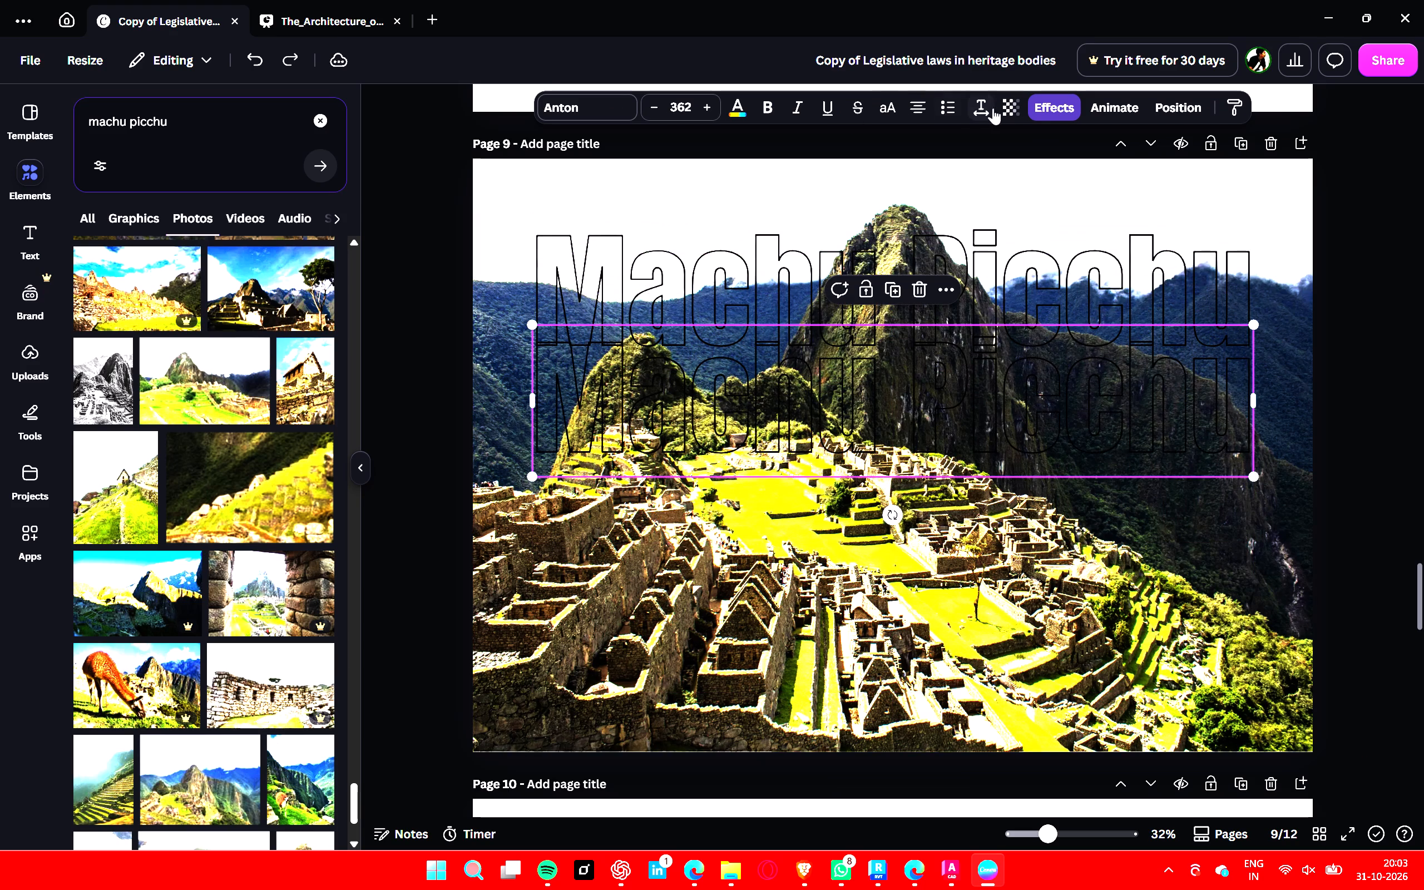
left_click(1156, 452)
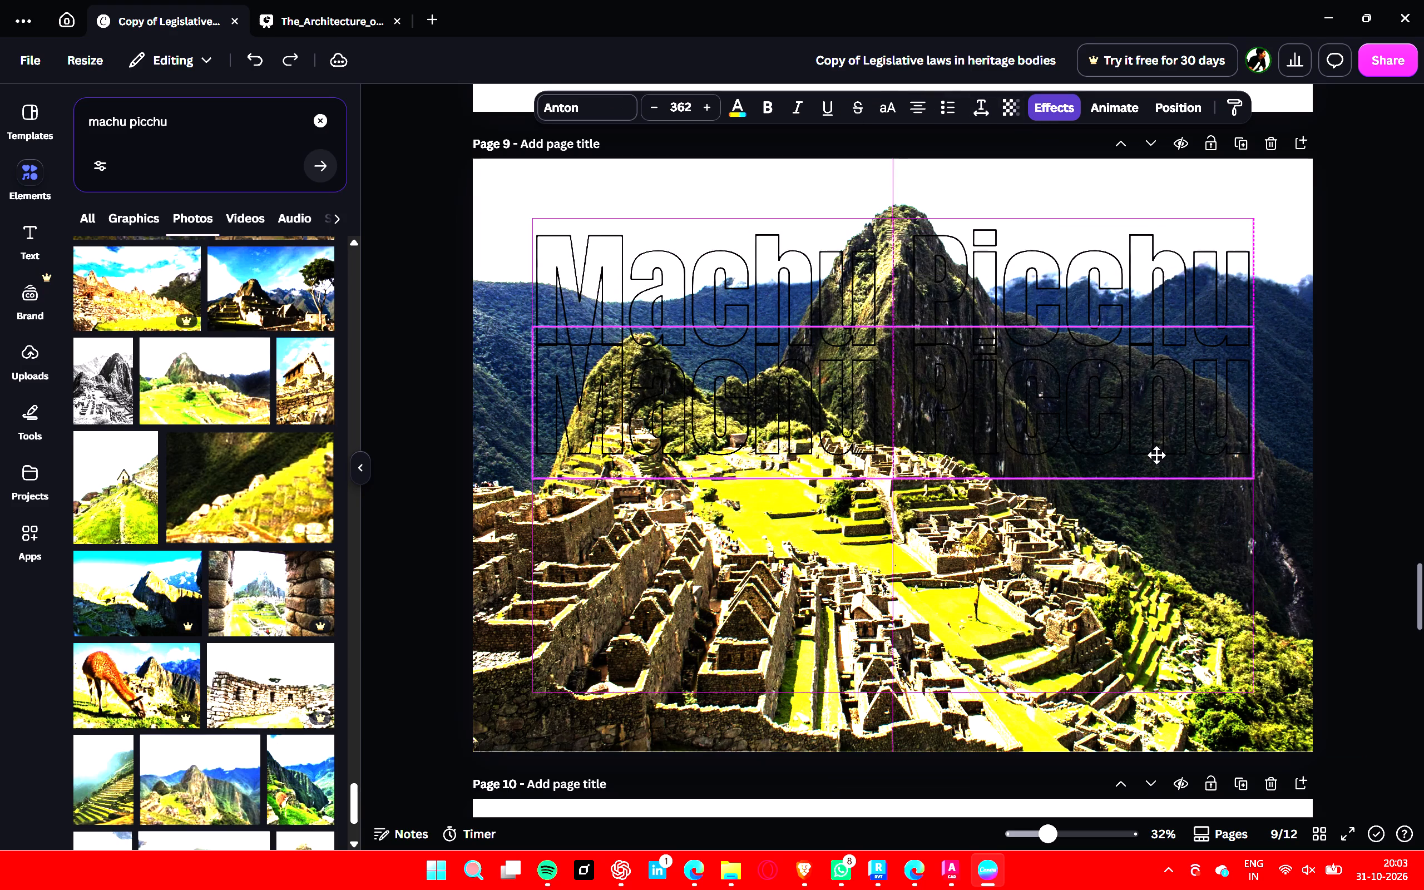
Set the lower Machu Picchu title's text colour to white.
left_click(736, 107)
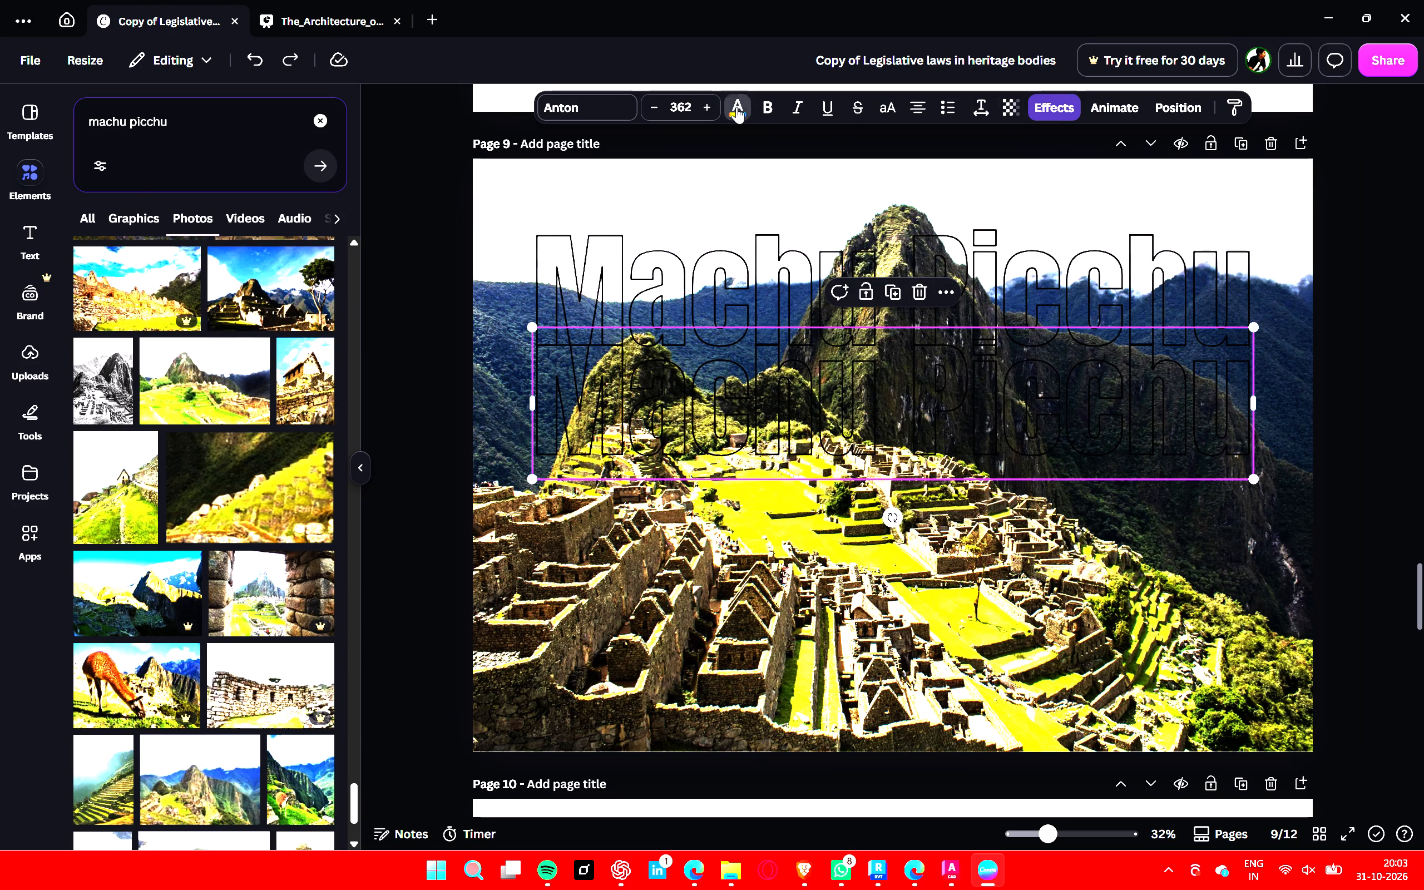
left_click(175, 223)
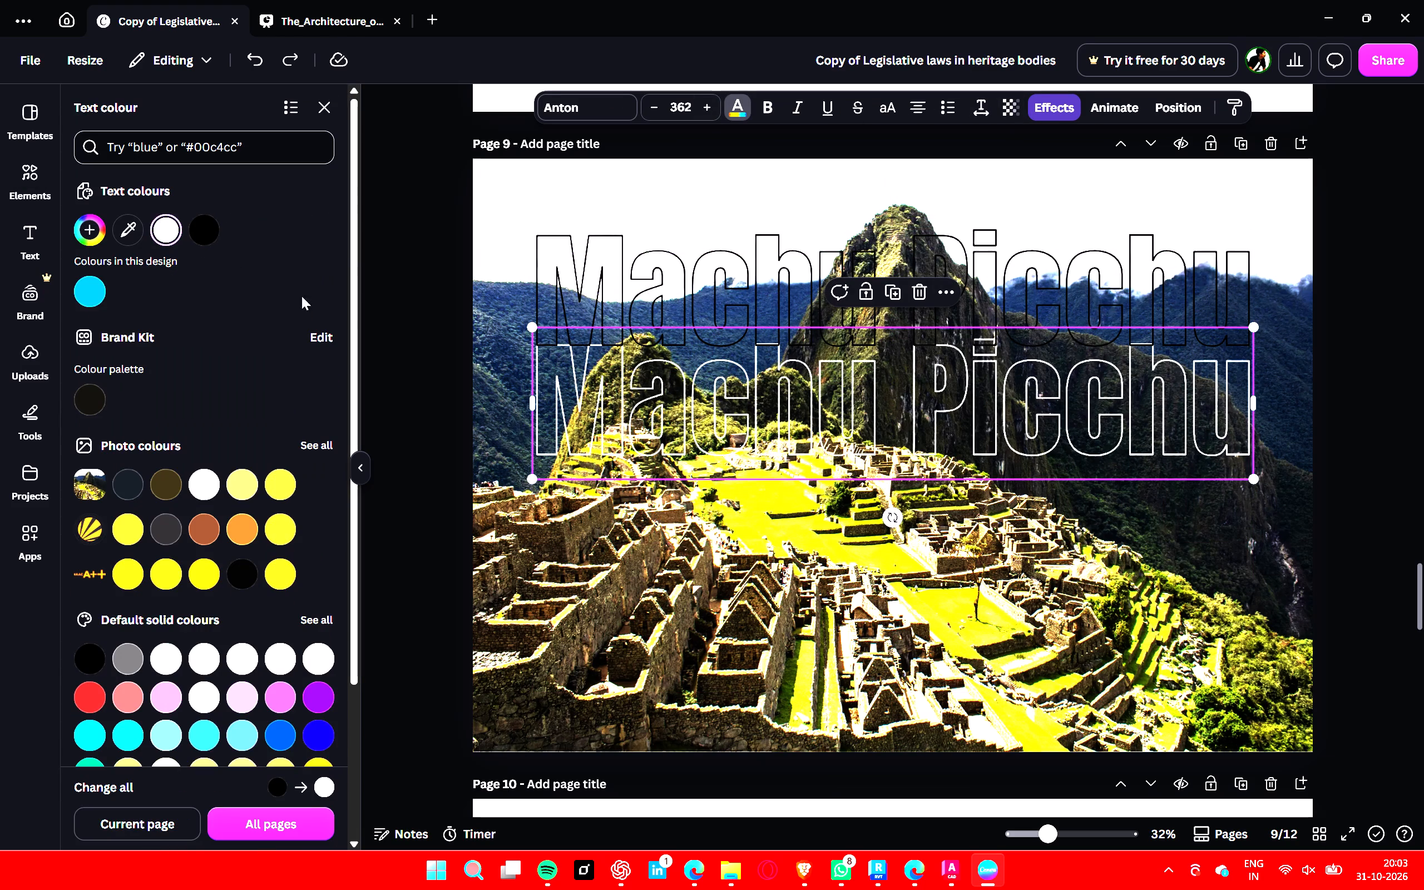
Try the Drop, Glow and Splice effects on the lower title, and leave it as solid text without an effect.
left_click(1045, 104)
scroll(57, 295, "up", 8)
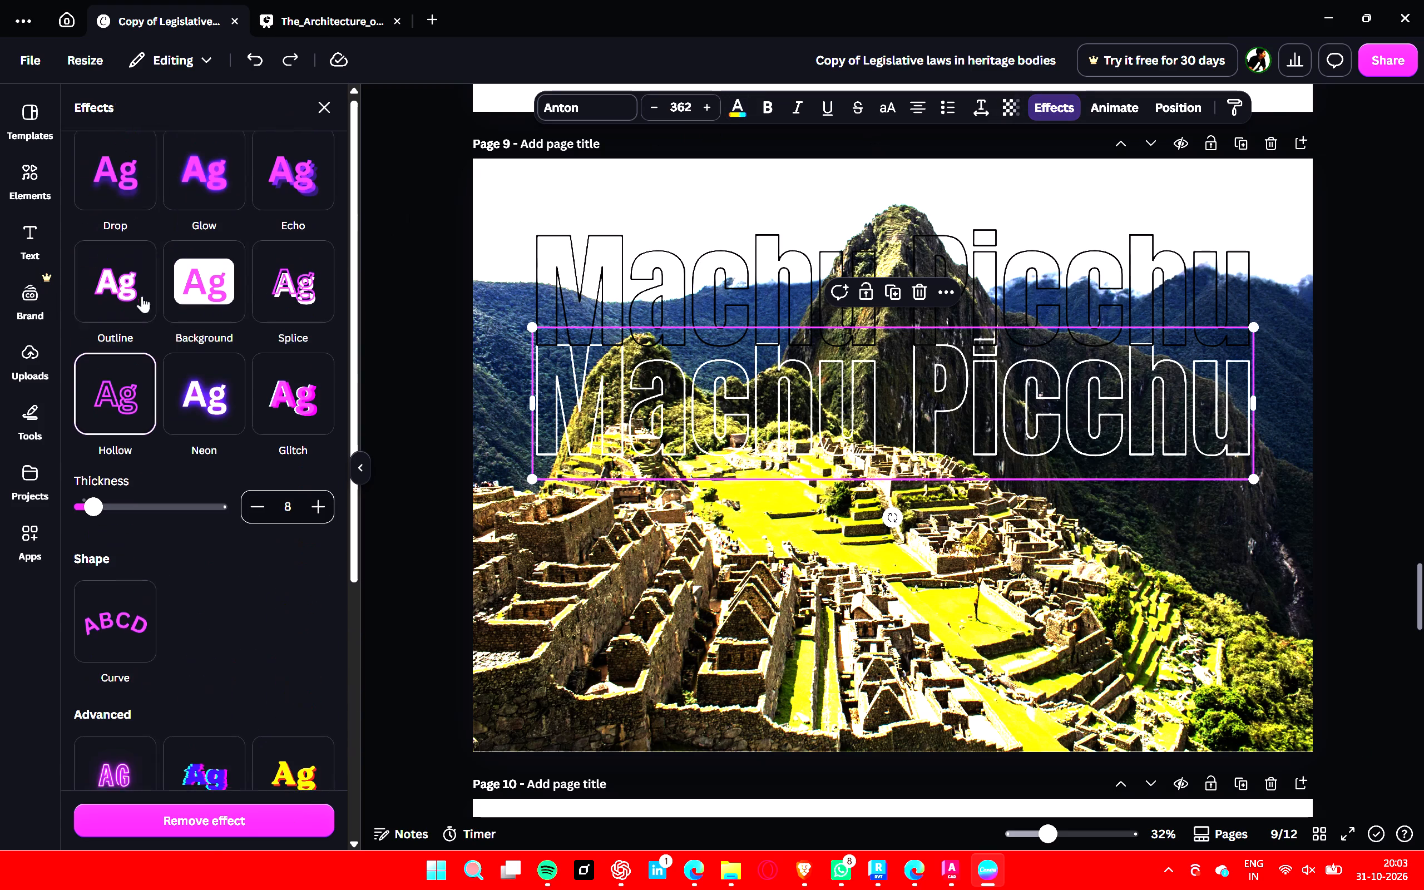
scroll(142, 296, "up", 4)
left_click(145, 199)
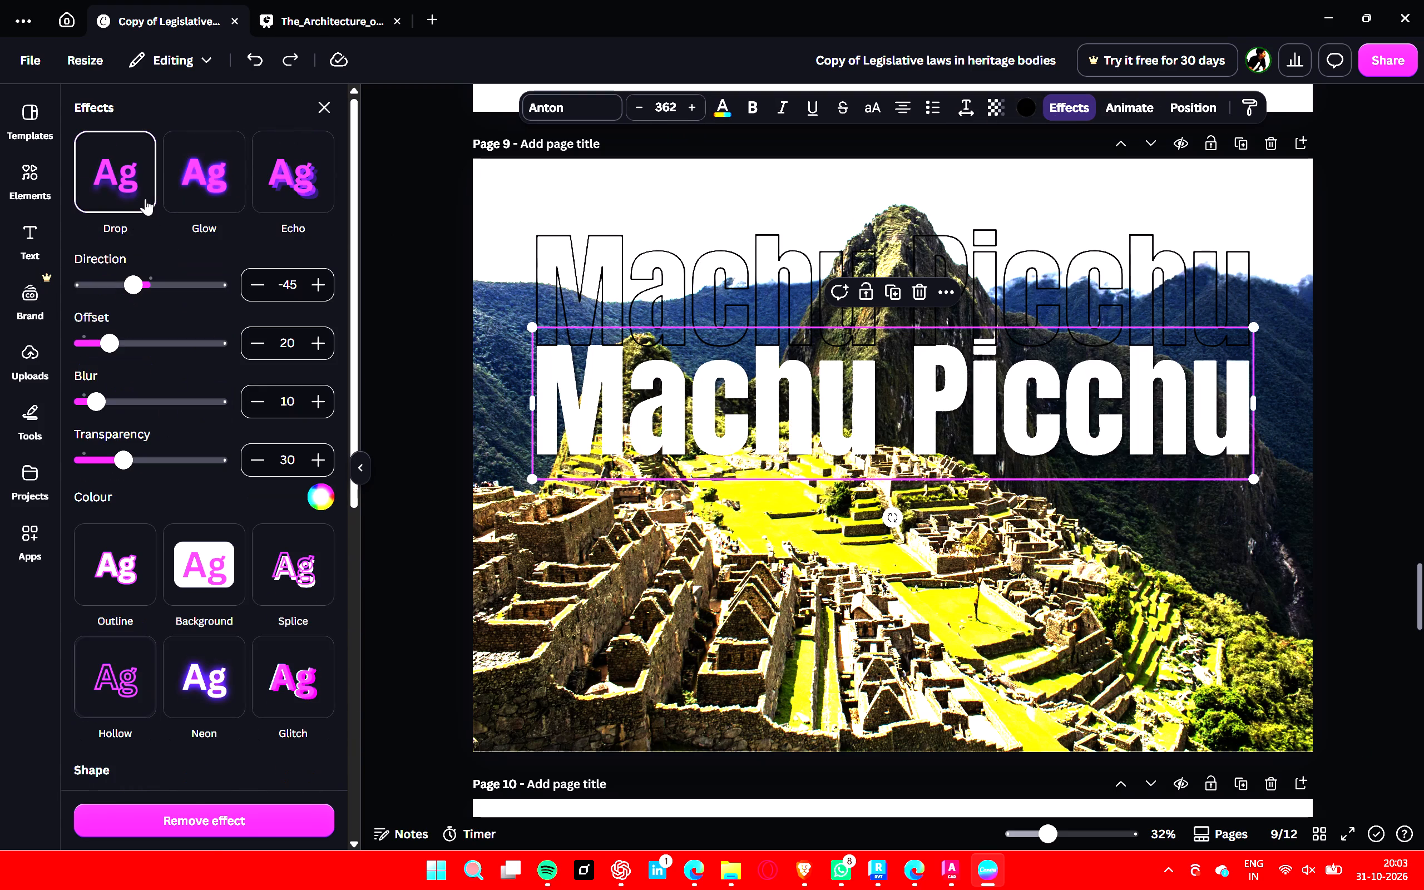
left_click_drag(132, 291, 0, 318)
left_click(194, 182)
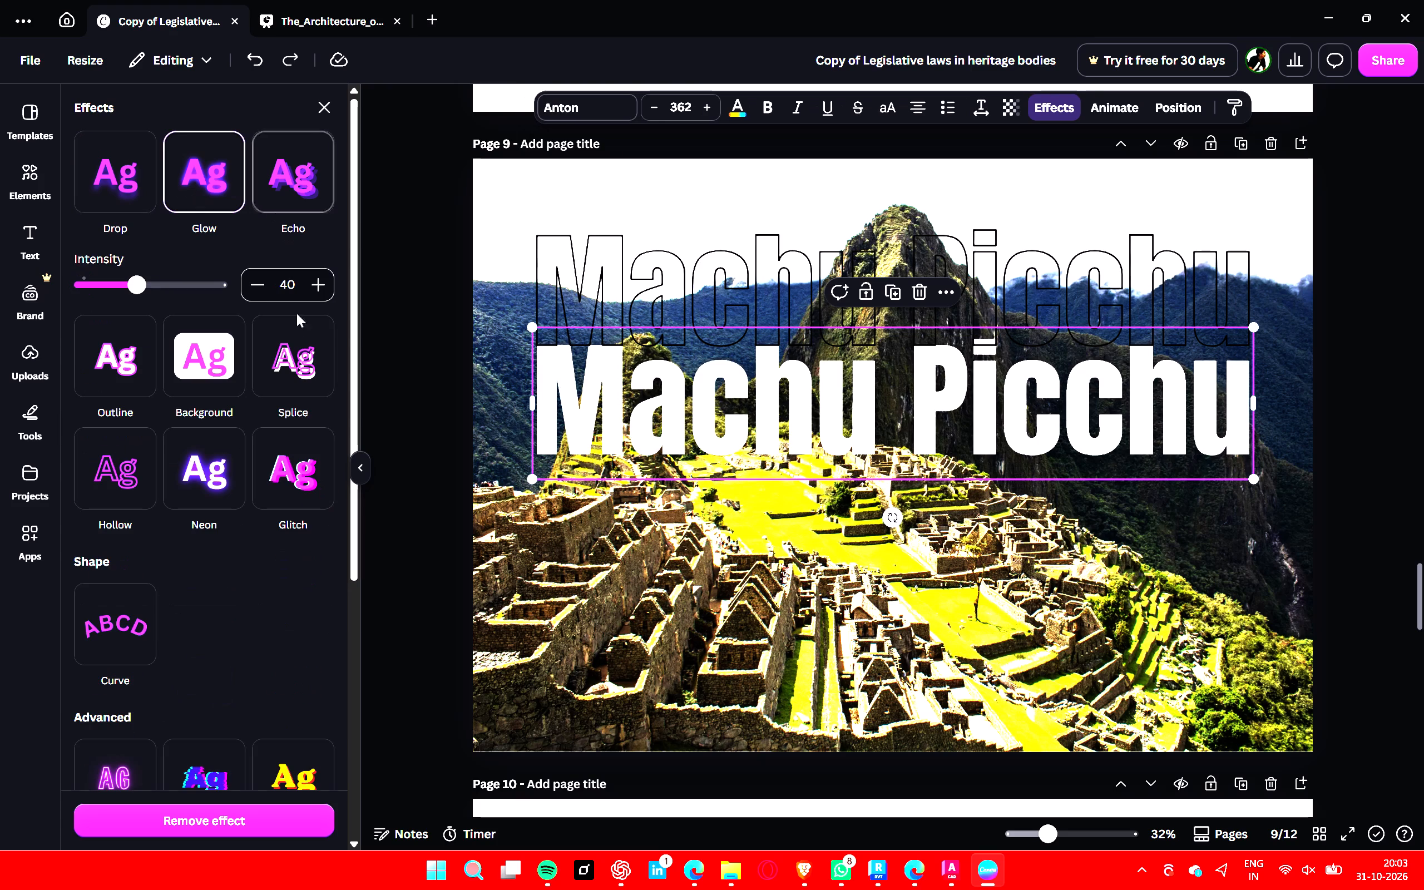
left_click(290, 370)
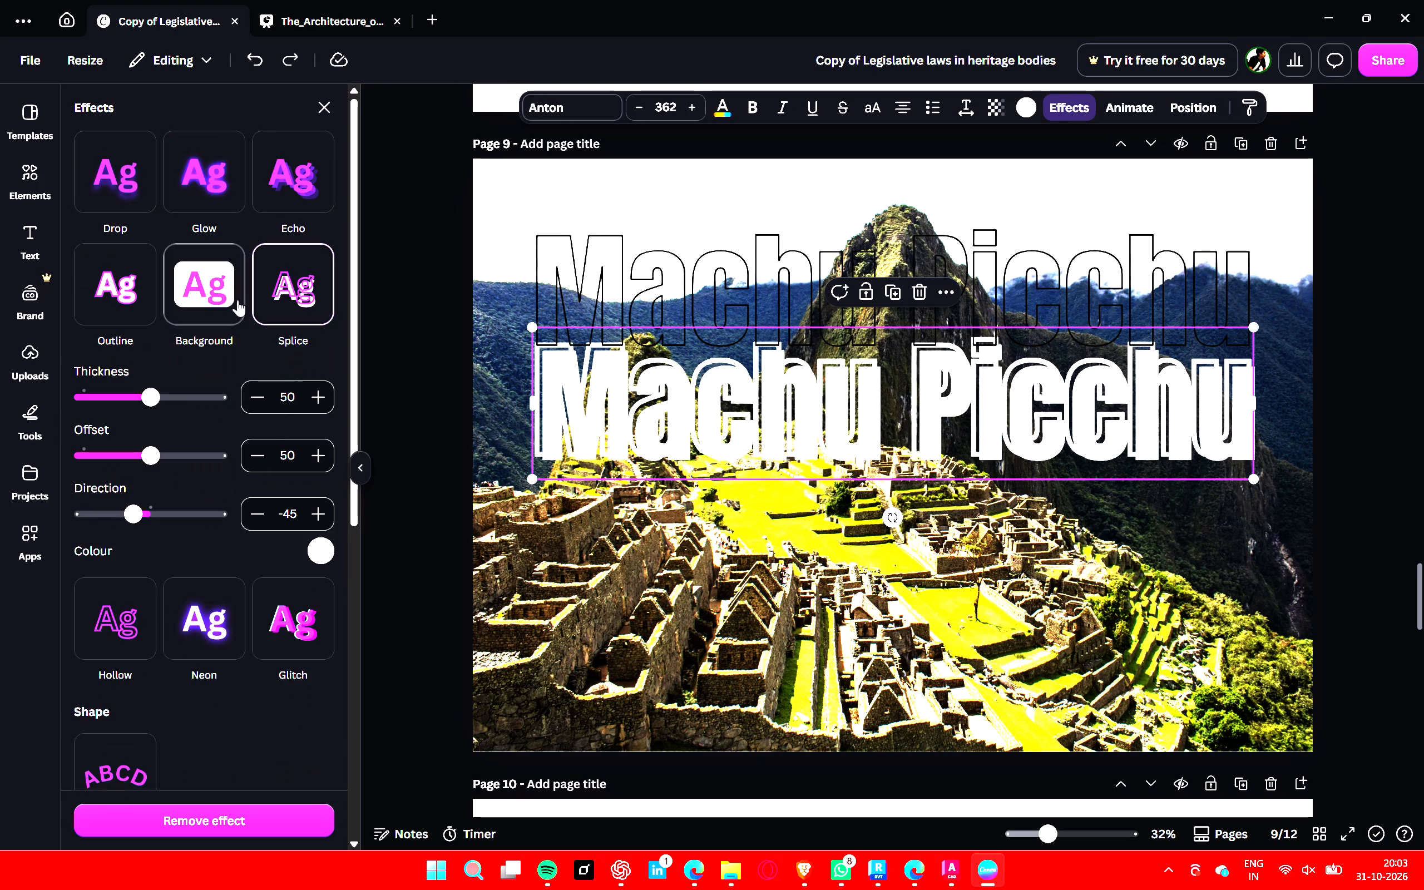
left_click(115, 182)
left_click(114, 179)
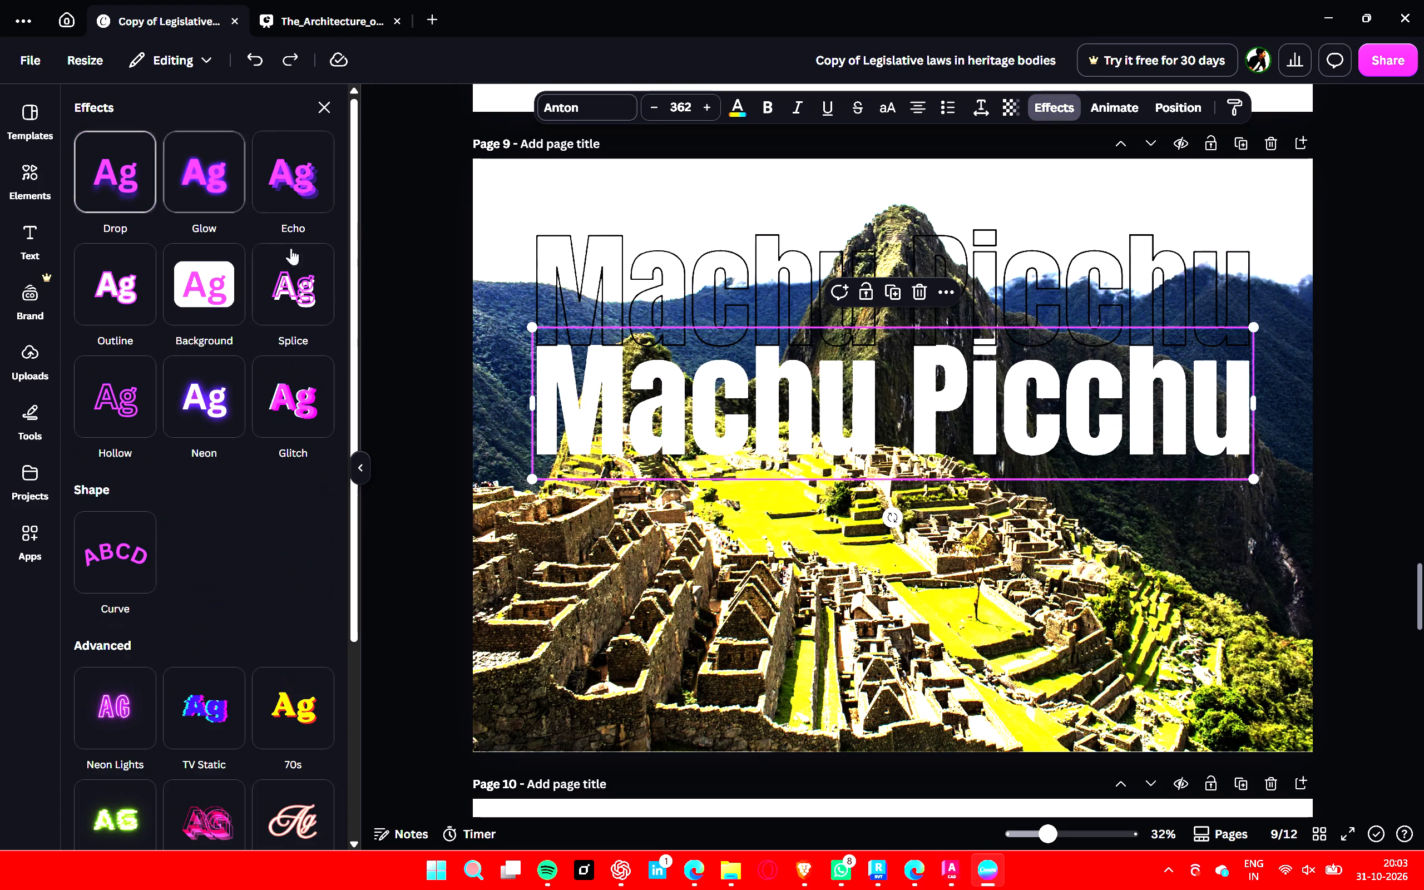
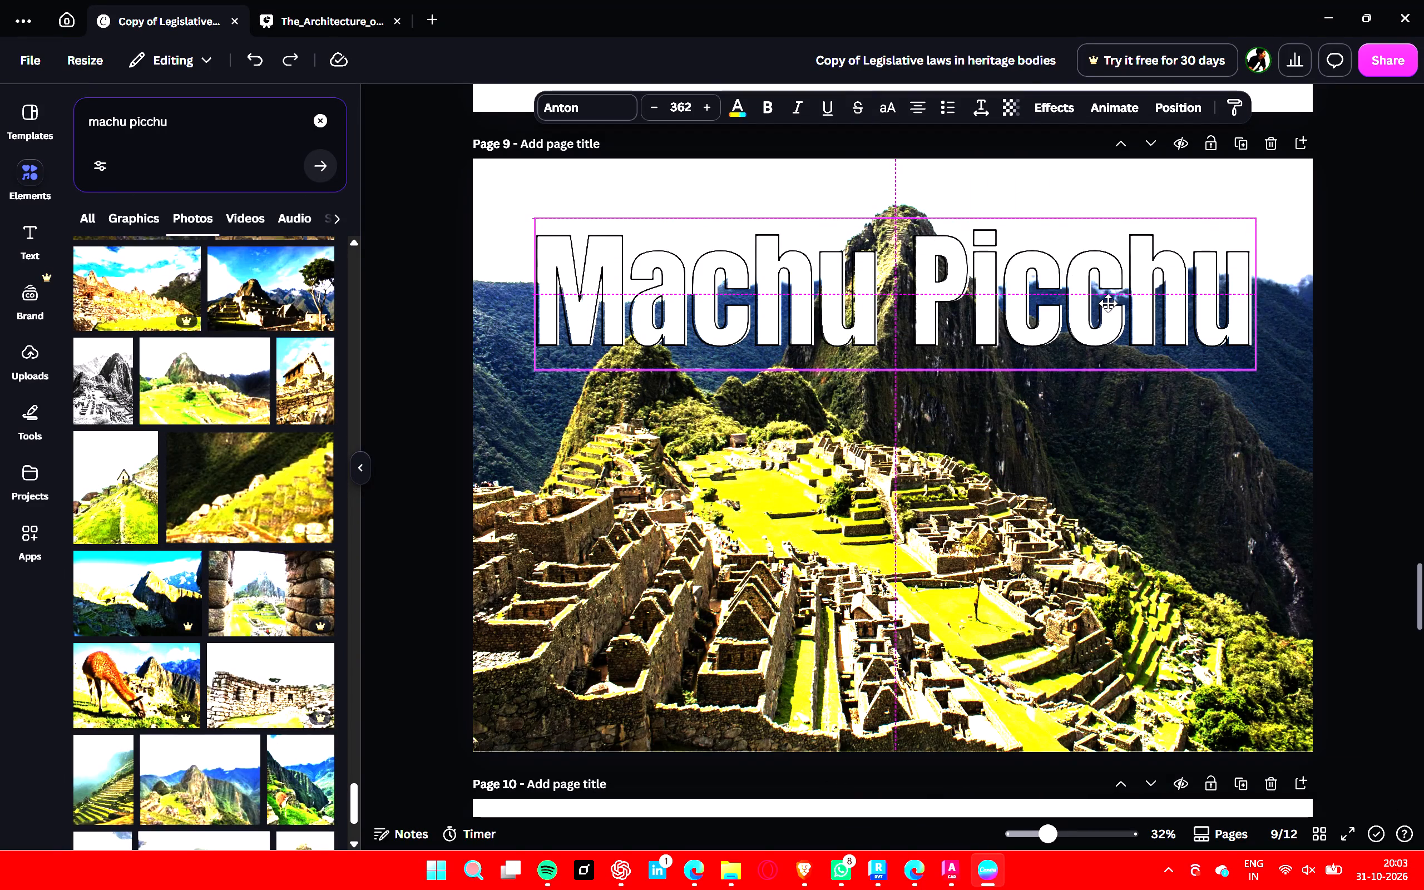
Move the solid white Machu Picchu title onto the outlined one so the two coincide, centred on page 9.
left_click_drag(1108, 303, 1103, 305)
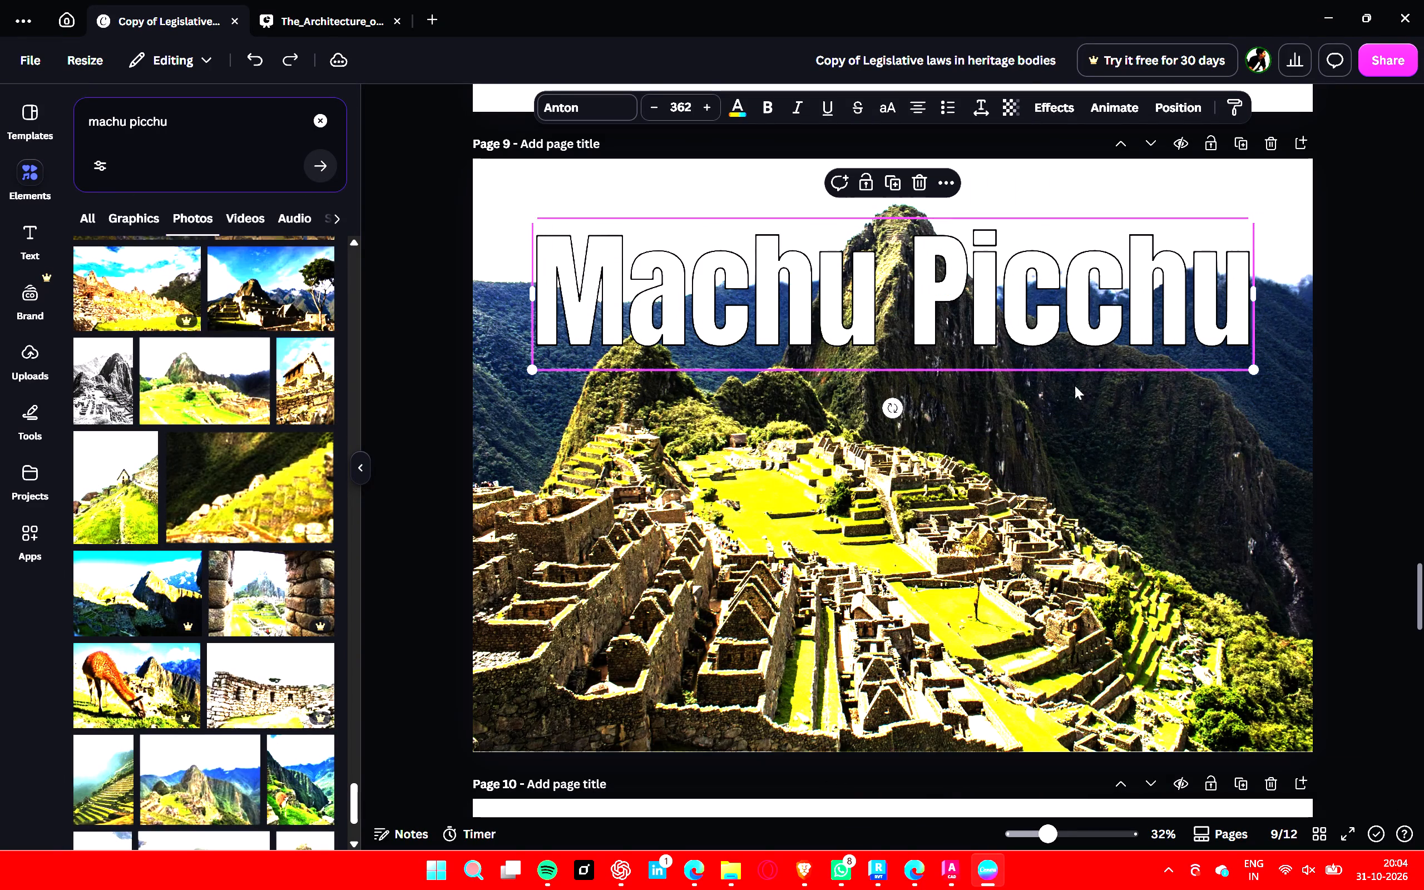
Bring the central peak strip on page 9 to the front, over both Machu Picchu titles.
left_click(969, 488)
right_click(969, 488)
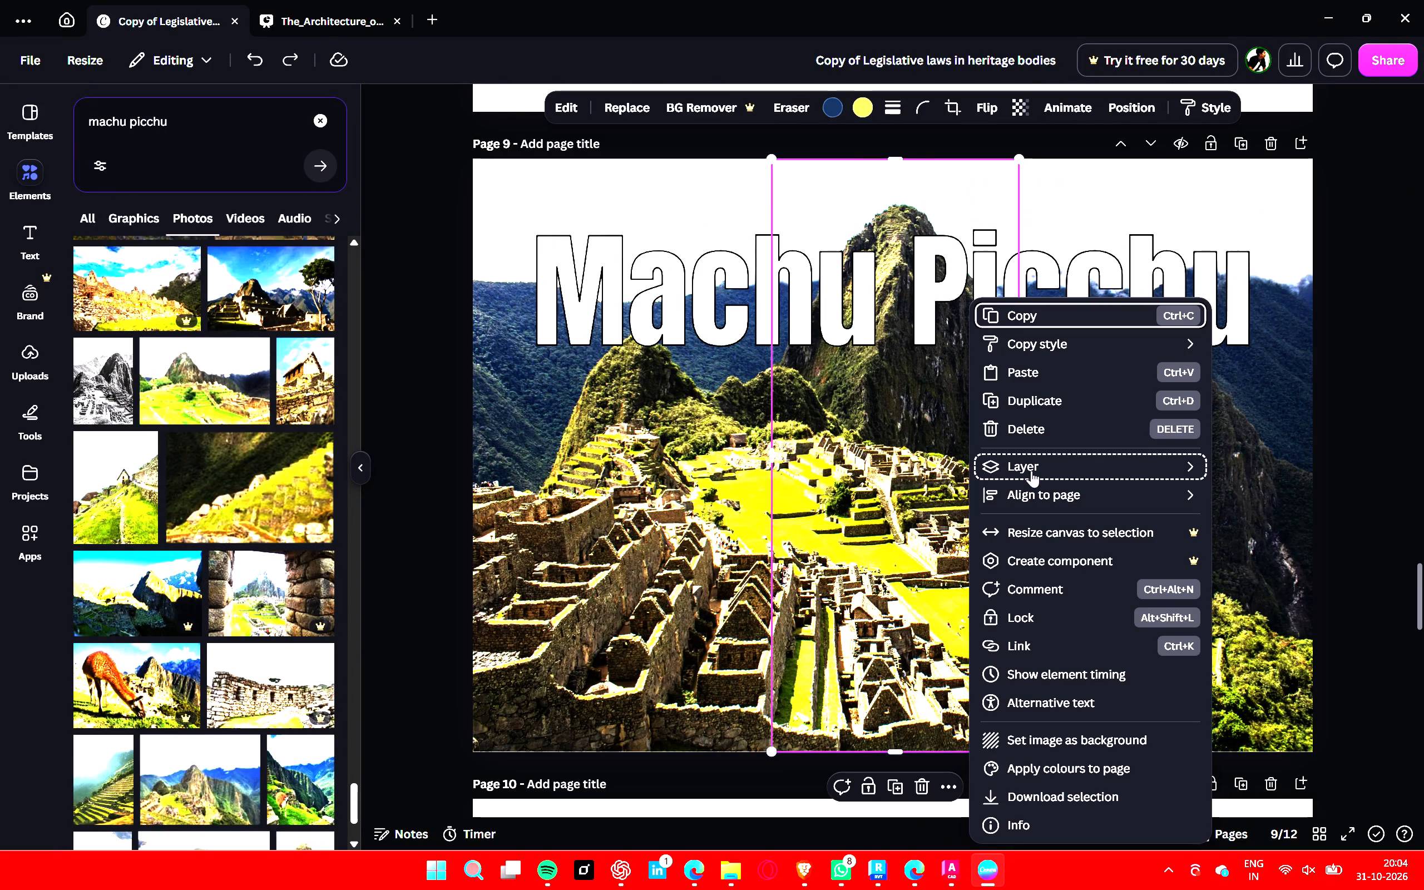
left_click(878, 477)
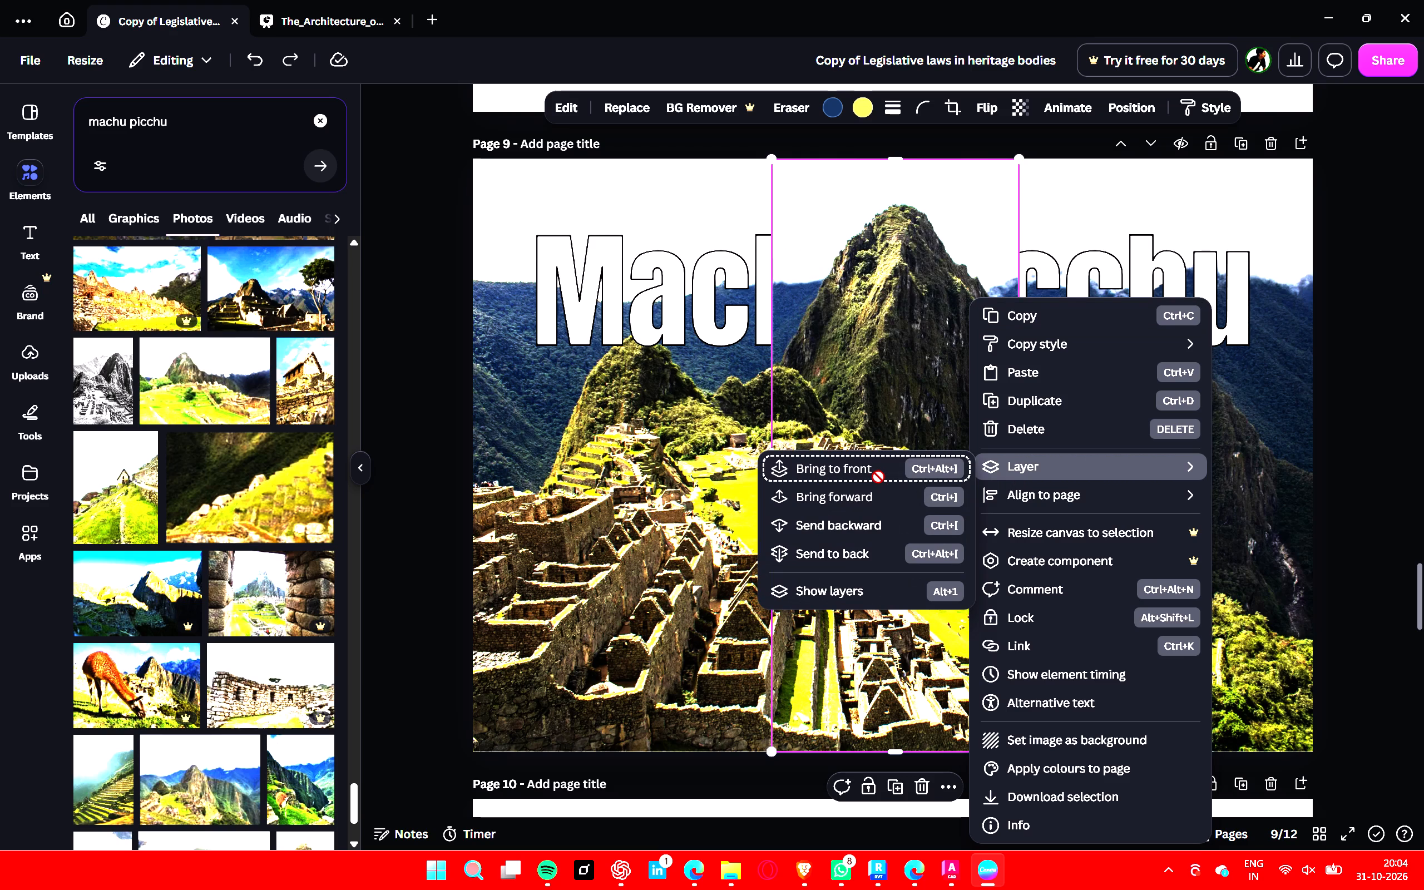
left_click(1371, 270)
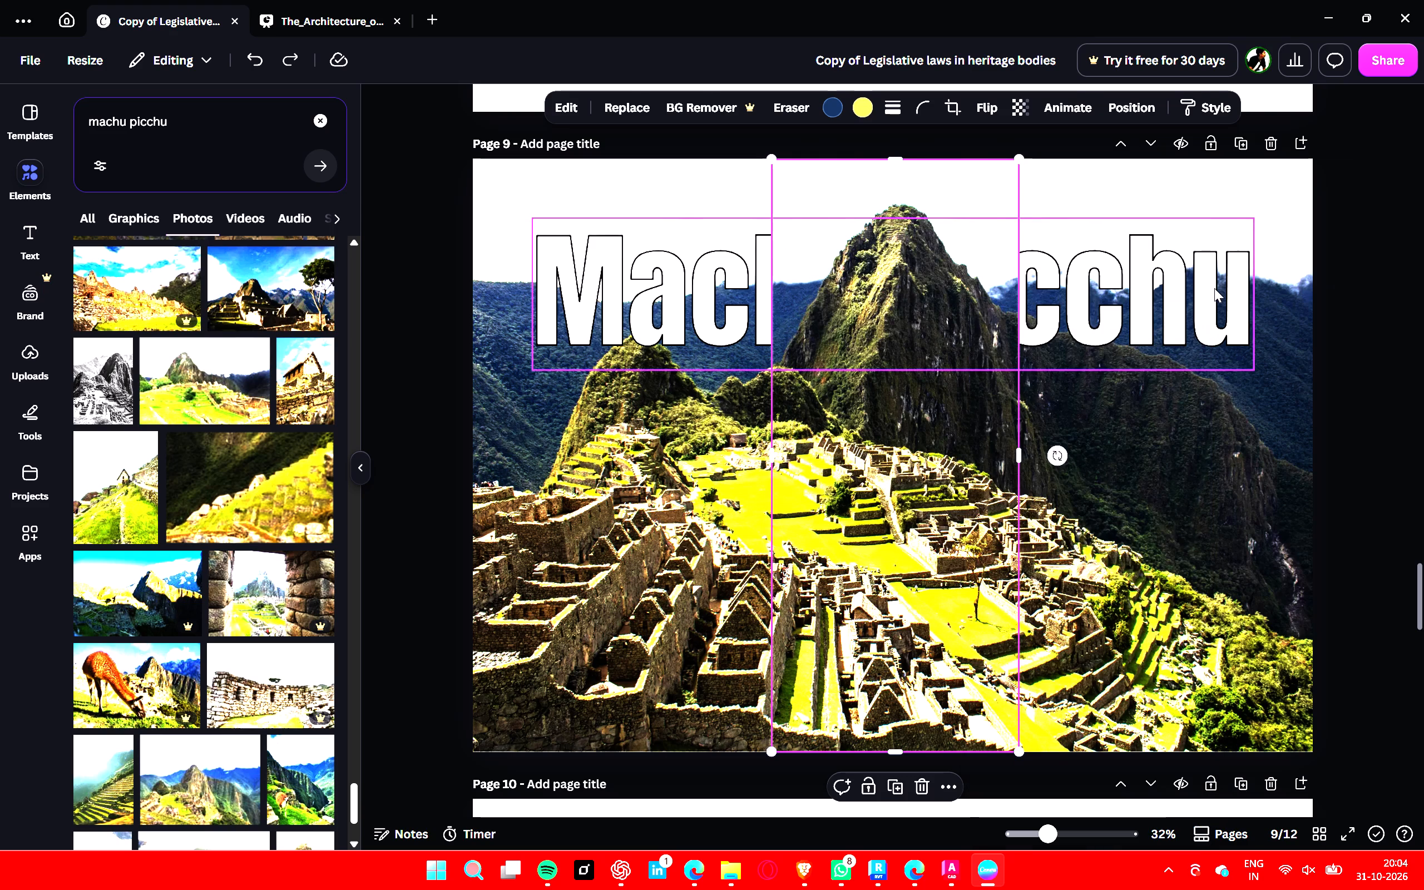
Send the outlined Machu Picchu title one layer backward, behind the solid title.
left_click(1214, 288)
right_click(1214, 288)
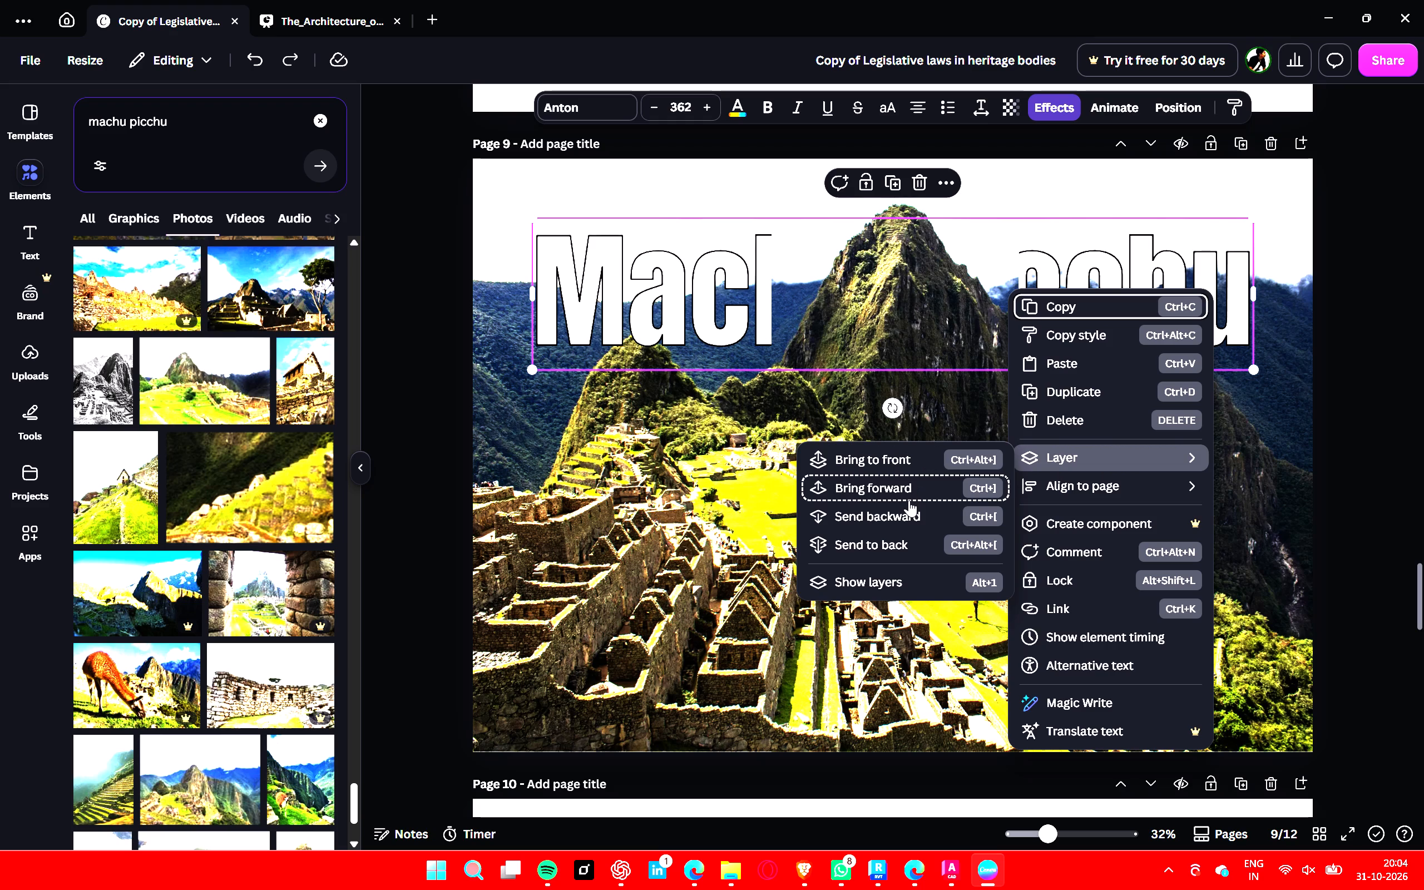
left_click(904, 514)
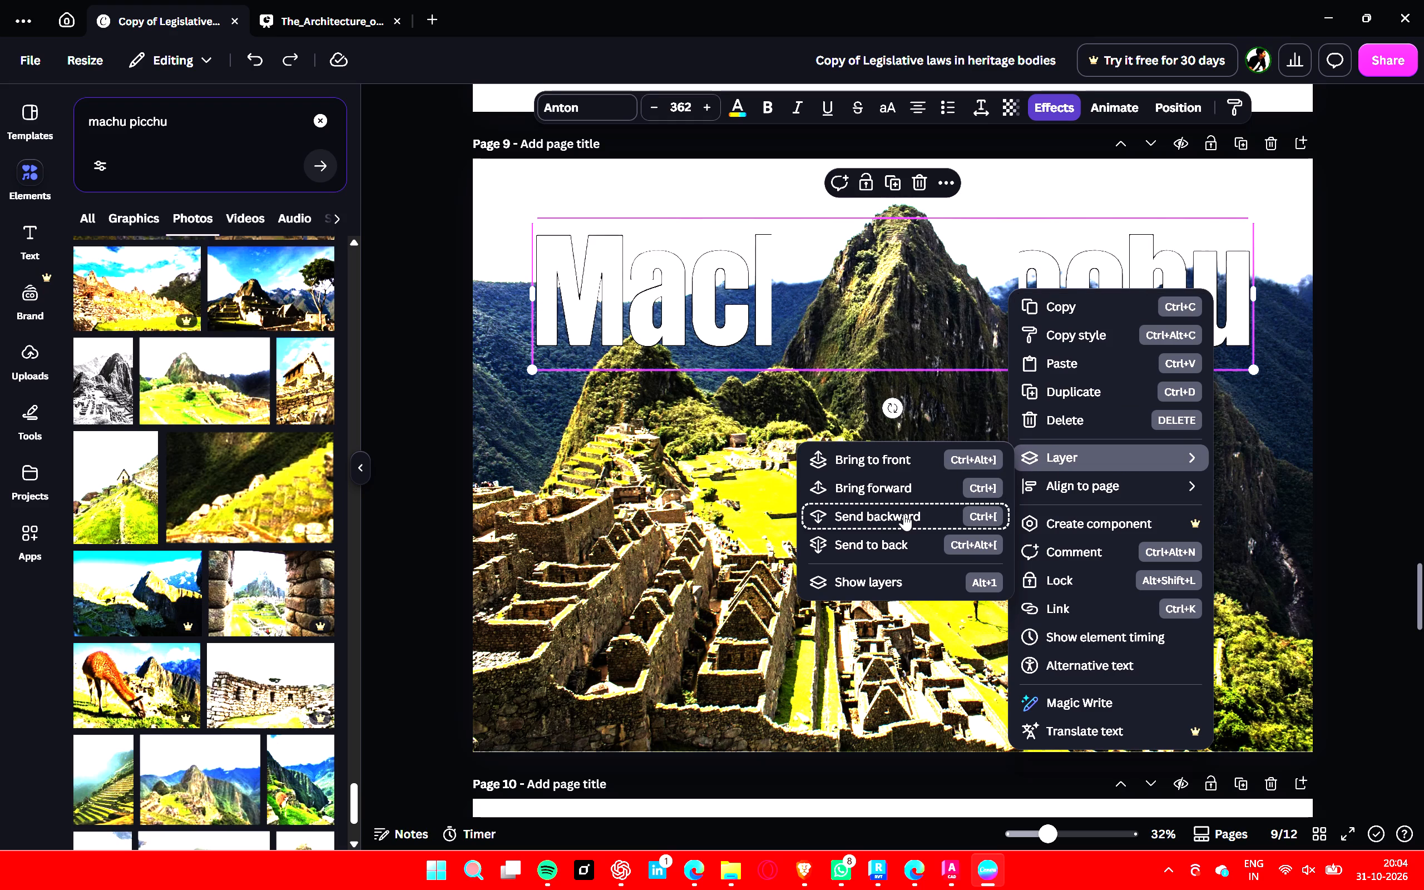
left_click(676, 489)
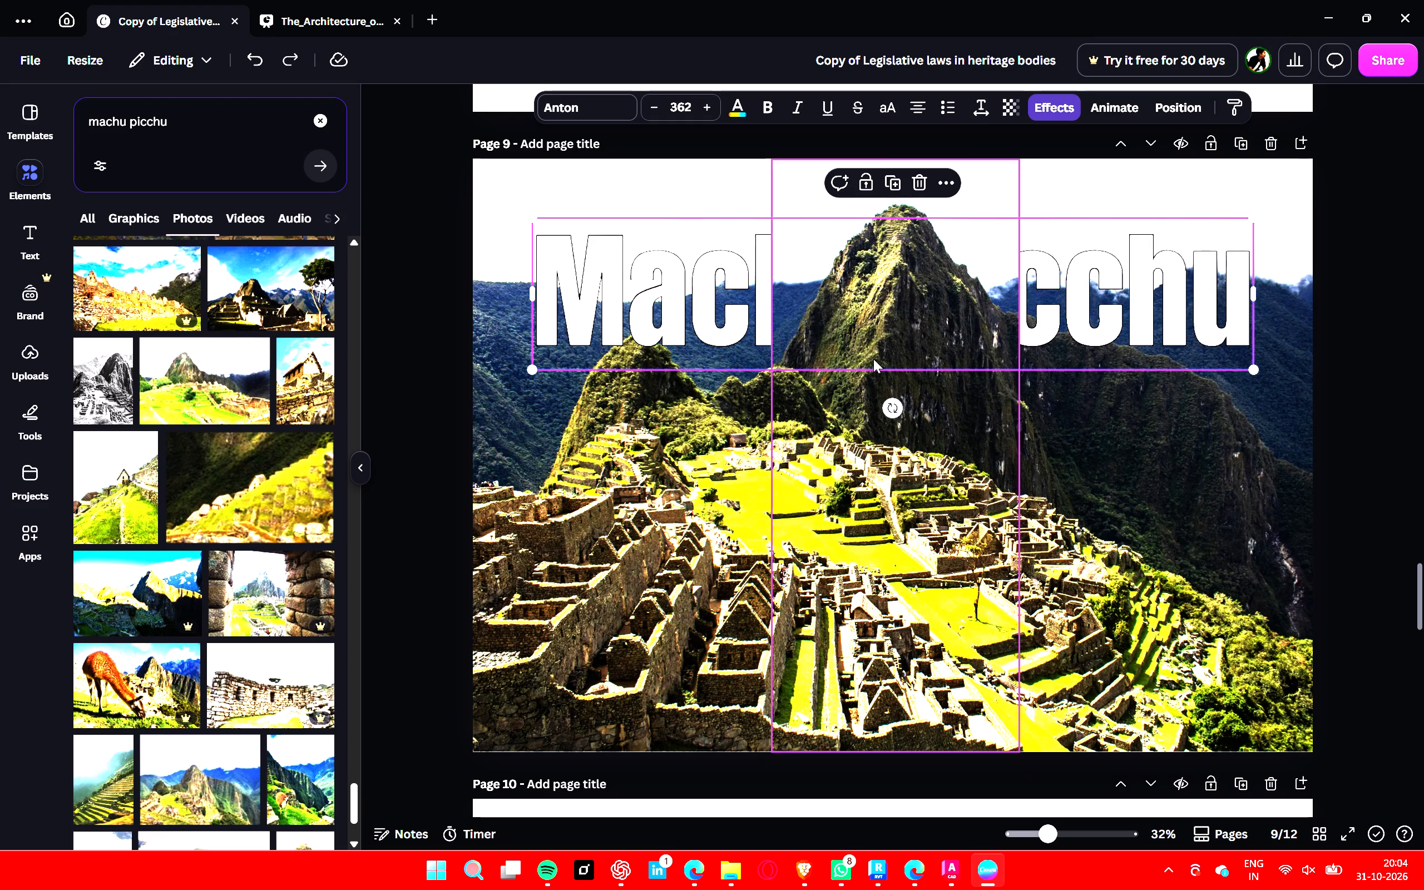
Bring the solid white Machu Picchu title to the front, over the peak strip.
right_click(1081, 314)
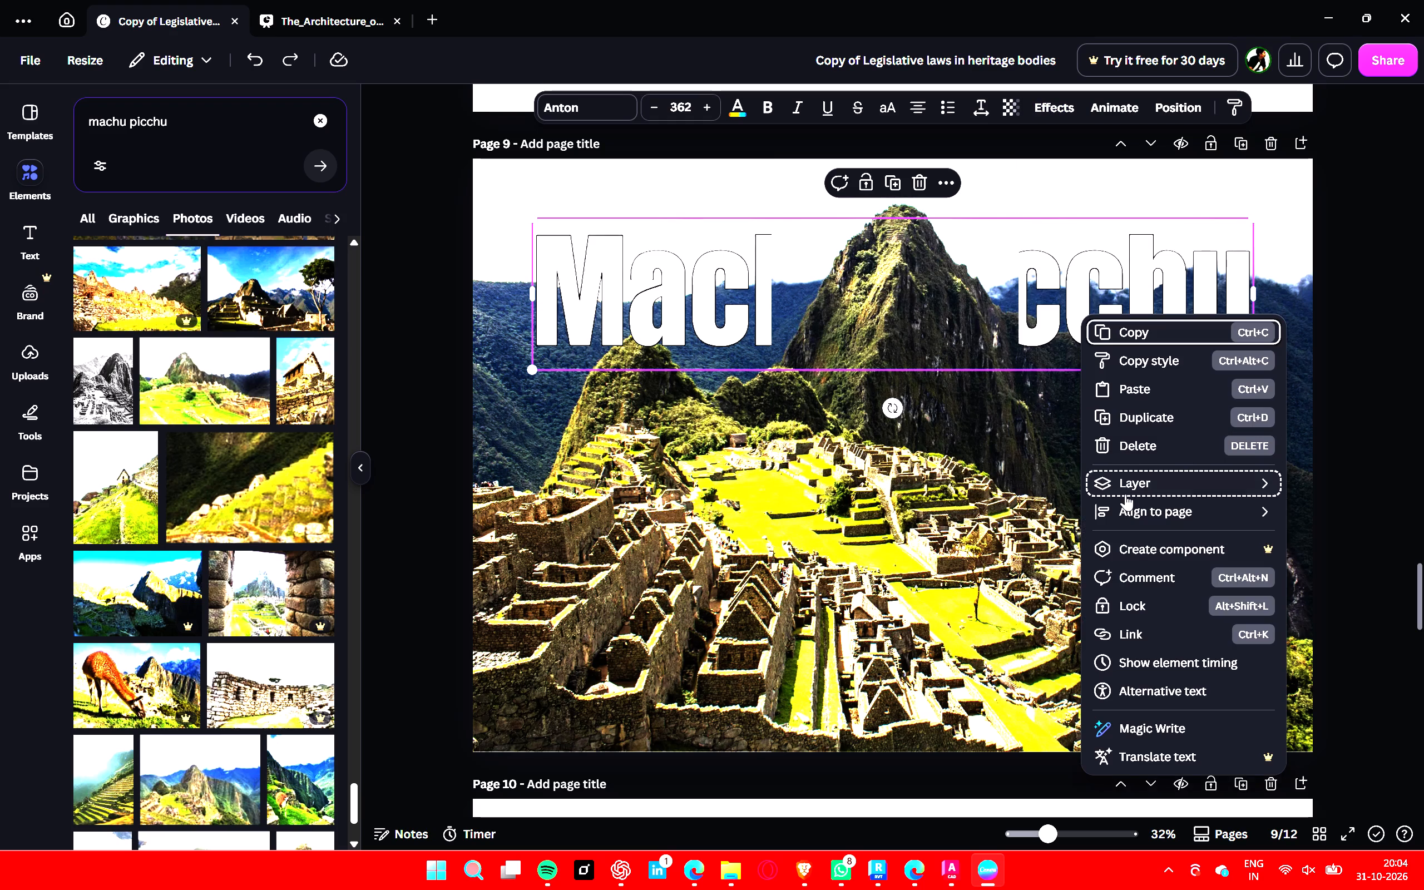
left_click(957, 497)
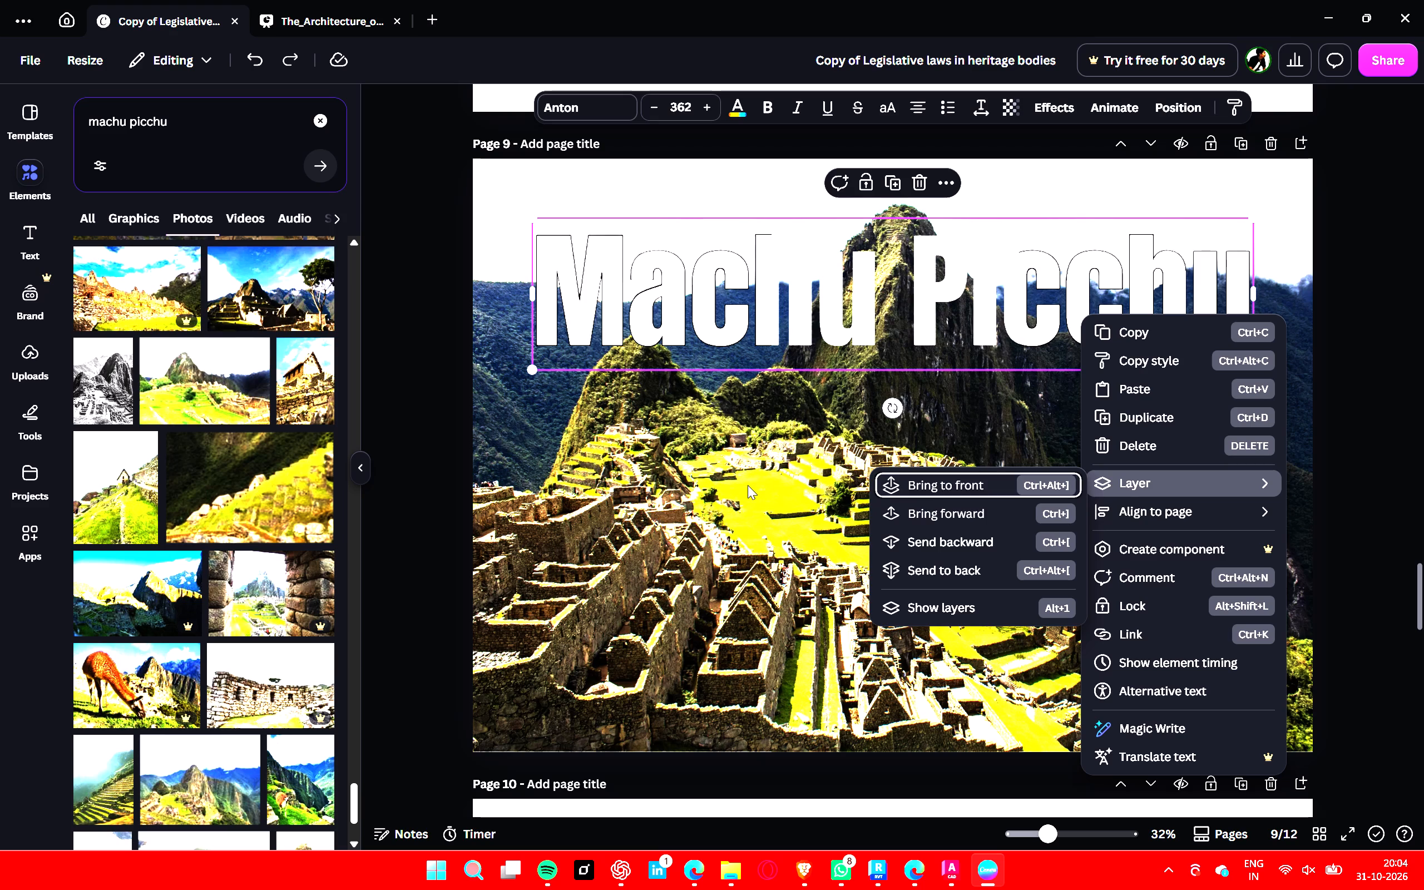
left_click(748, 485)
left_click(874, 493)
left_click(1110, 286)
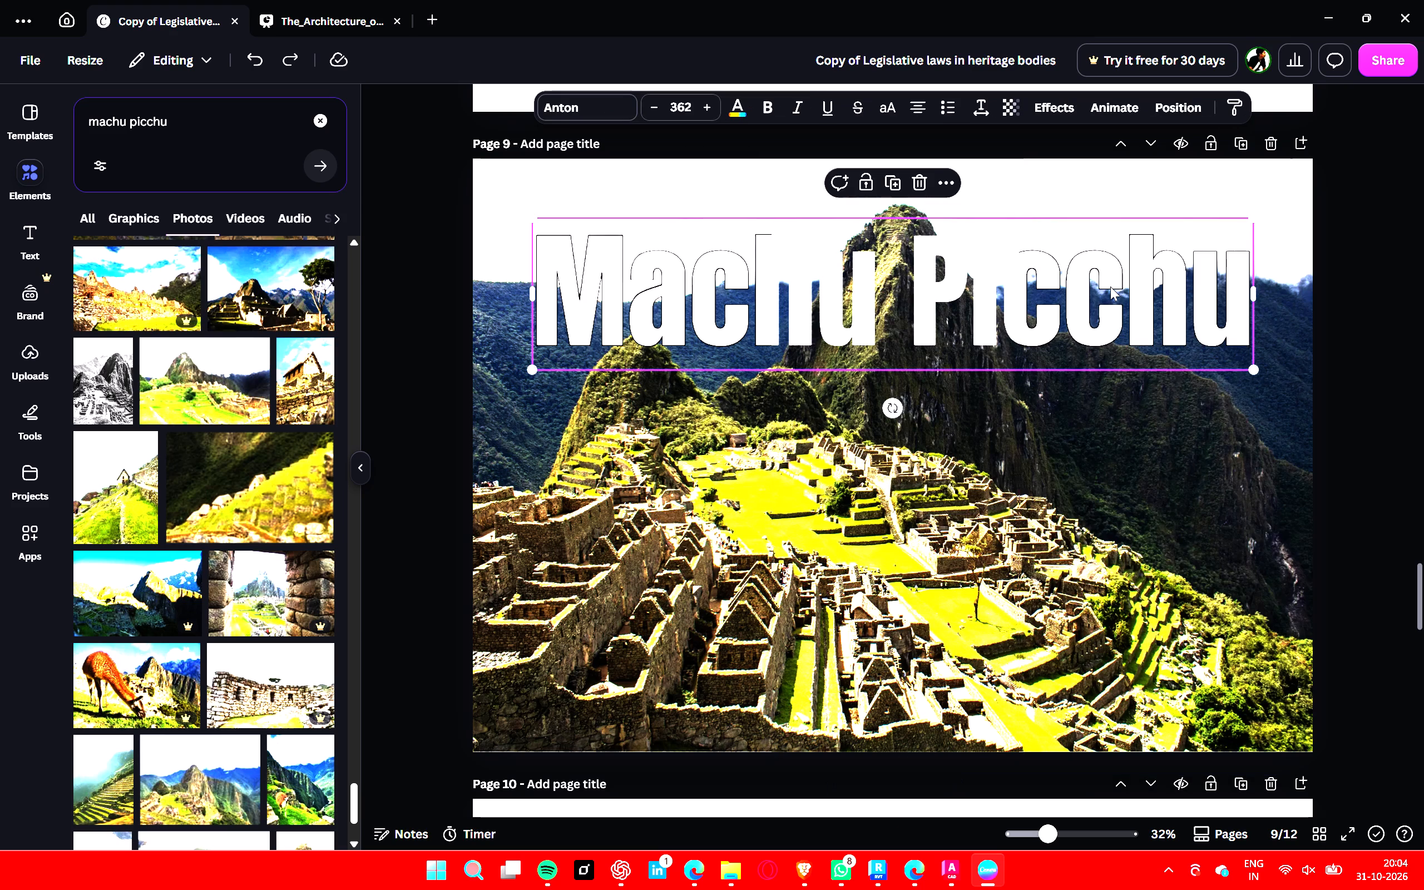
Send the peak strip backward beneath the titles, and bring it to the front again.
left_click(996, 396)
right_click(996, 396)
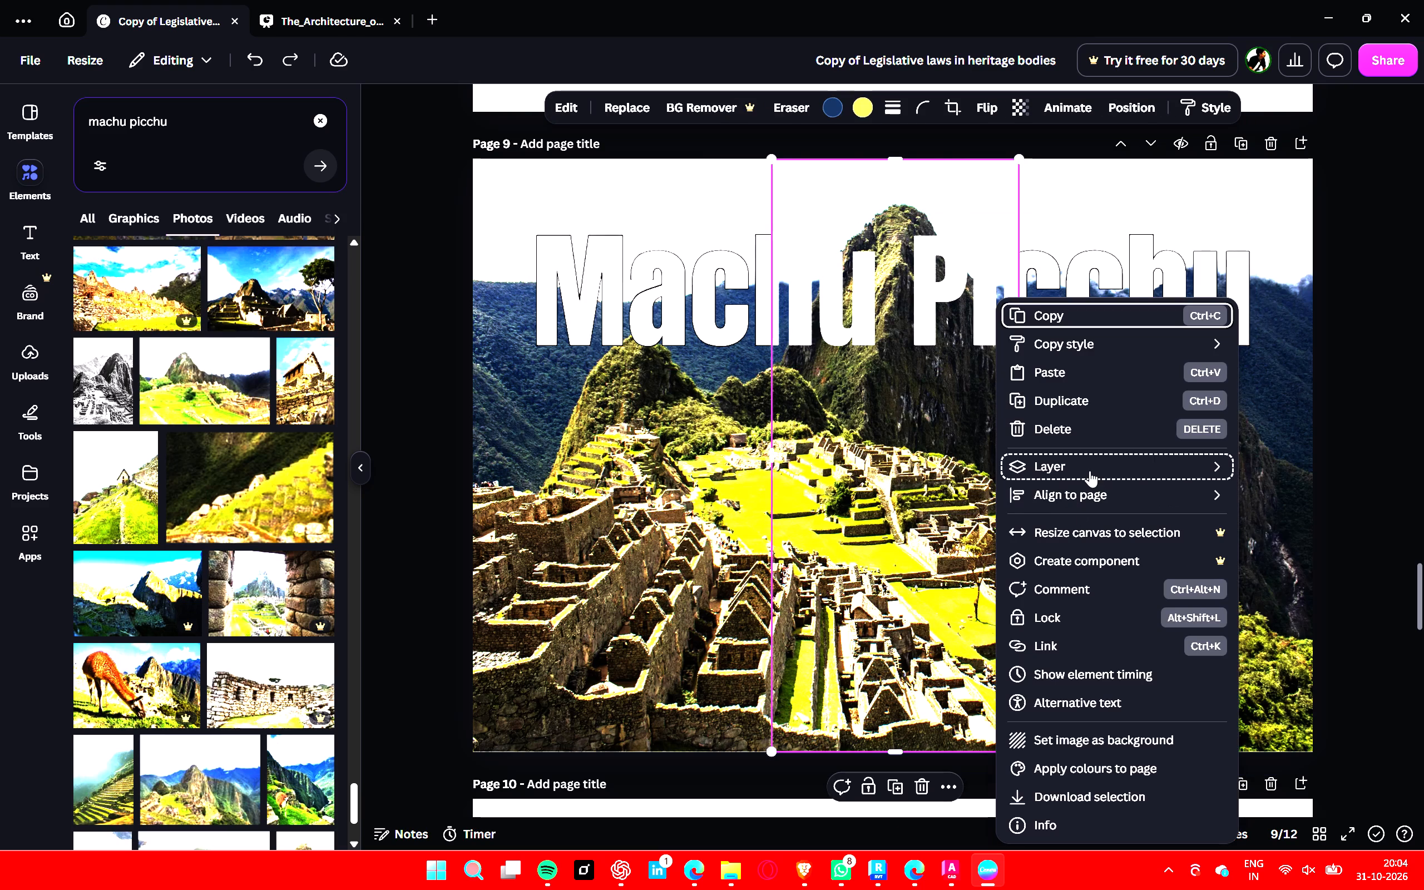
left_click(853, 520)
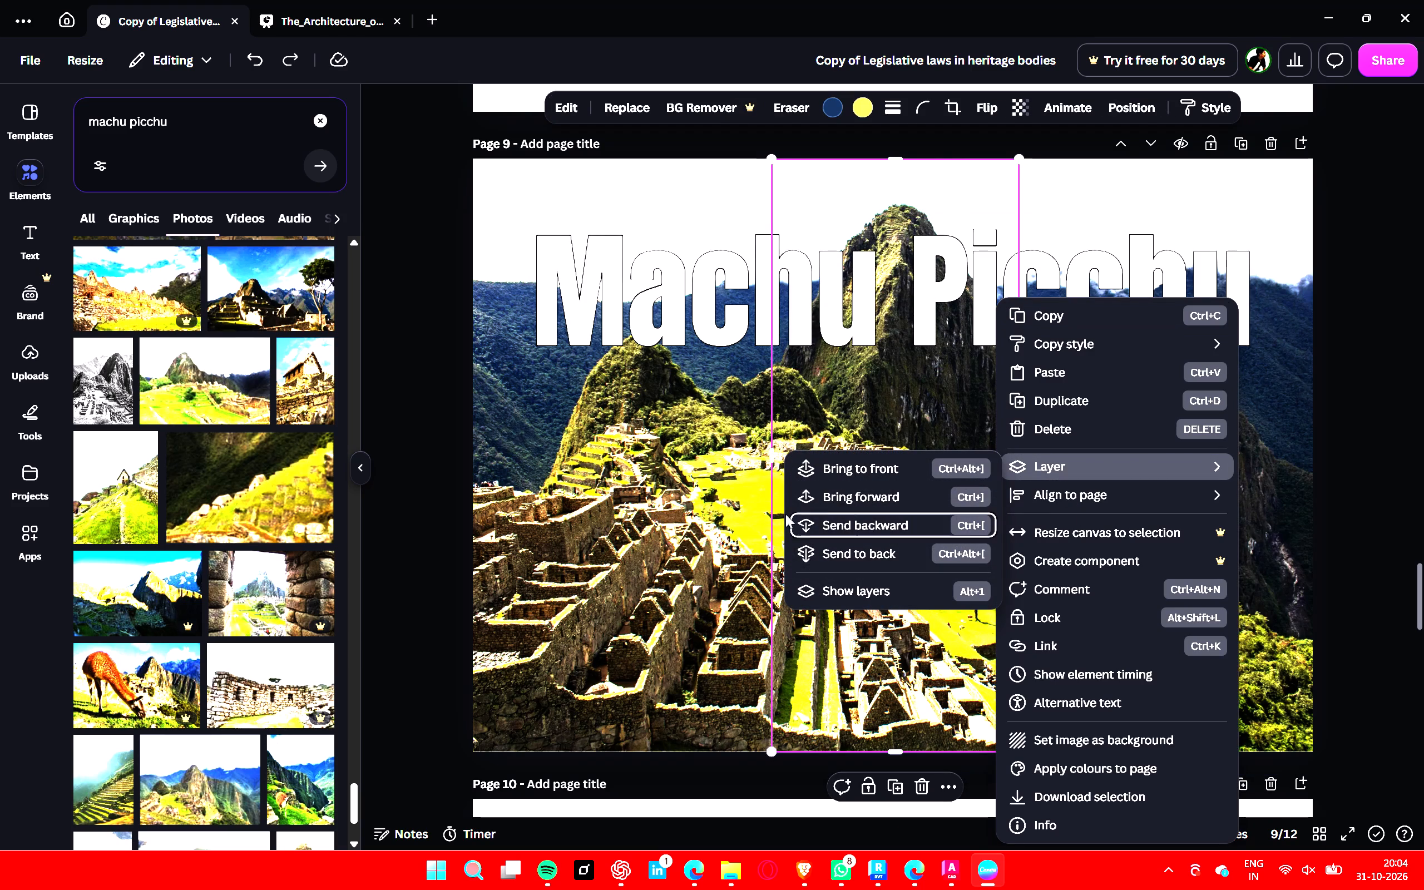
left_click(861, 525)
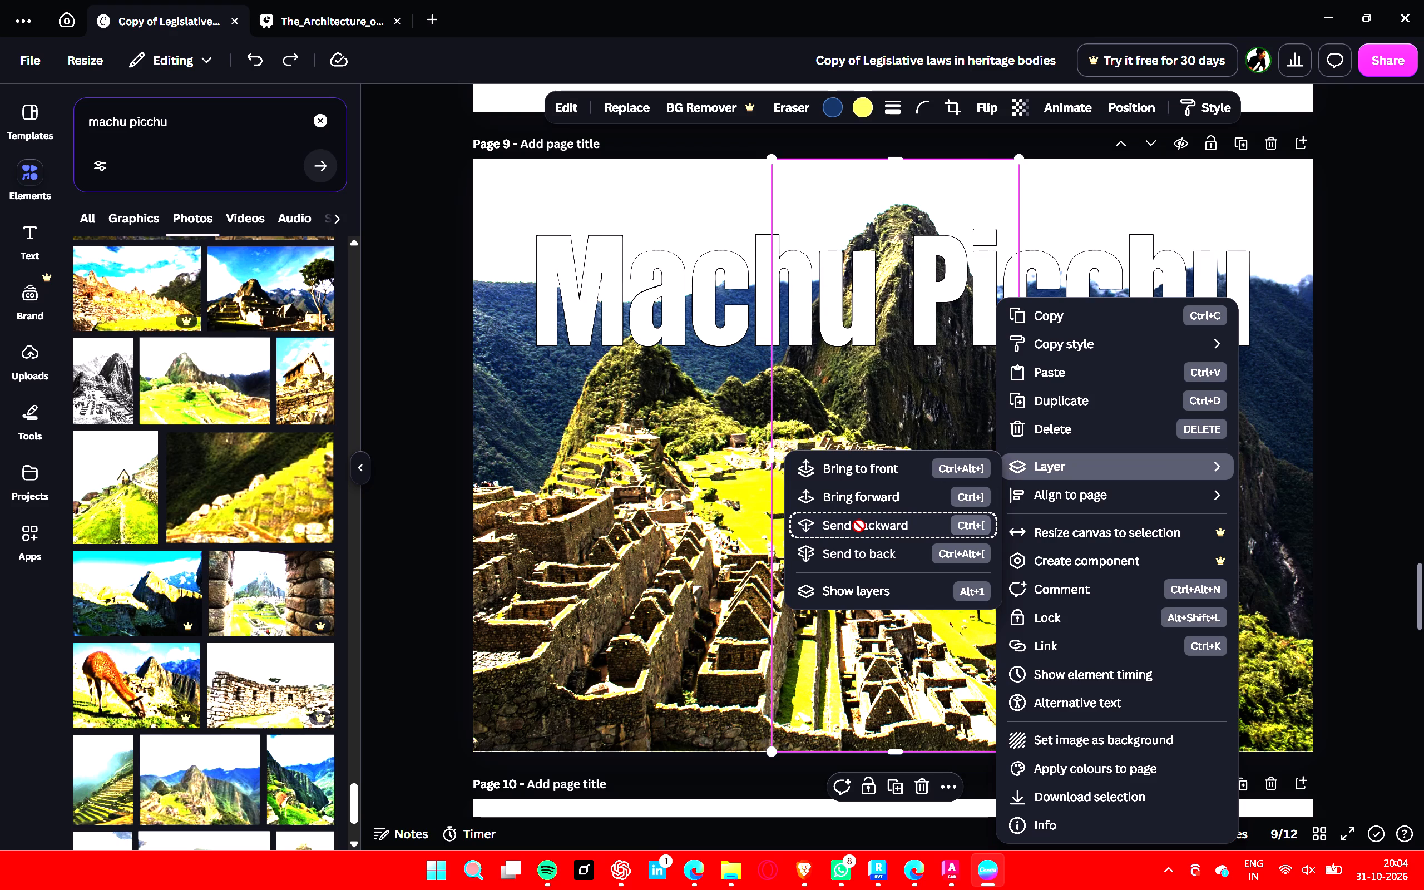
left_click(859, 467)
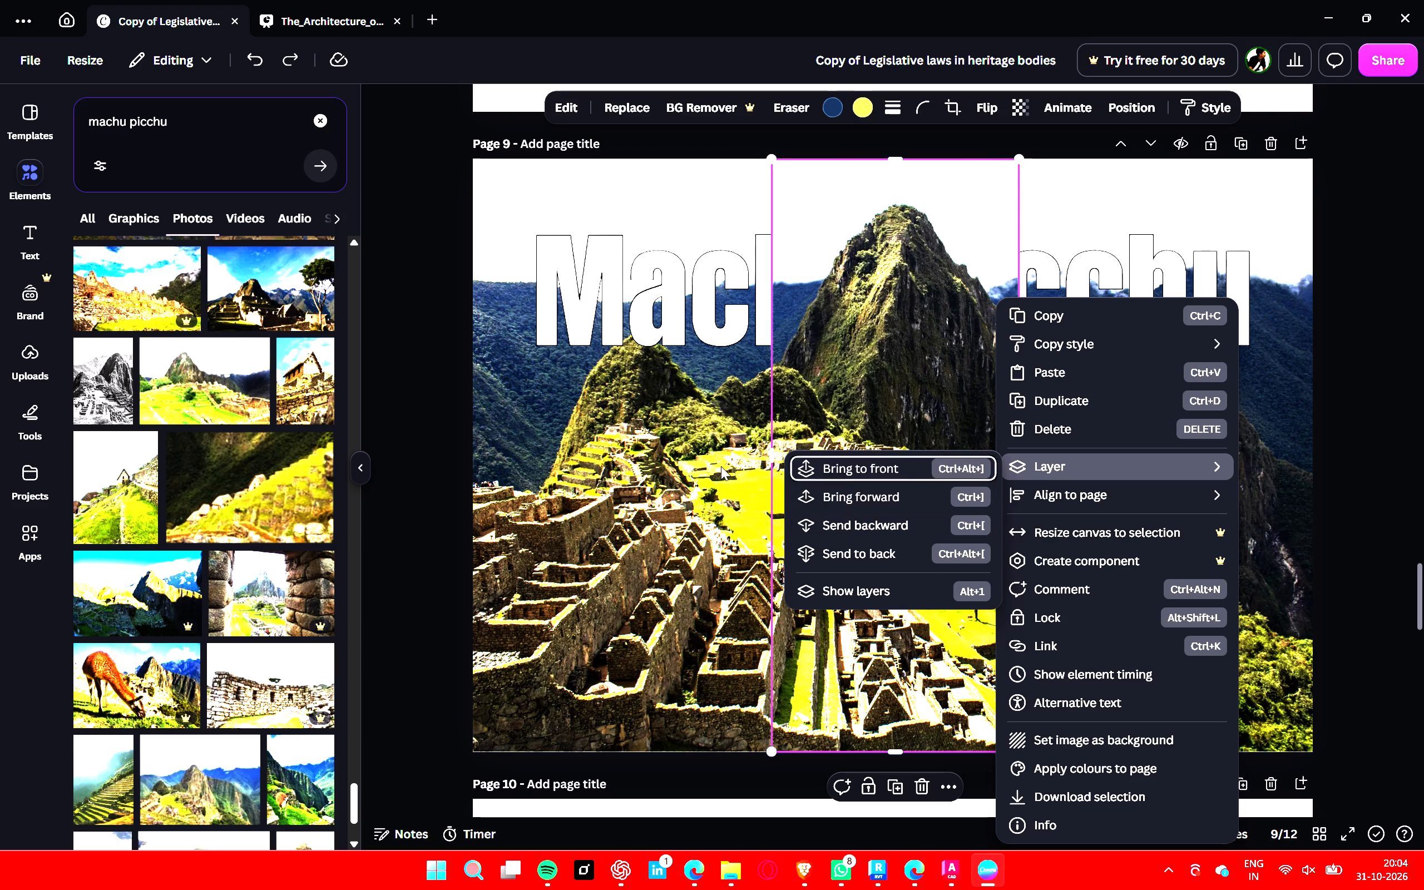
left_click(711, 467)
Move the outlined Machu Picchu title to the top of page 9's layer order, above the peak strip.
left_click(1128, 402)
left_click(1125, 256)
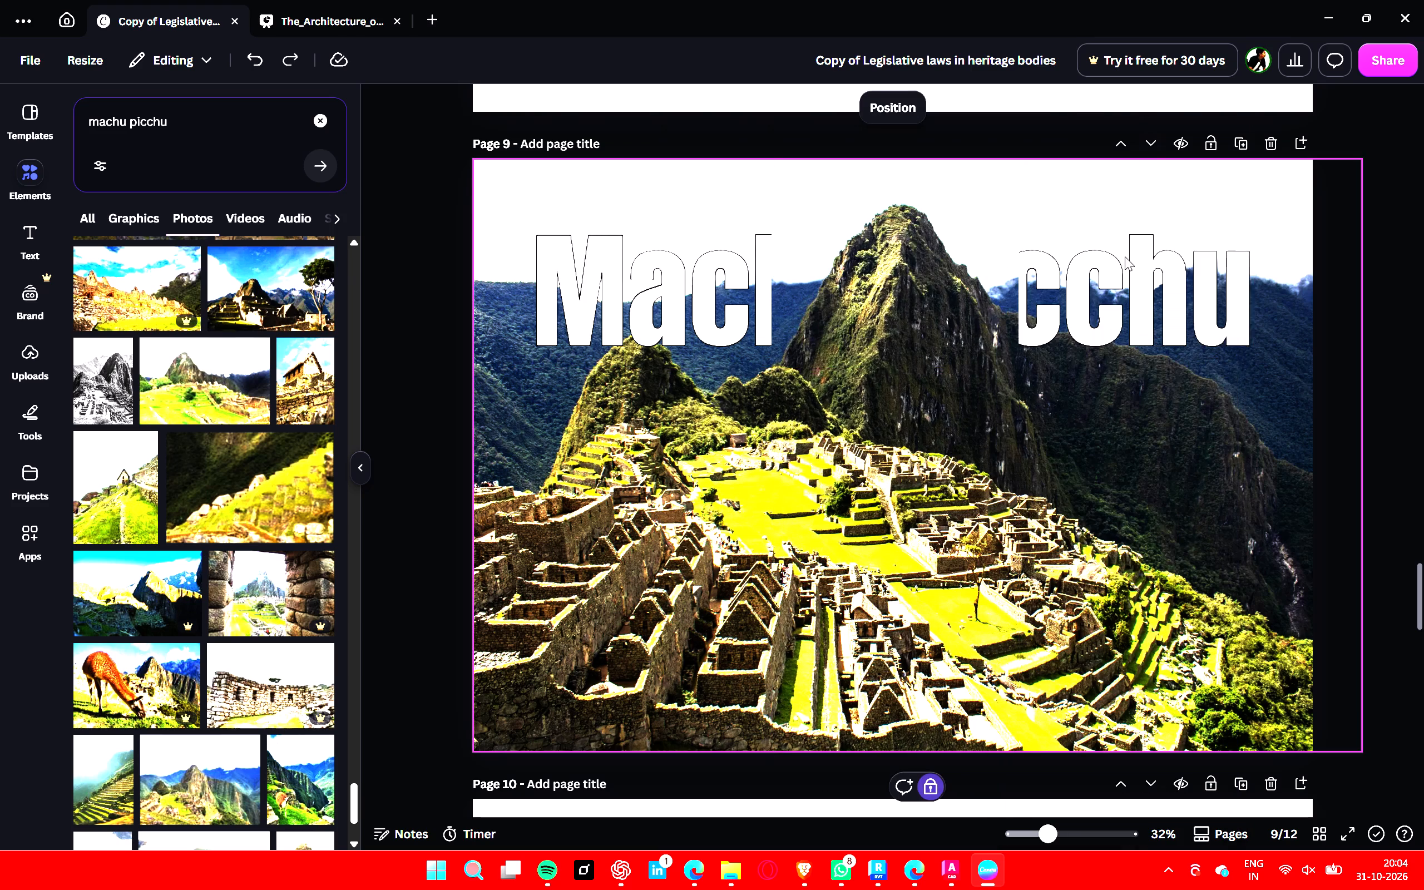
left_click(943, 269)
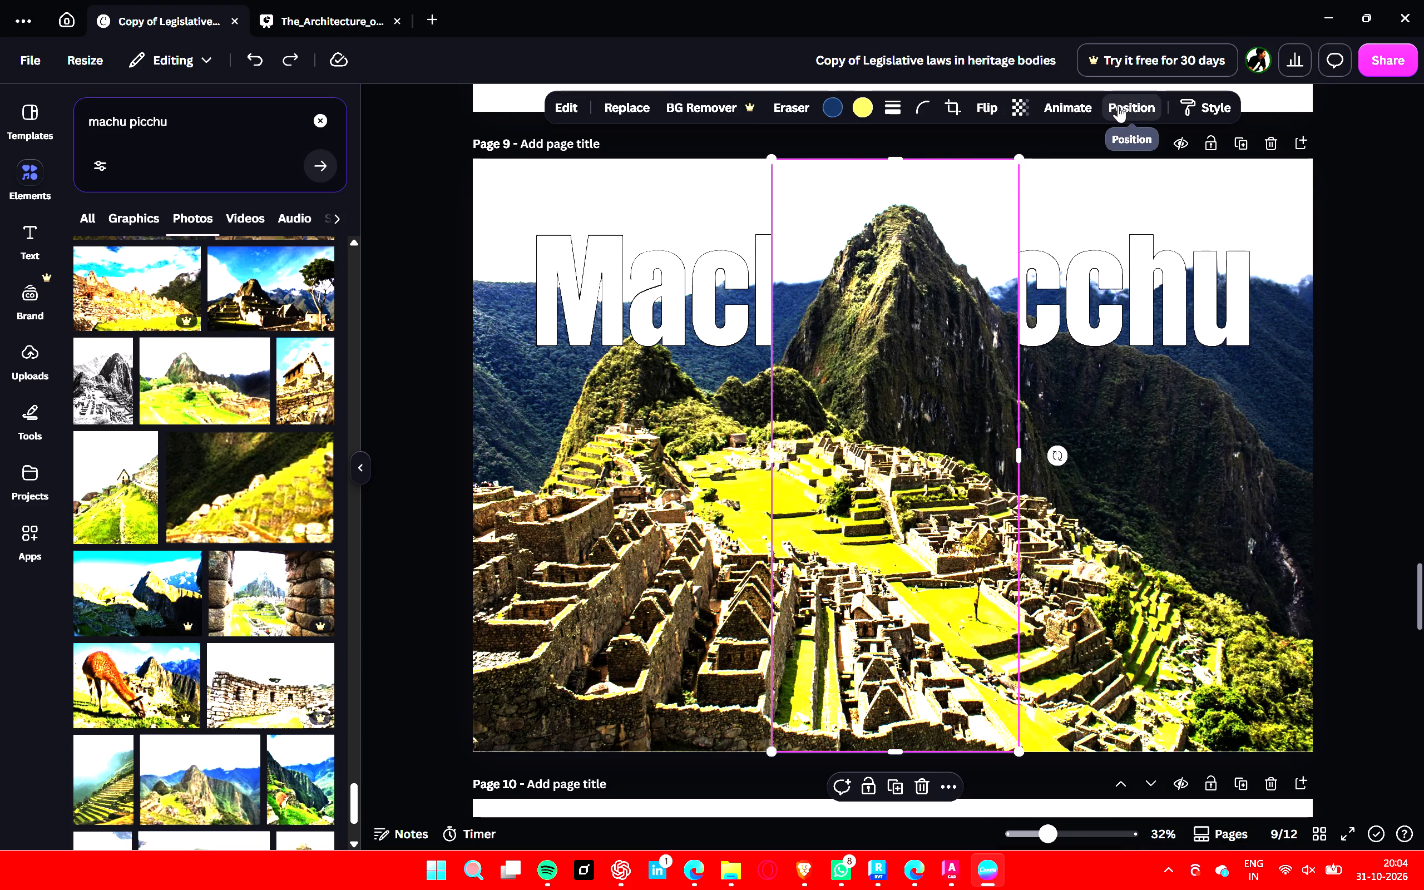
left_click(1118, 106)
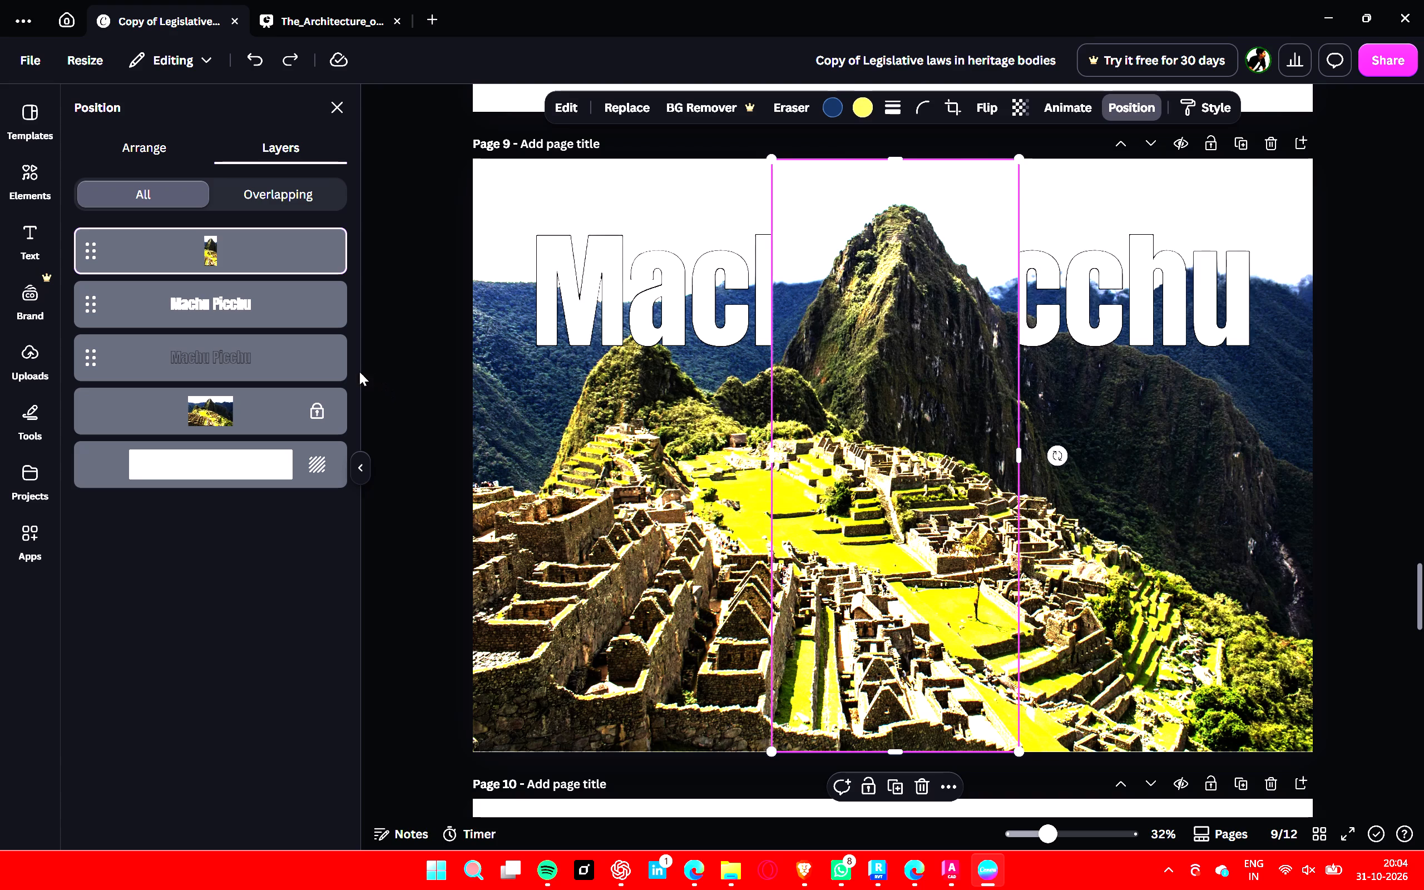
left_click_drag(268, 360, 263, 254)
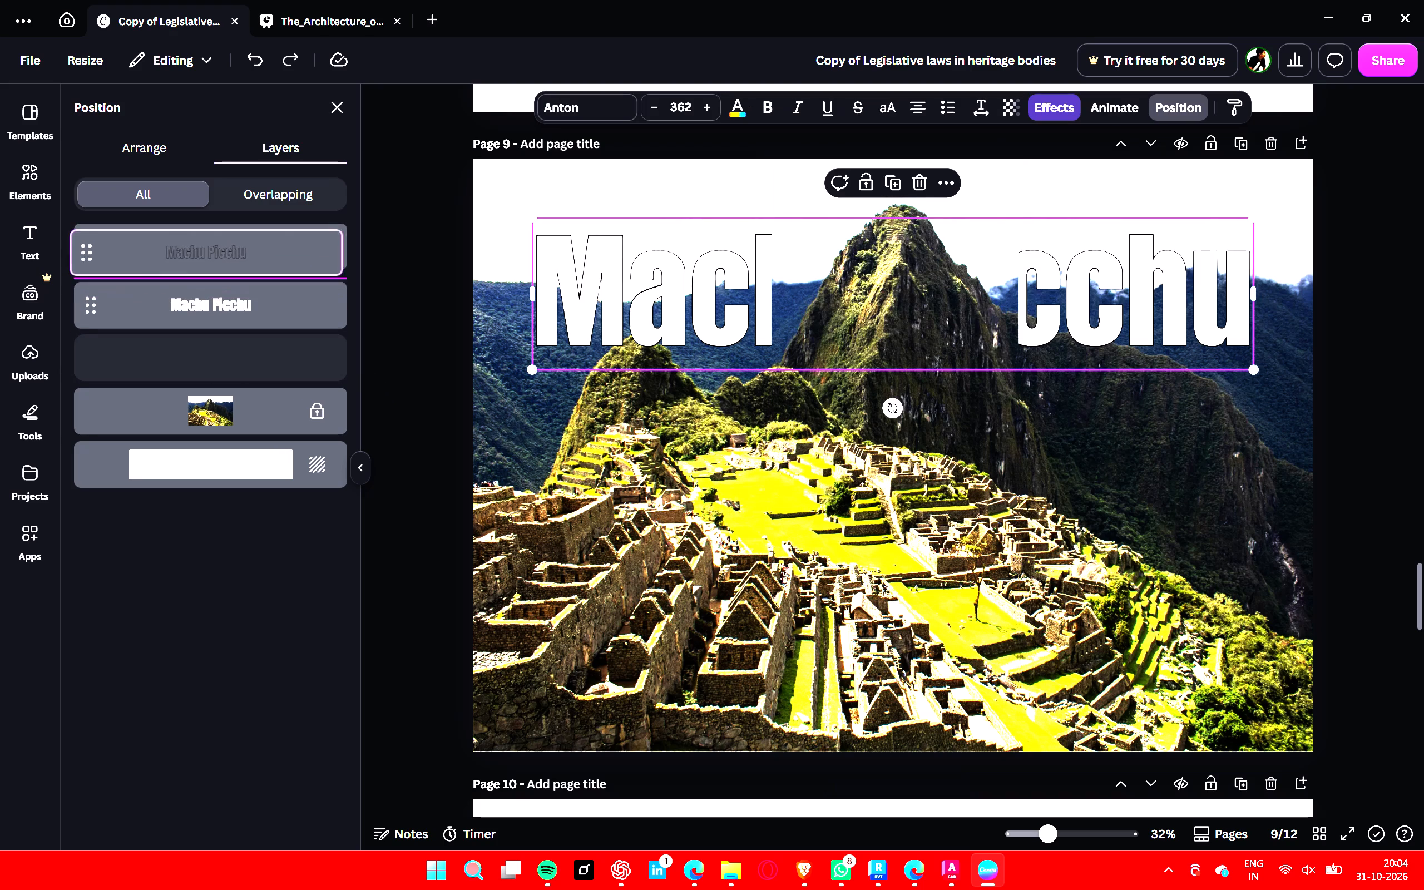
left_click_drag(263, 254, 268, 230)
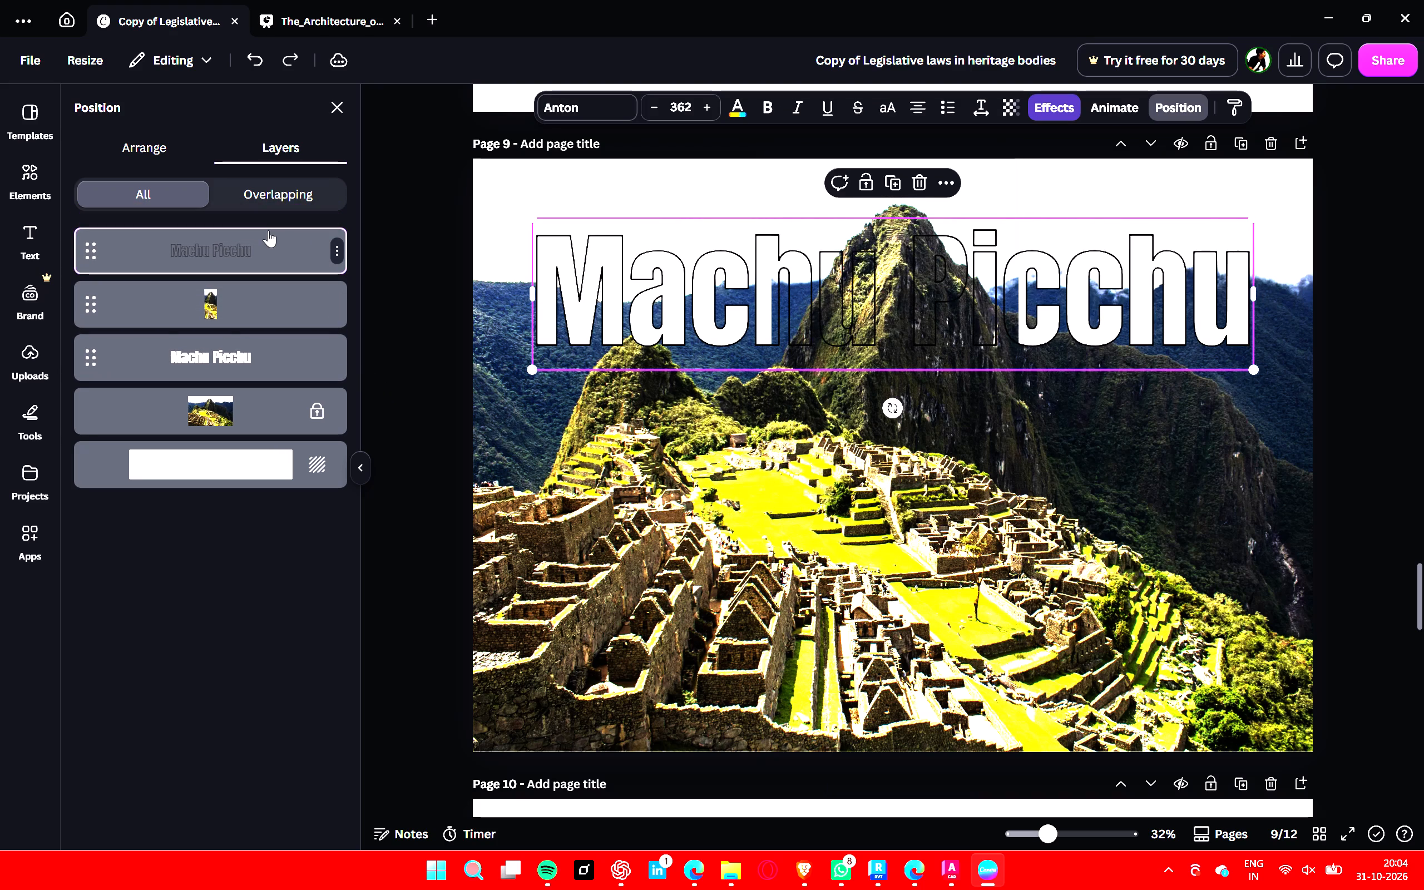
left_click(1393, 324)
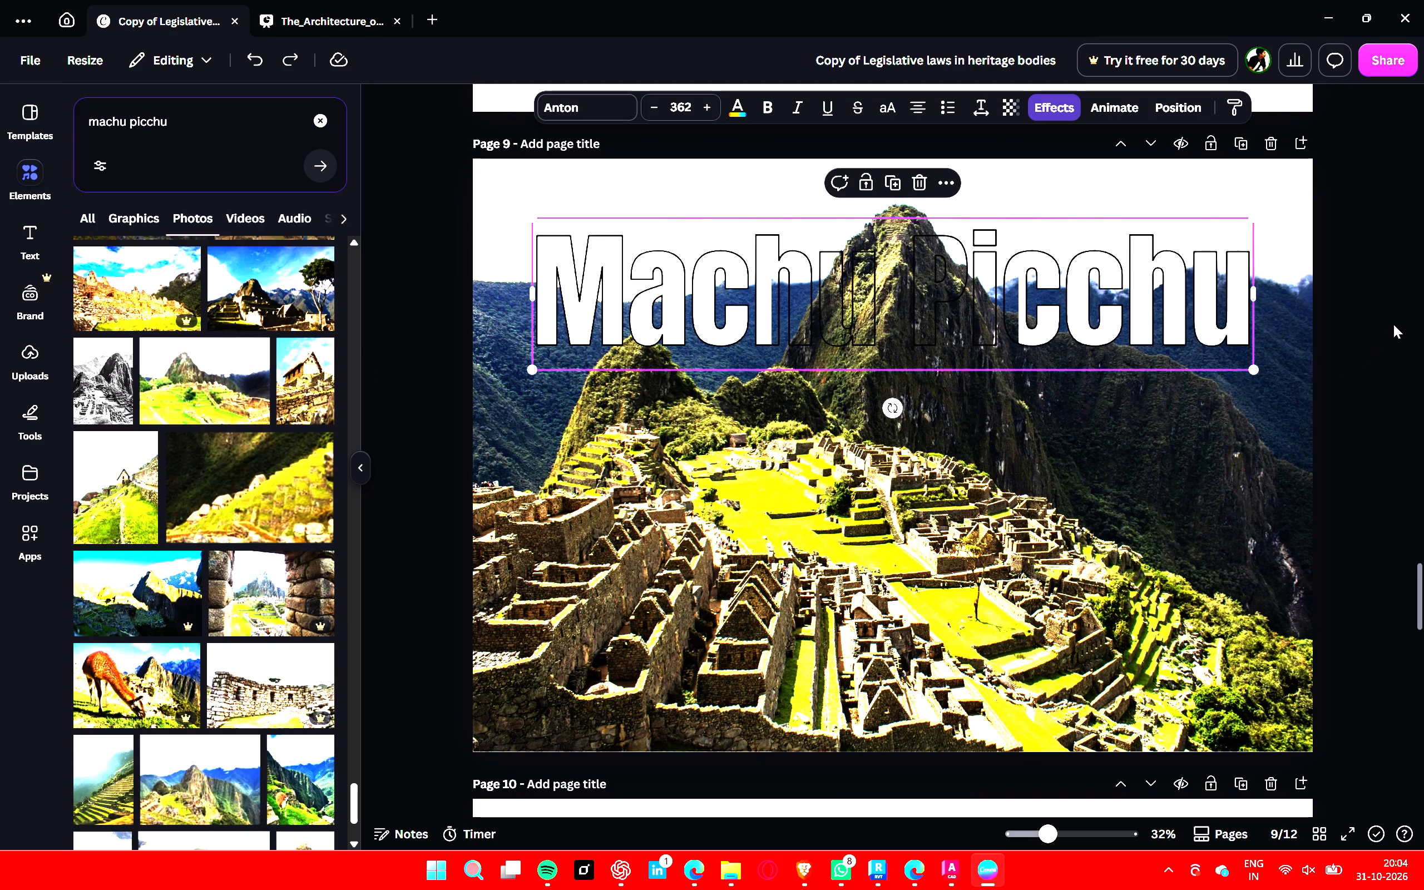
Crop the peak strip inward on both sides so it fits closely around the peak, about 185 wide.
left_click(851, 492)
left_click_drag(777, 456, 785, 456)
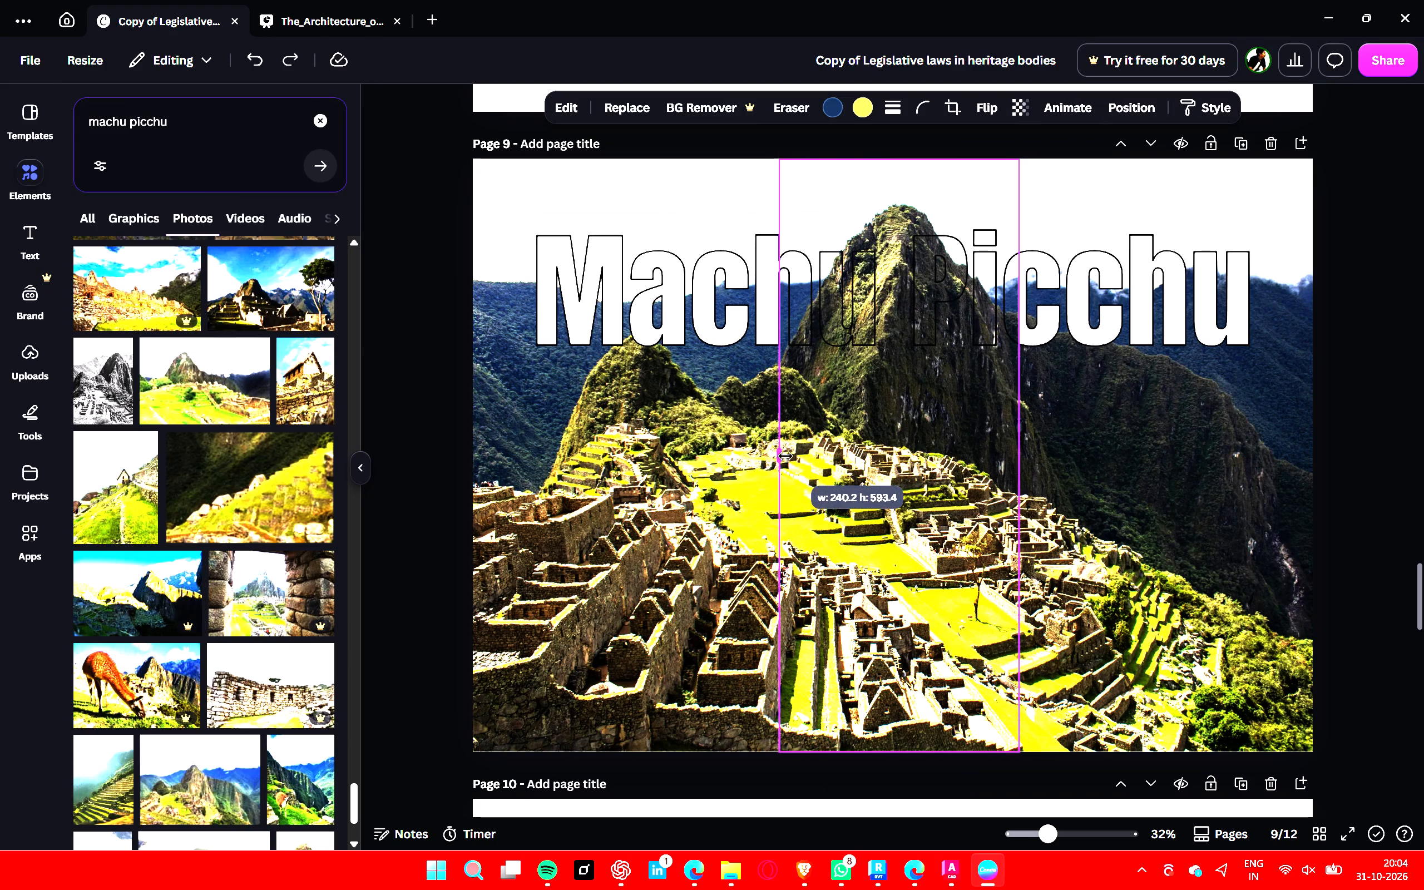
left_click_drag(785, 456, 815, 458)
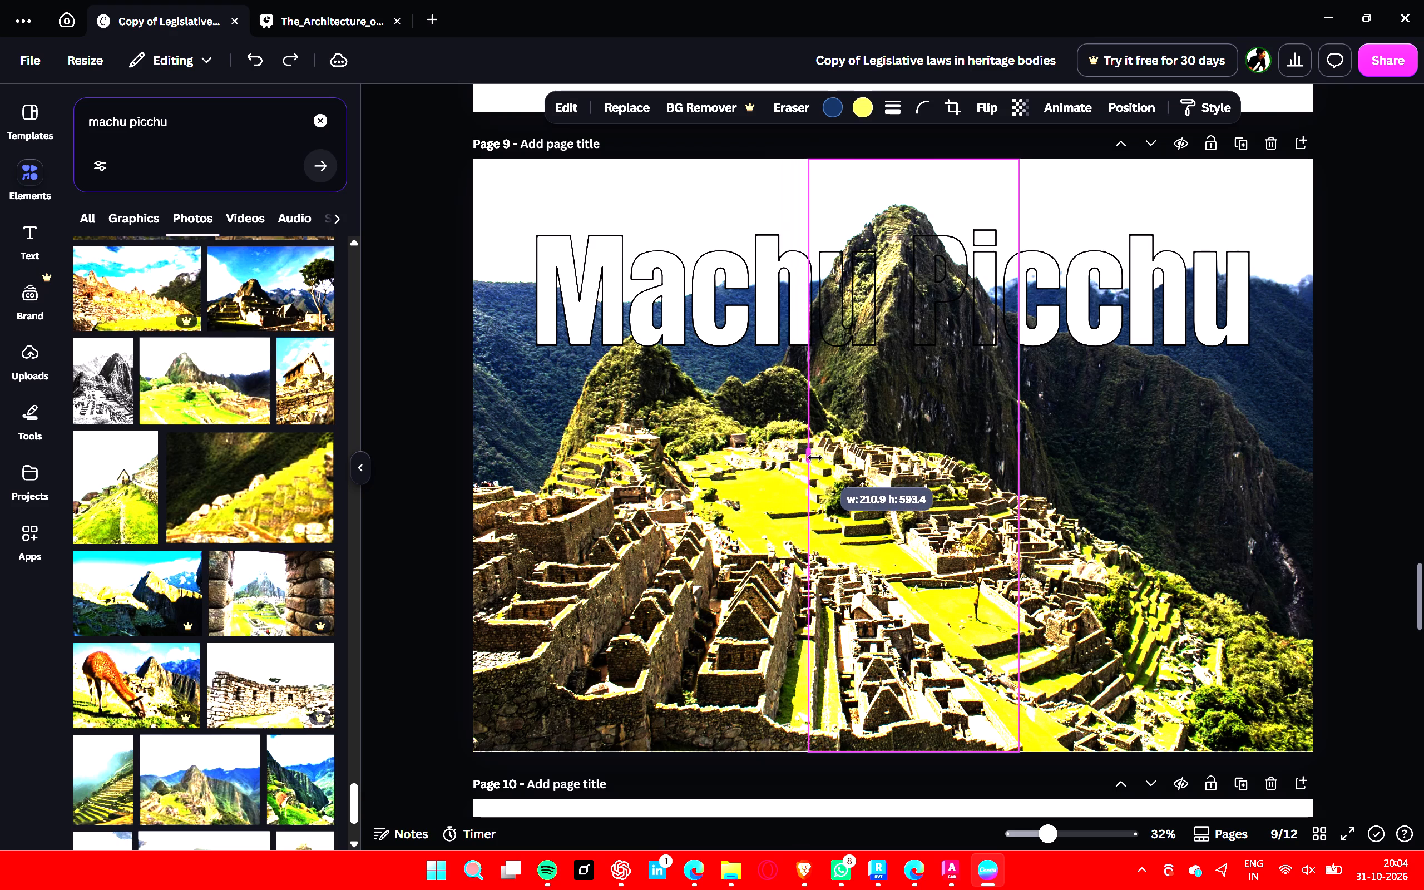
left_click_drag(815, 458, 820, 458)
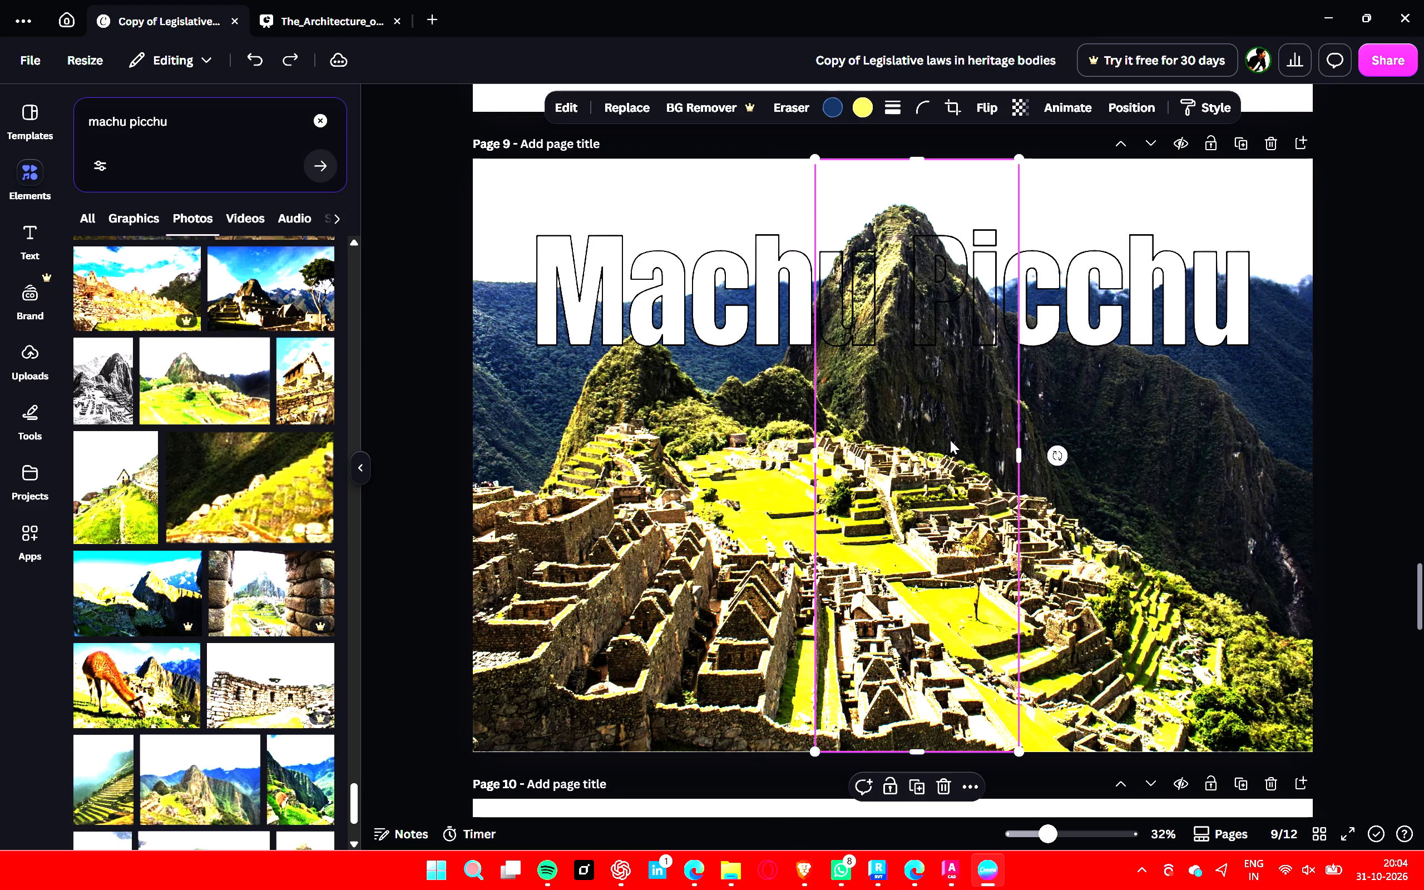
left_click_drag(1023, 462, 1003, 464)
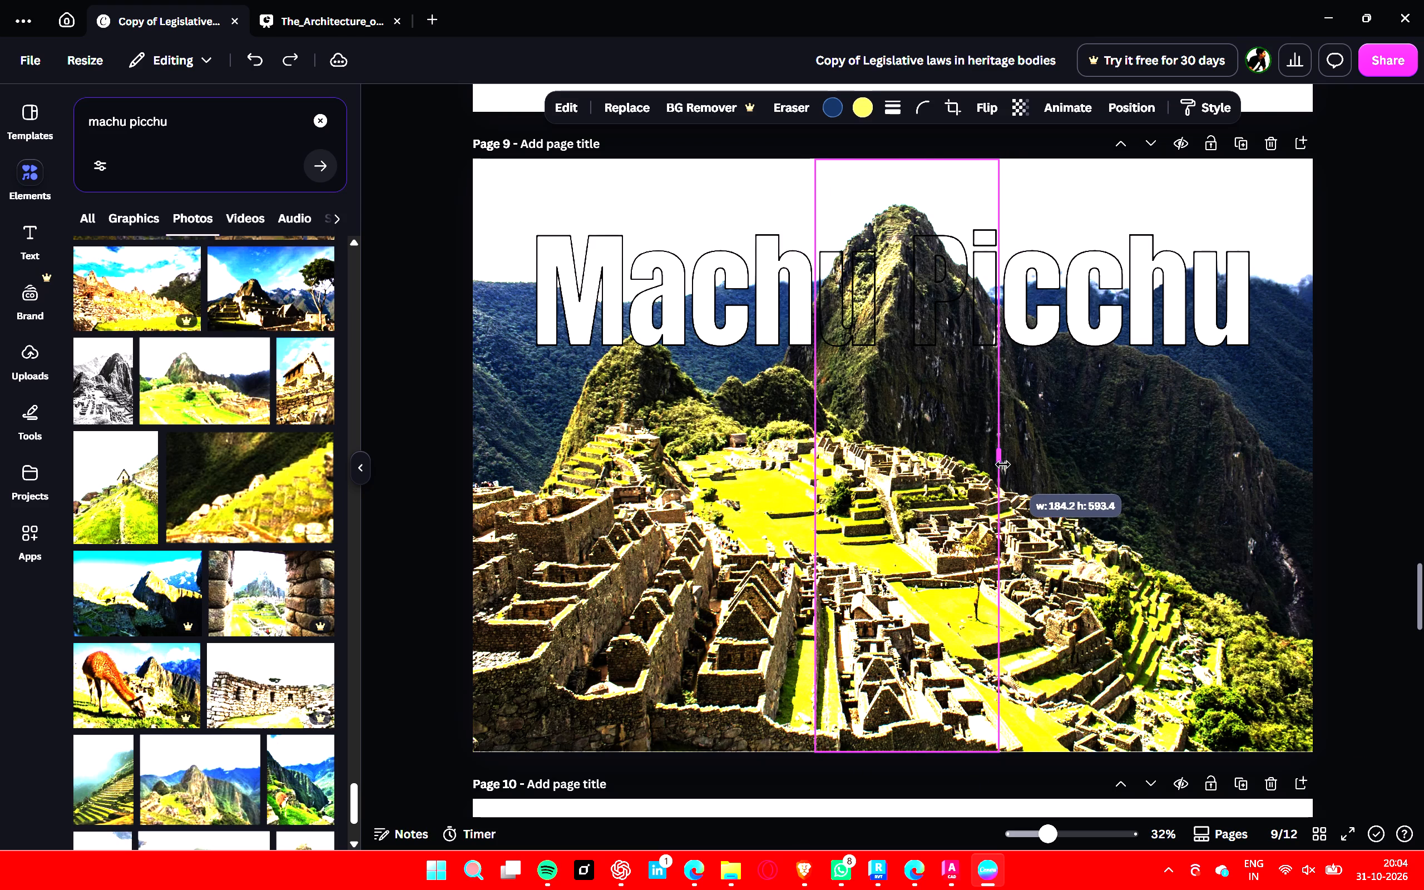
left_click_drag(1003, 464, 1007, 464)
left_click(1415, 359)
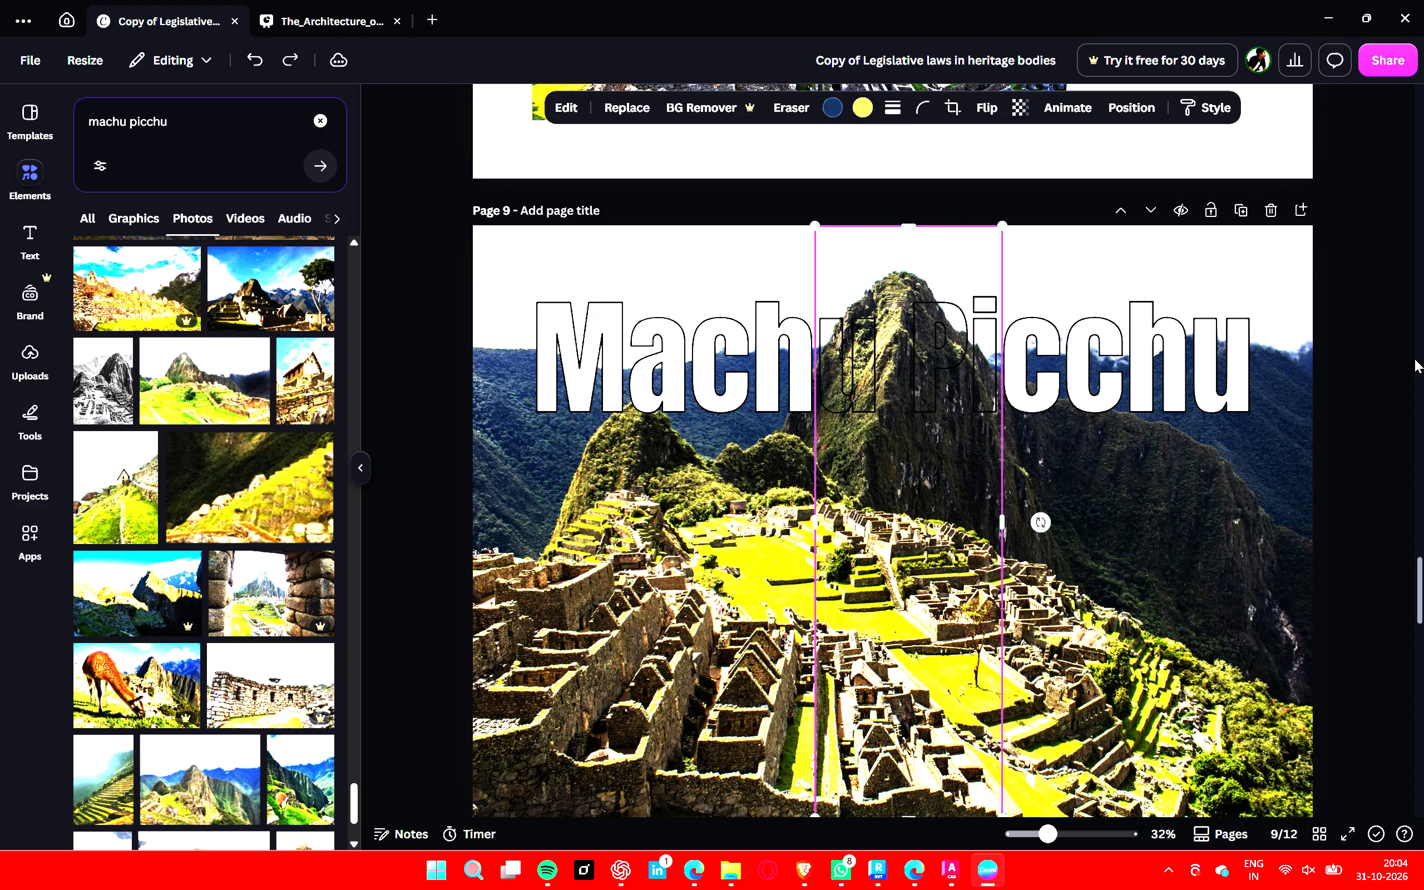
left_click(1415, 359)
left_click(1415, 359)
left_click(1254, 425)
Set the outlined Machu Picchu title's colour to white.
scroll(1252, 421, "down", 3)
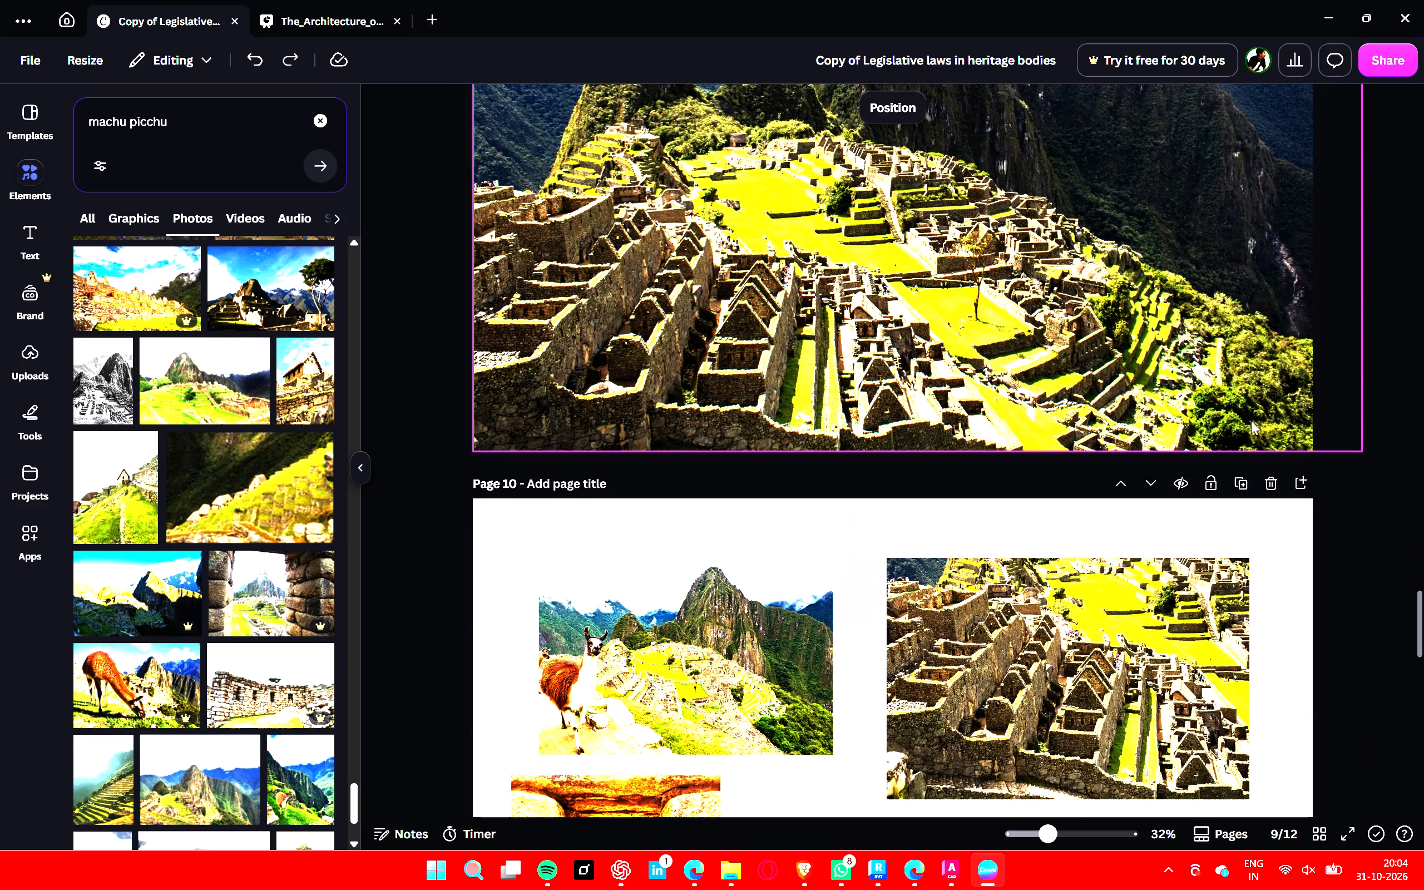
scroll(1275, 443, "up", 4)
left_click(923, 348)
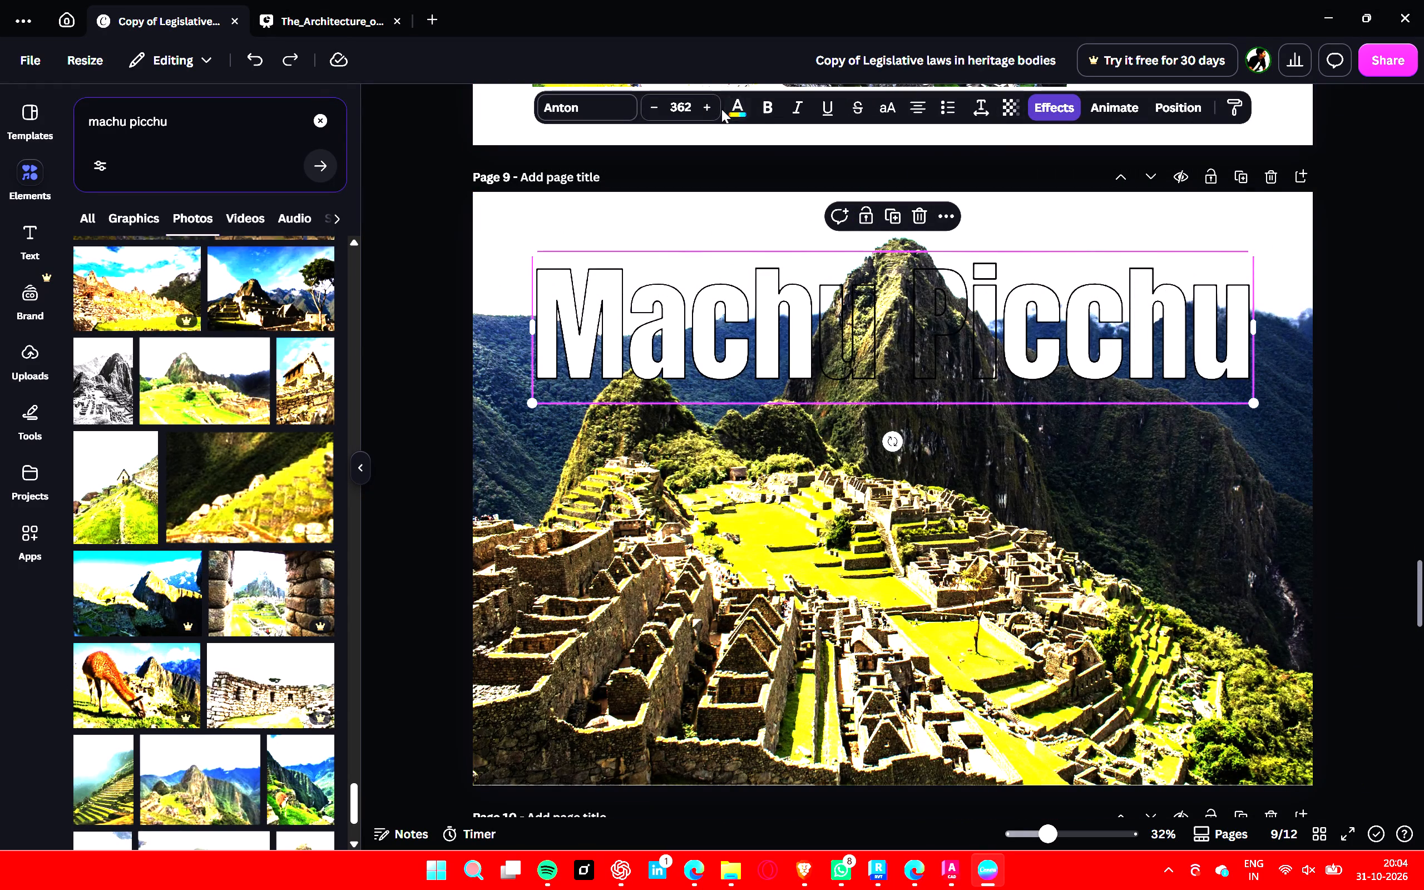
left_click(746, 107)
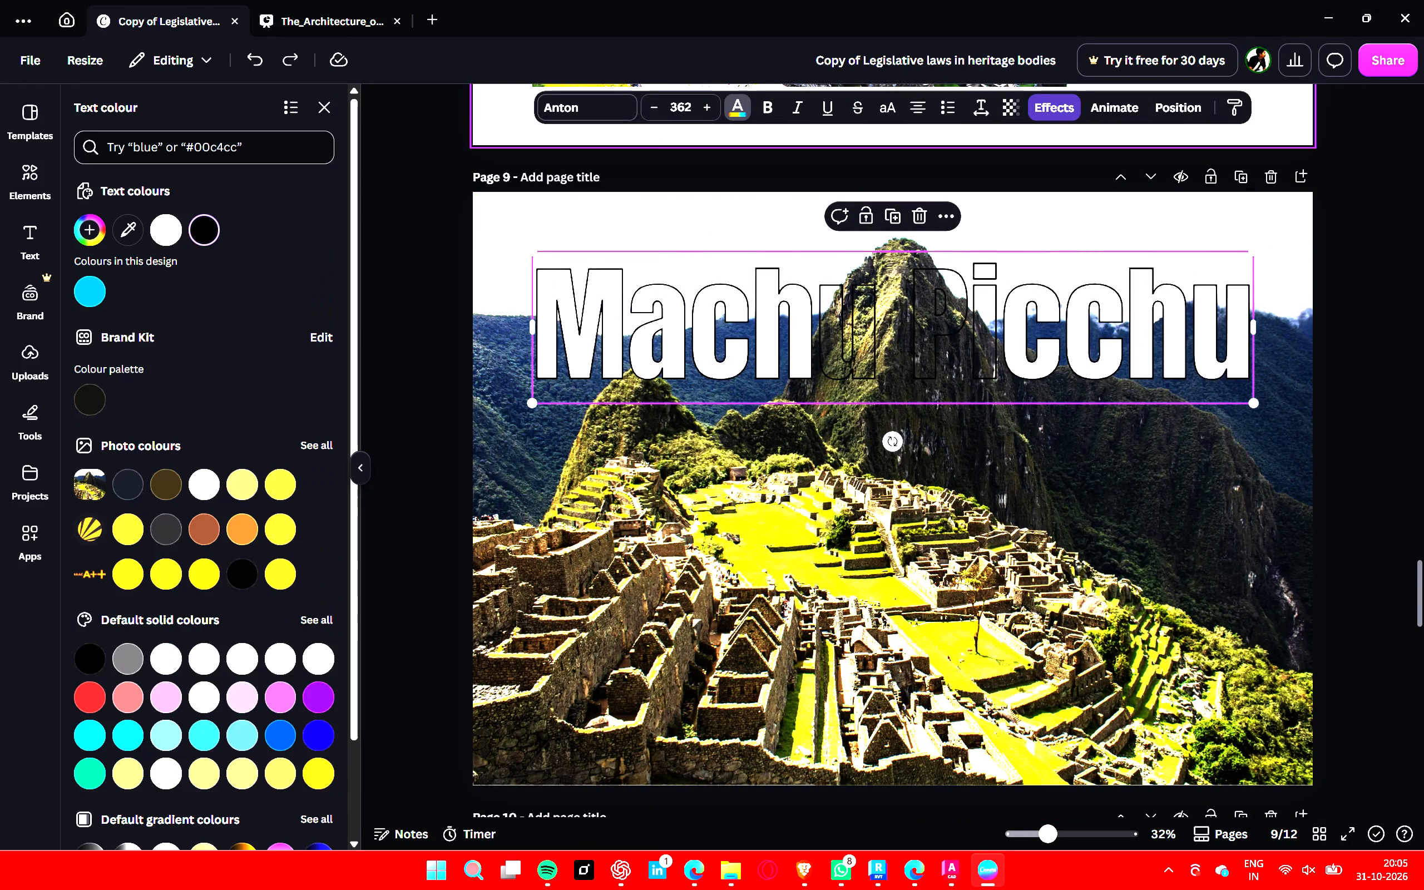
left_click(172, 226)
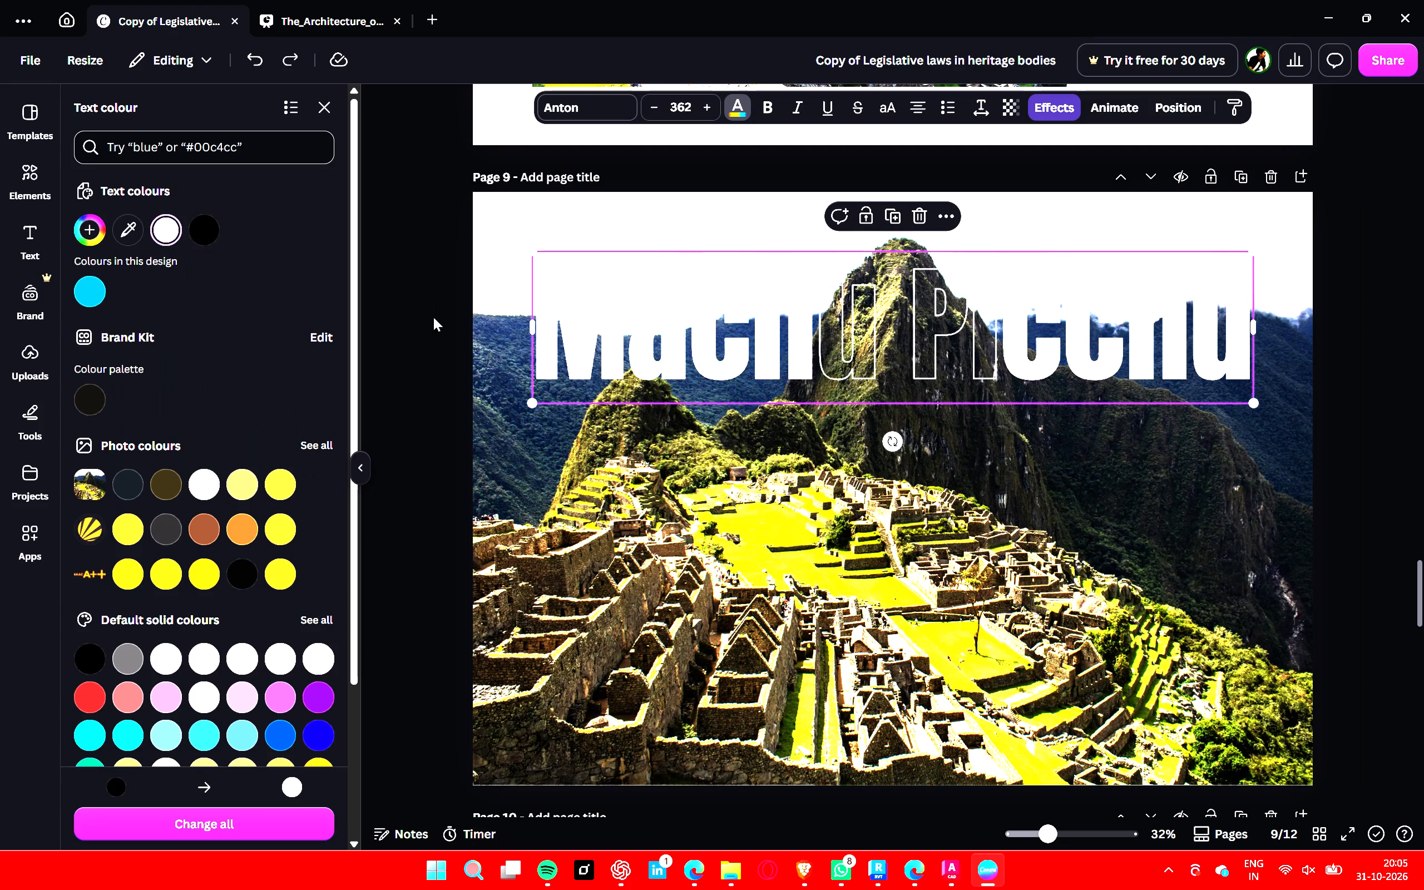
left_click(407, 369)
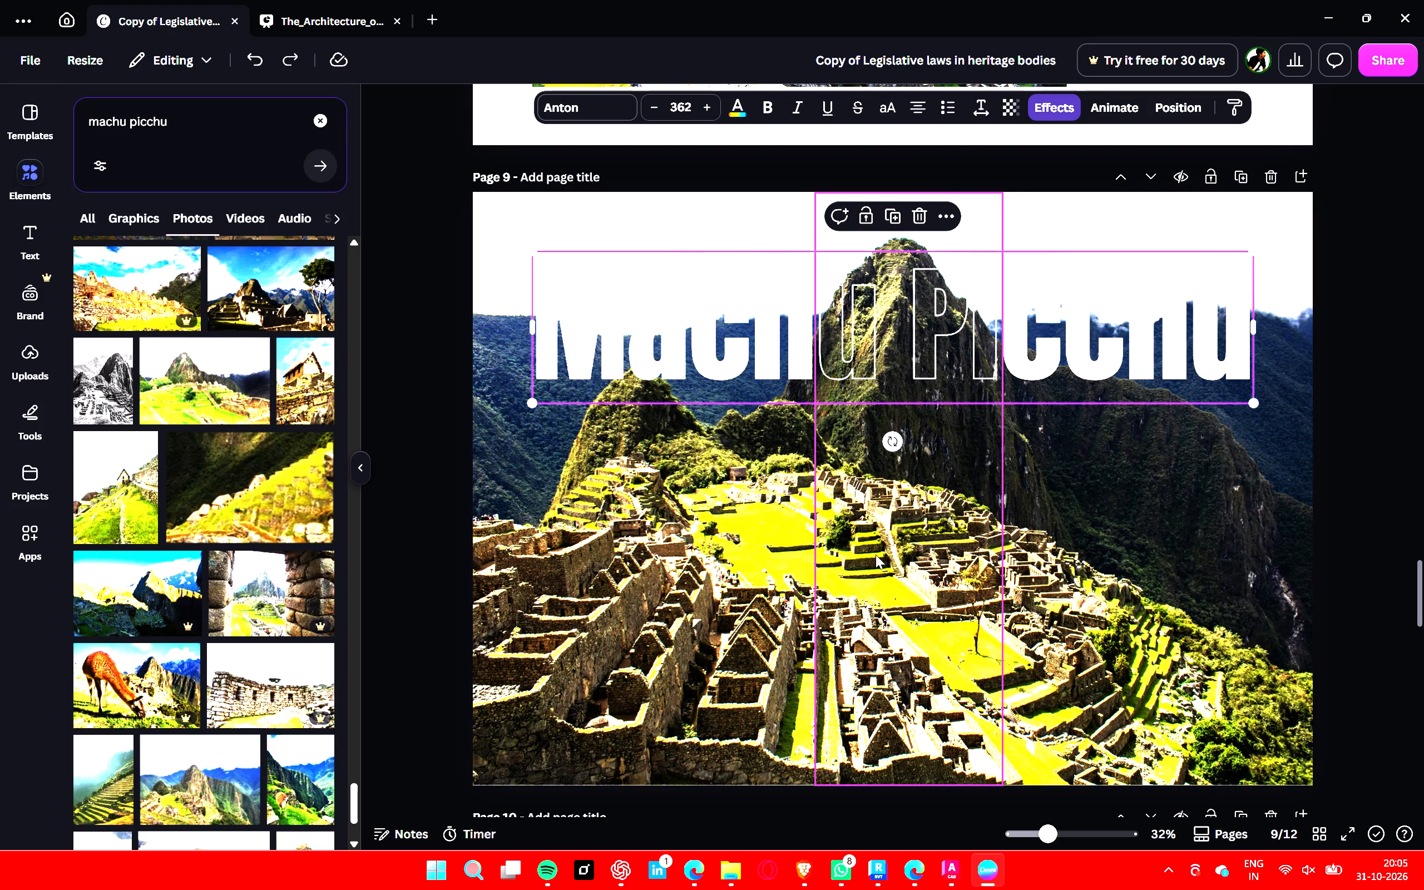
Widen the peak strip on both sides so it spans from the title's first "a" to its last "c".
left_click(876, 555)
left_click_drag(815, 500, 525, 464)
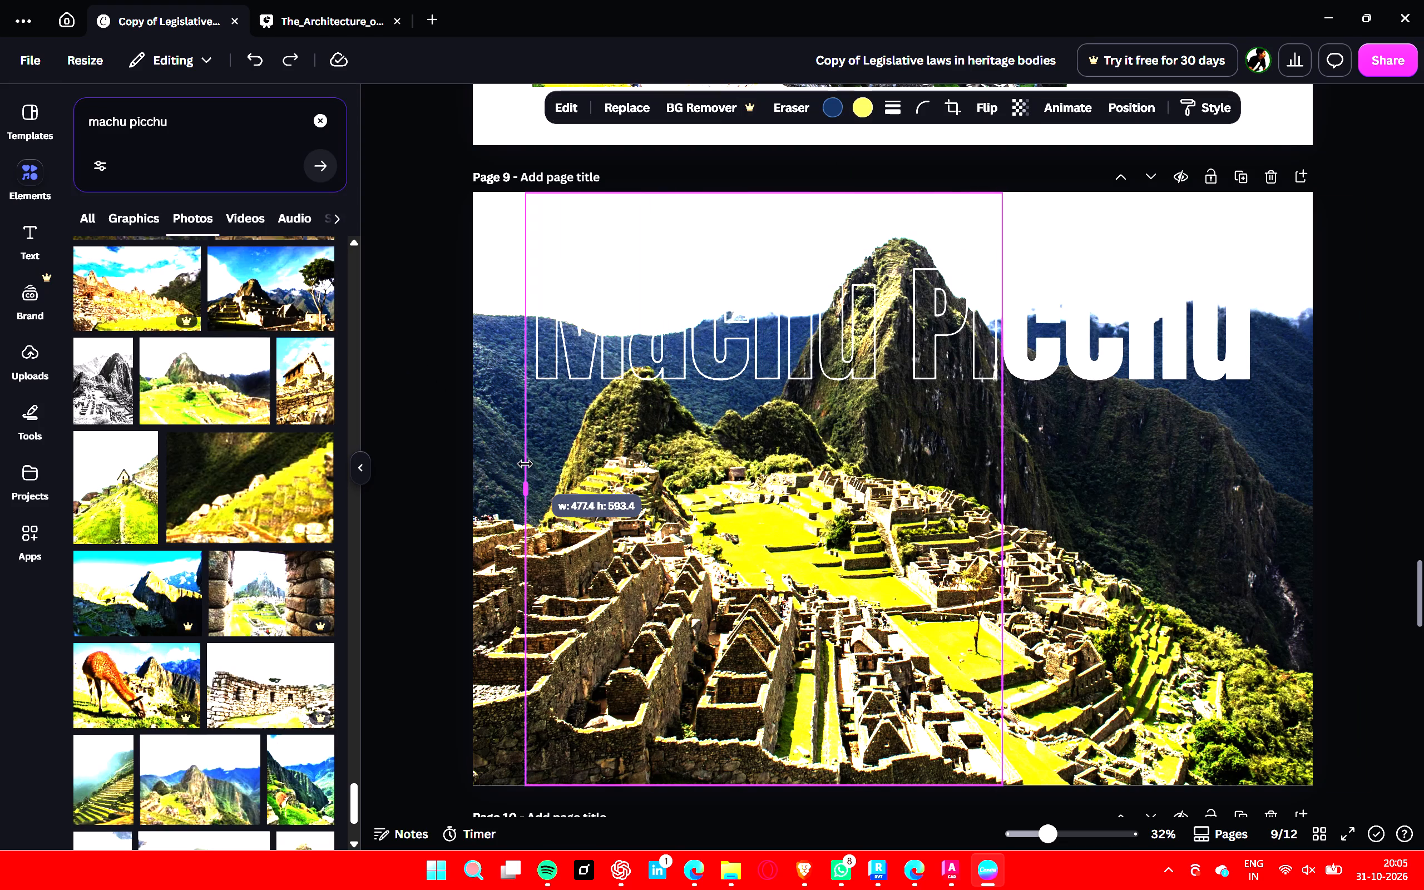
left_click_drag(525, 464, 633, 479)
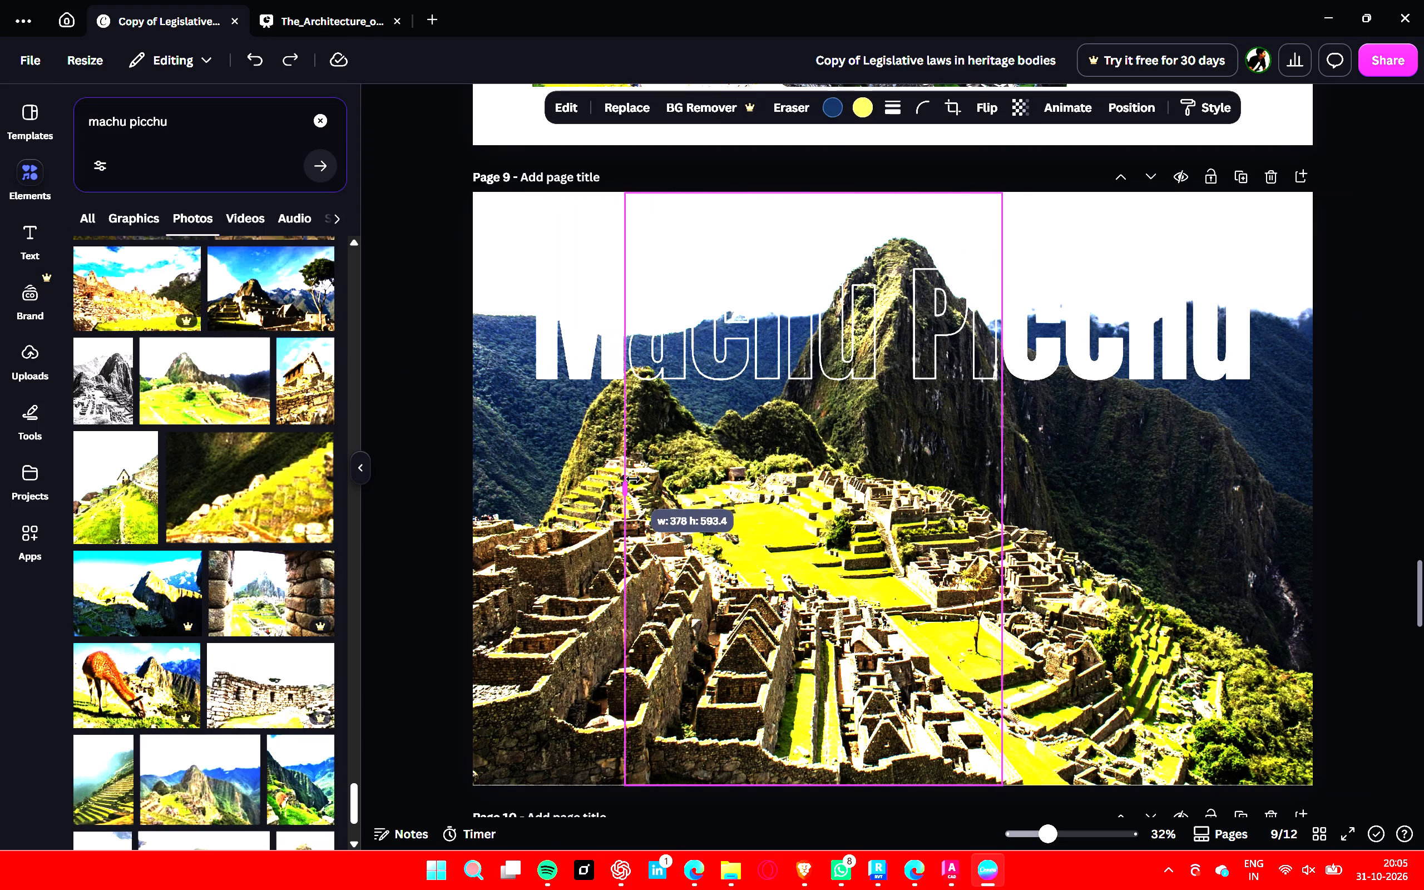
left_click_drag(633, 479, 604, 472)
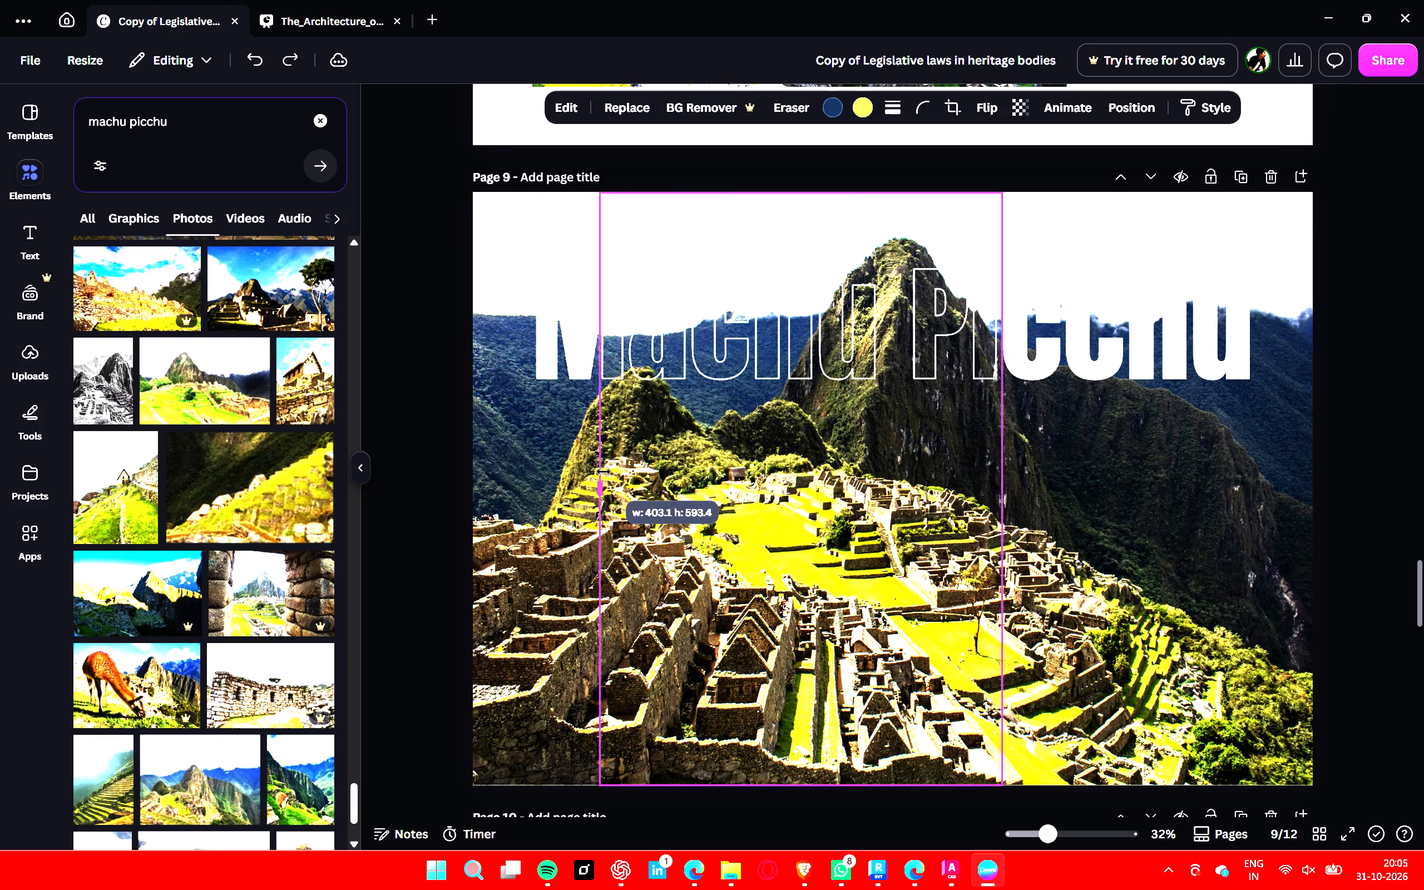
left_click_drag(604, 472, 630, 472)
left_click_drag(998, 496, 1048, 496)
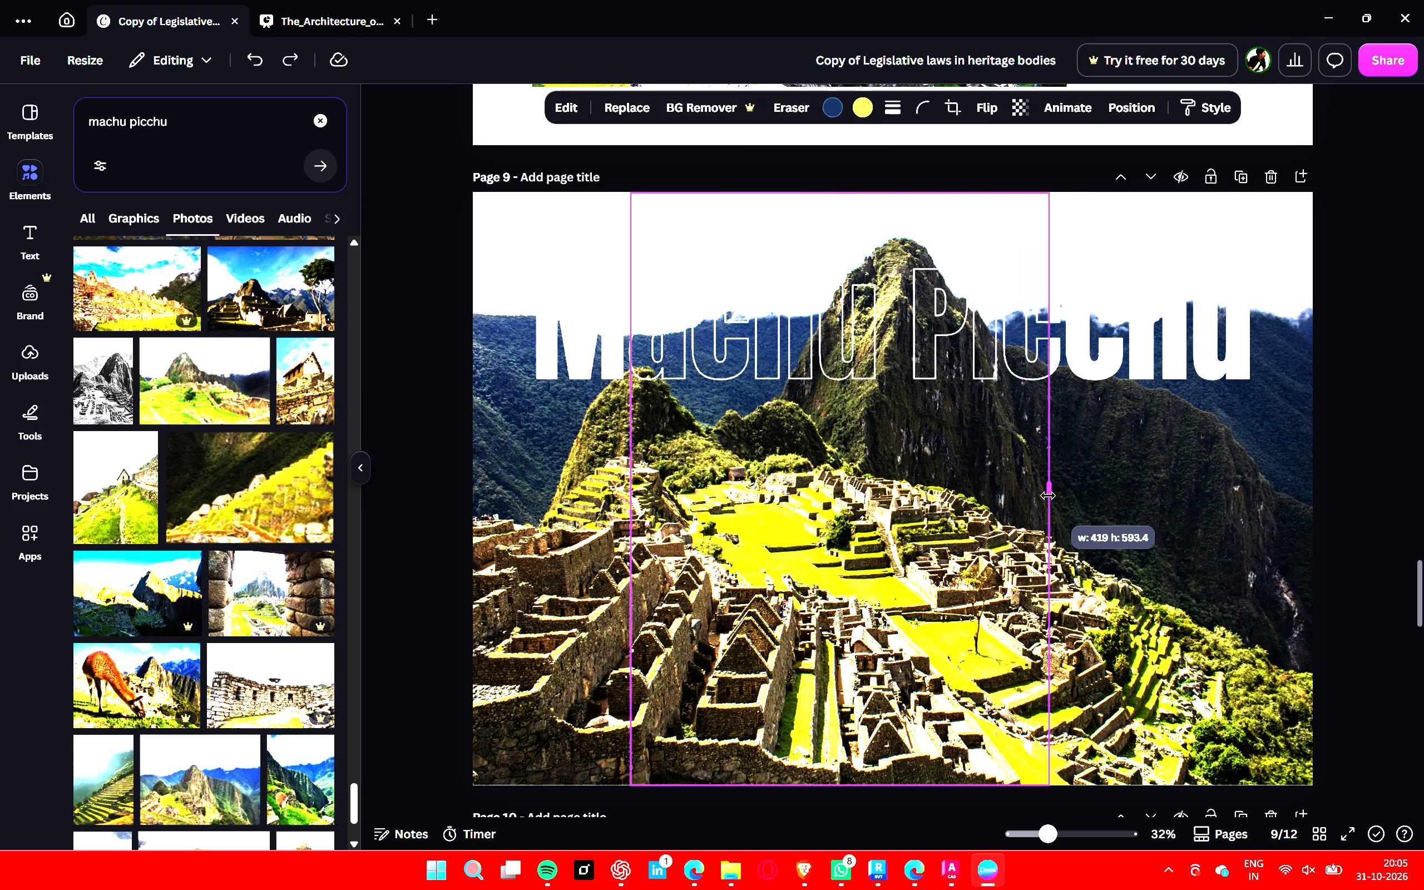
left_click_drag(1048, 496, 1120, 500)
left_click(1386, 382)
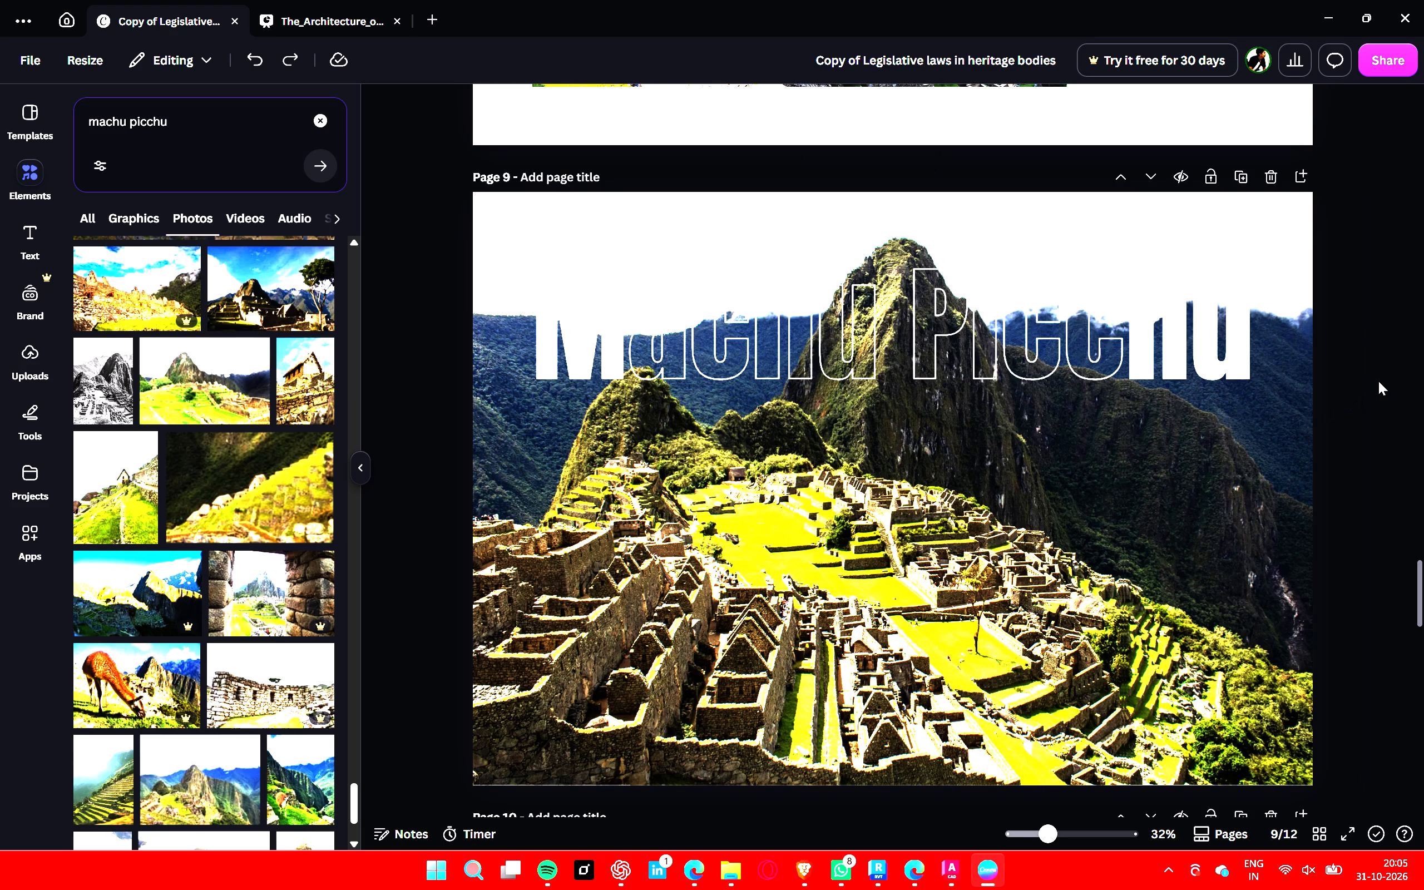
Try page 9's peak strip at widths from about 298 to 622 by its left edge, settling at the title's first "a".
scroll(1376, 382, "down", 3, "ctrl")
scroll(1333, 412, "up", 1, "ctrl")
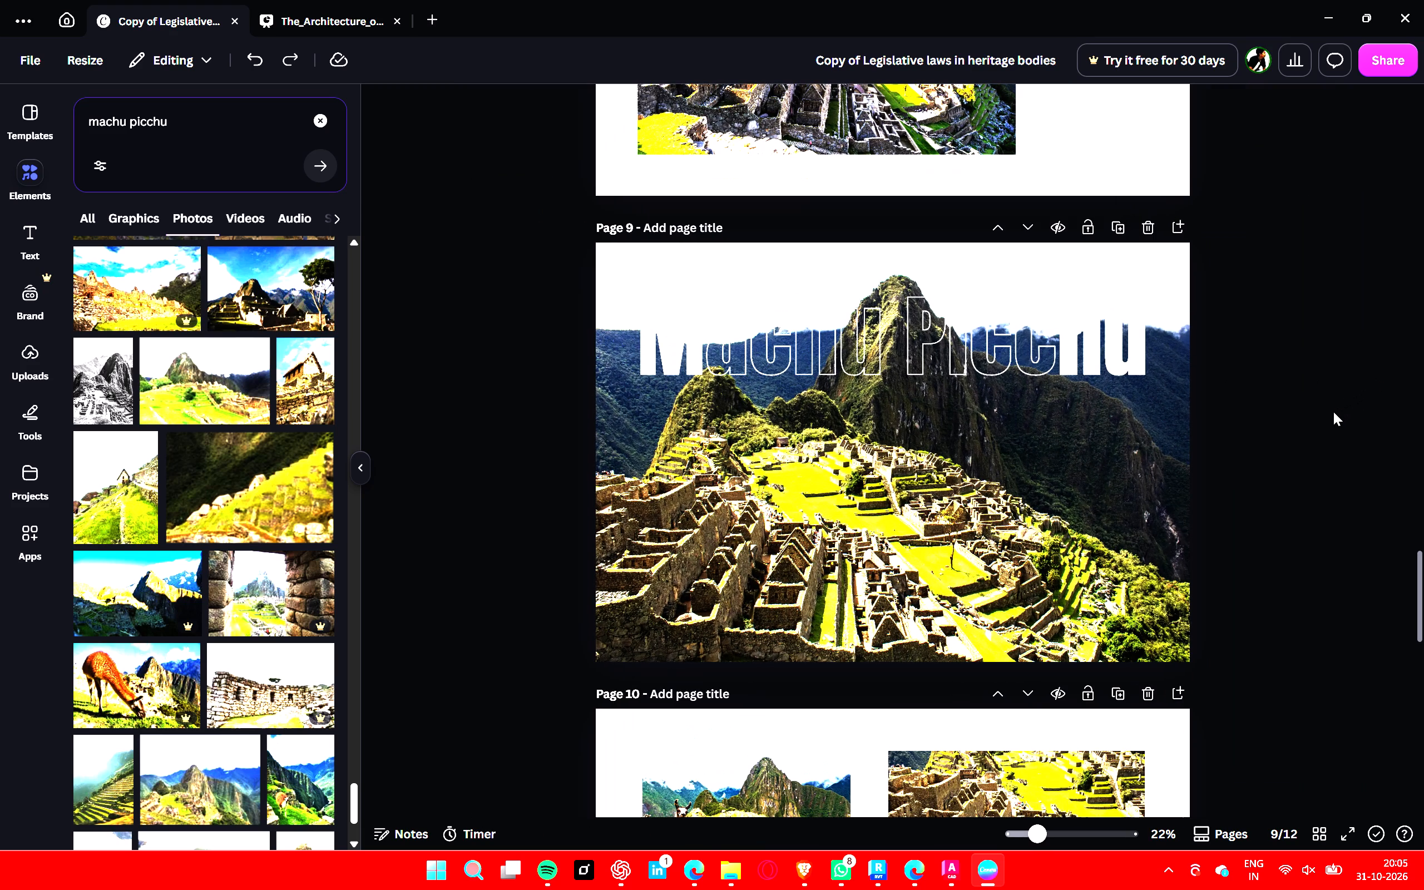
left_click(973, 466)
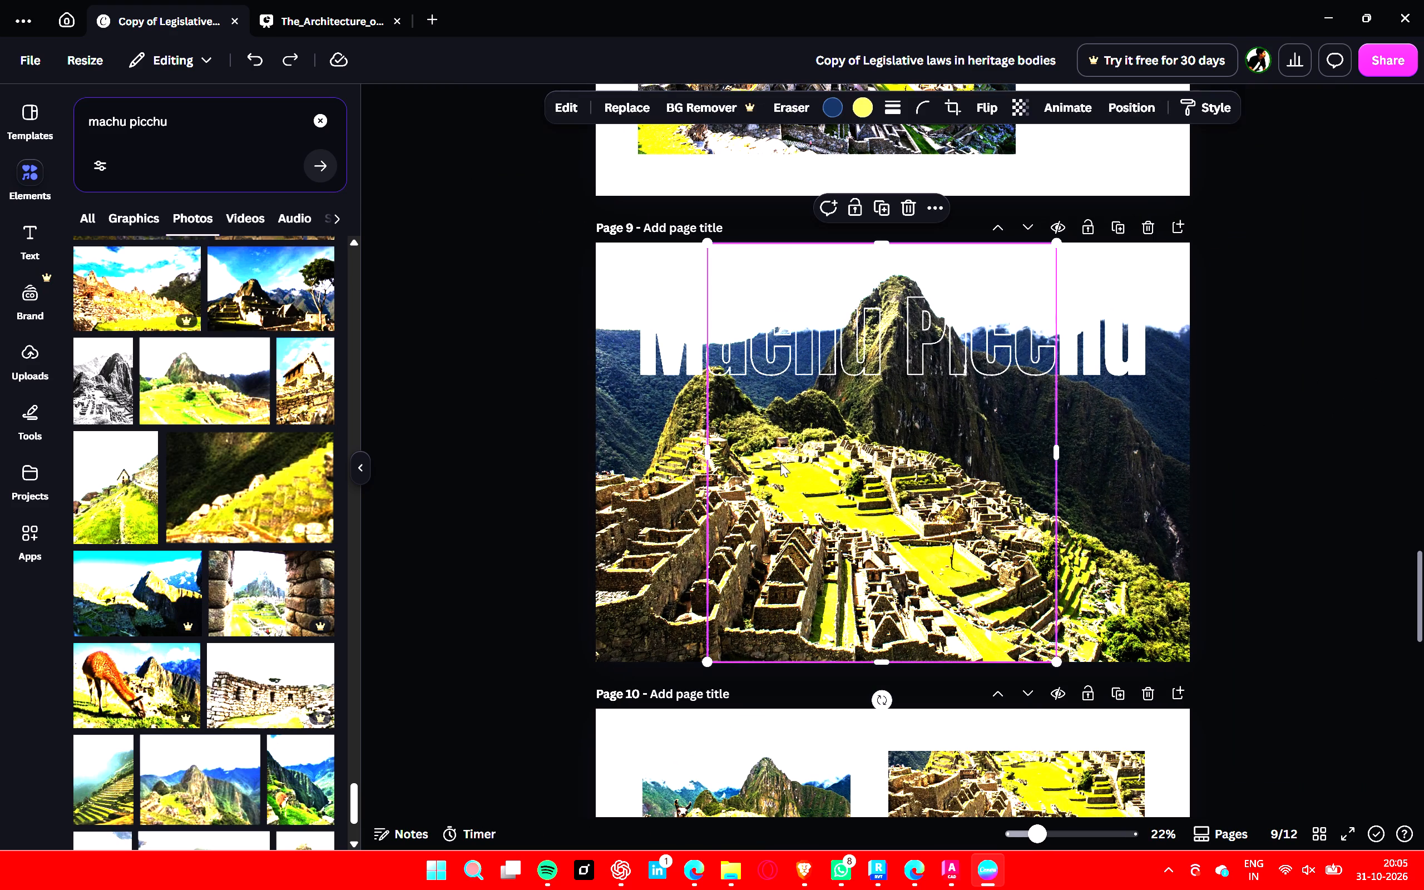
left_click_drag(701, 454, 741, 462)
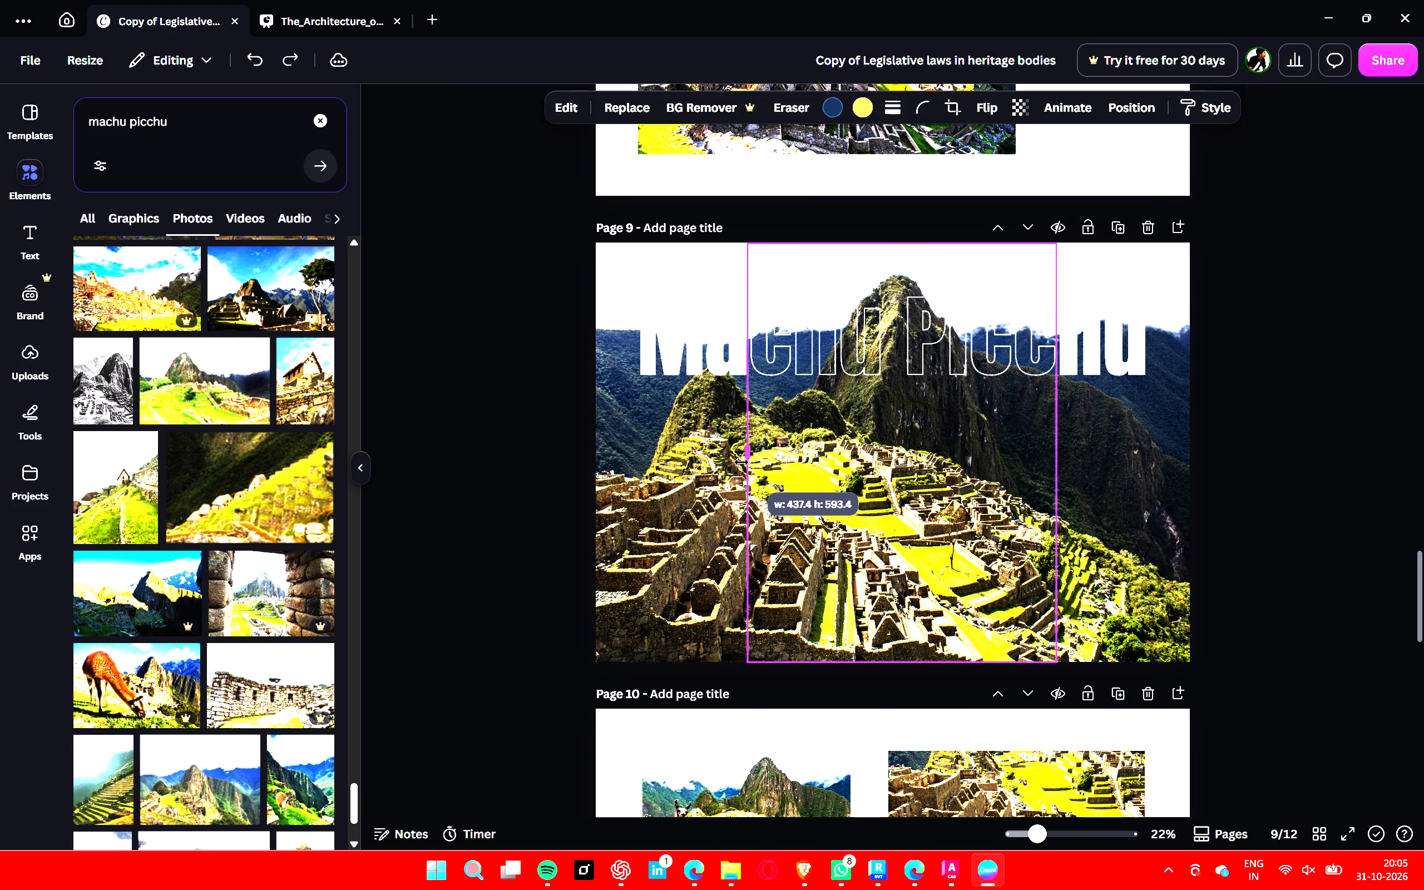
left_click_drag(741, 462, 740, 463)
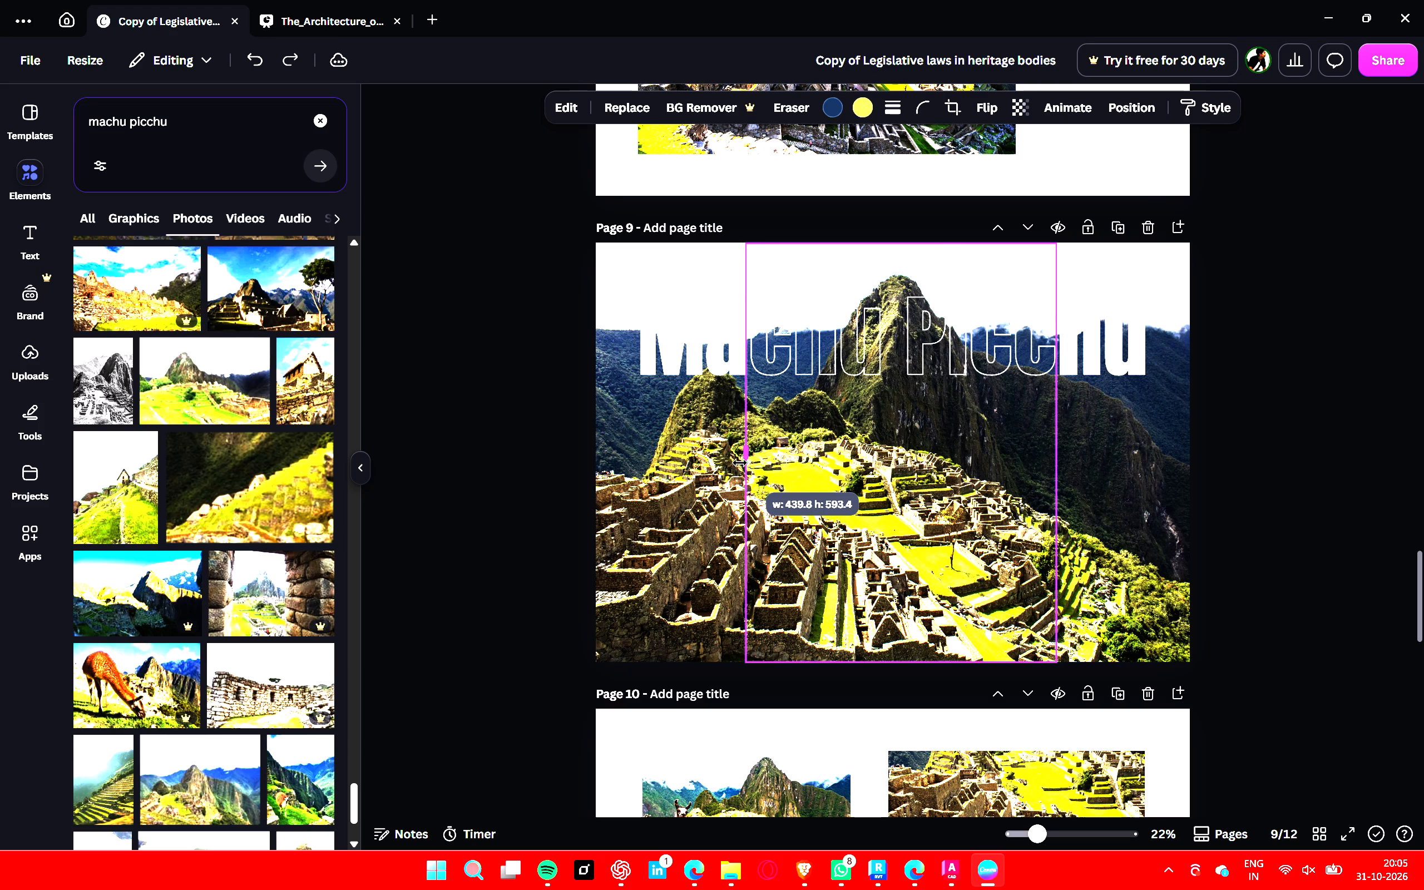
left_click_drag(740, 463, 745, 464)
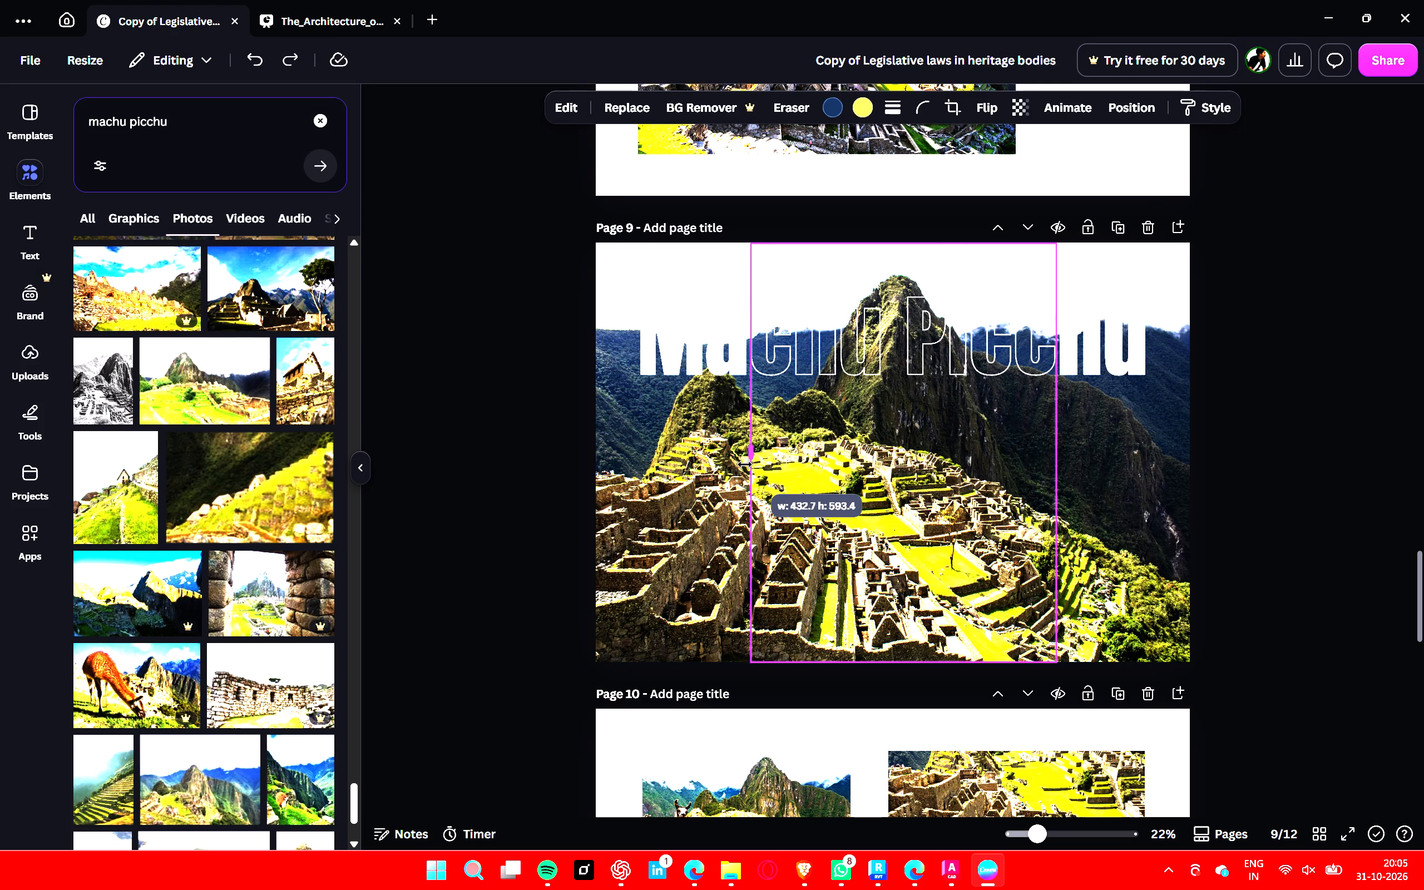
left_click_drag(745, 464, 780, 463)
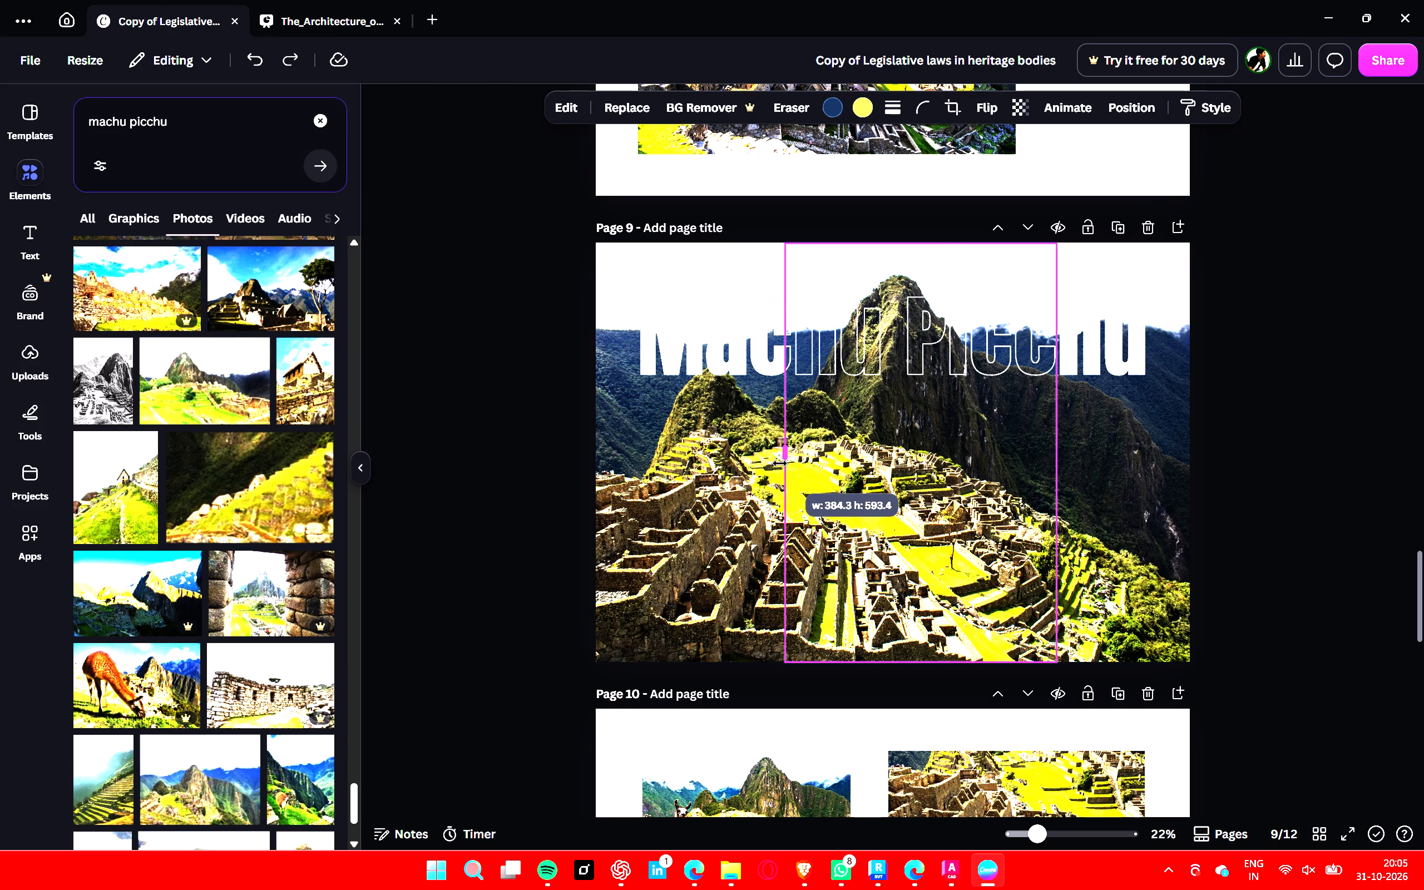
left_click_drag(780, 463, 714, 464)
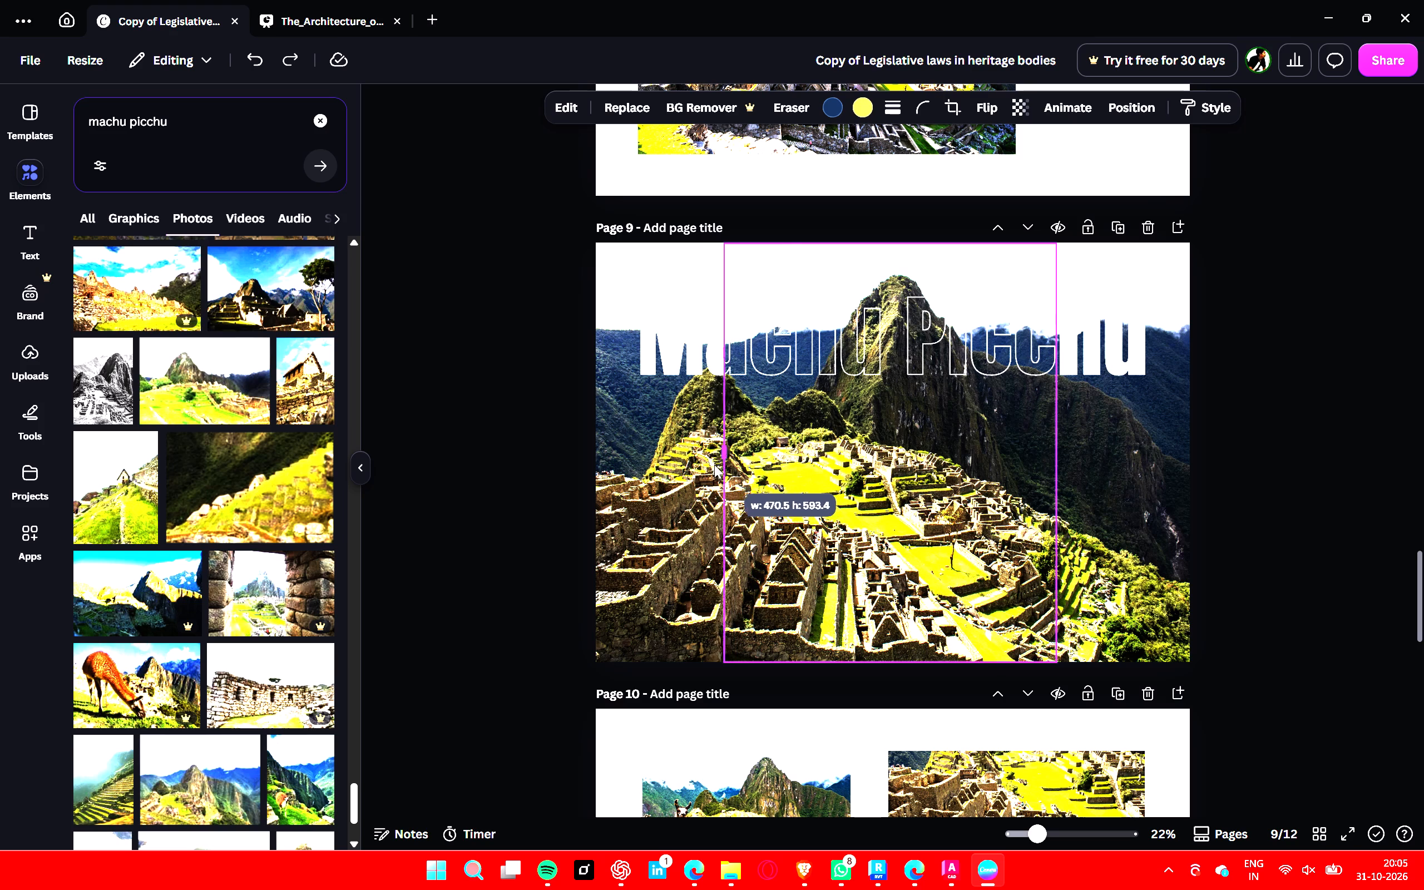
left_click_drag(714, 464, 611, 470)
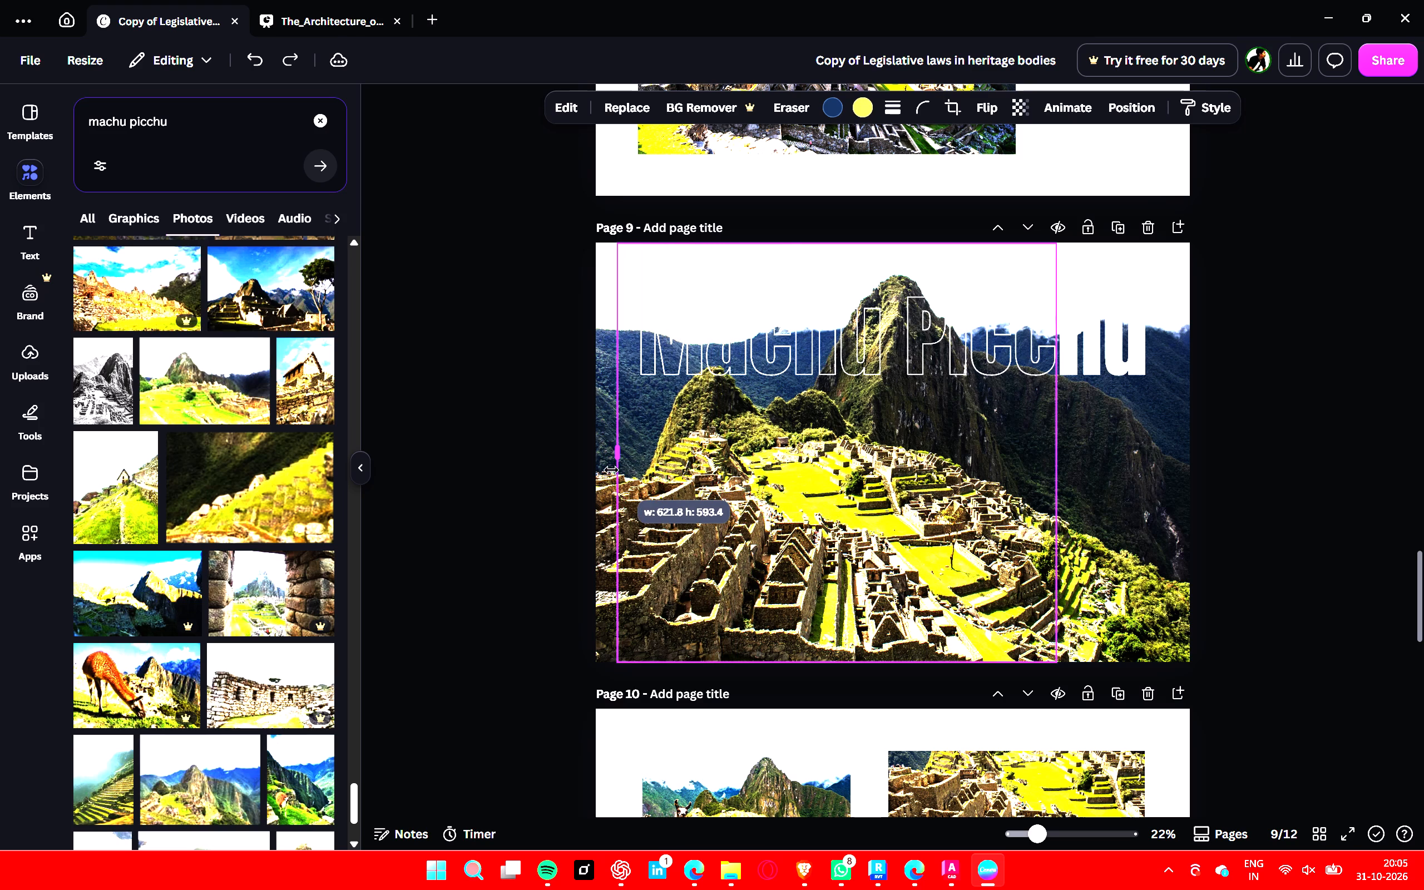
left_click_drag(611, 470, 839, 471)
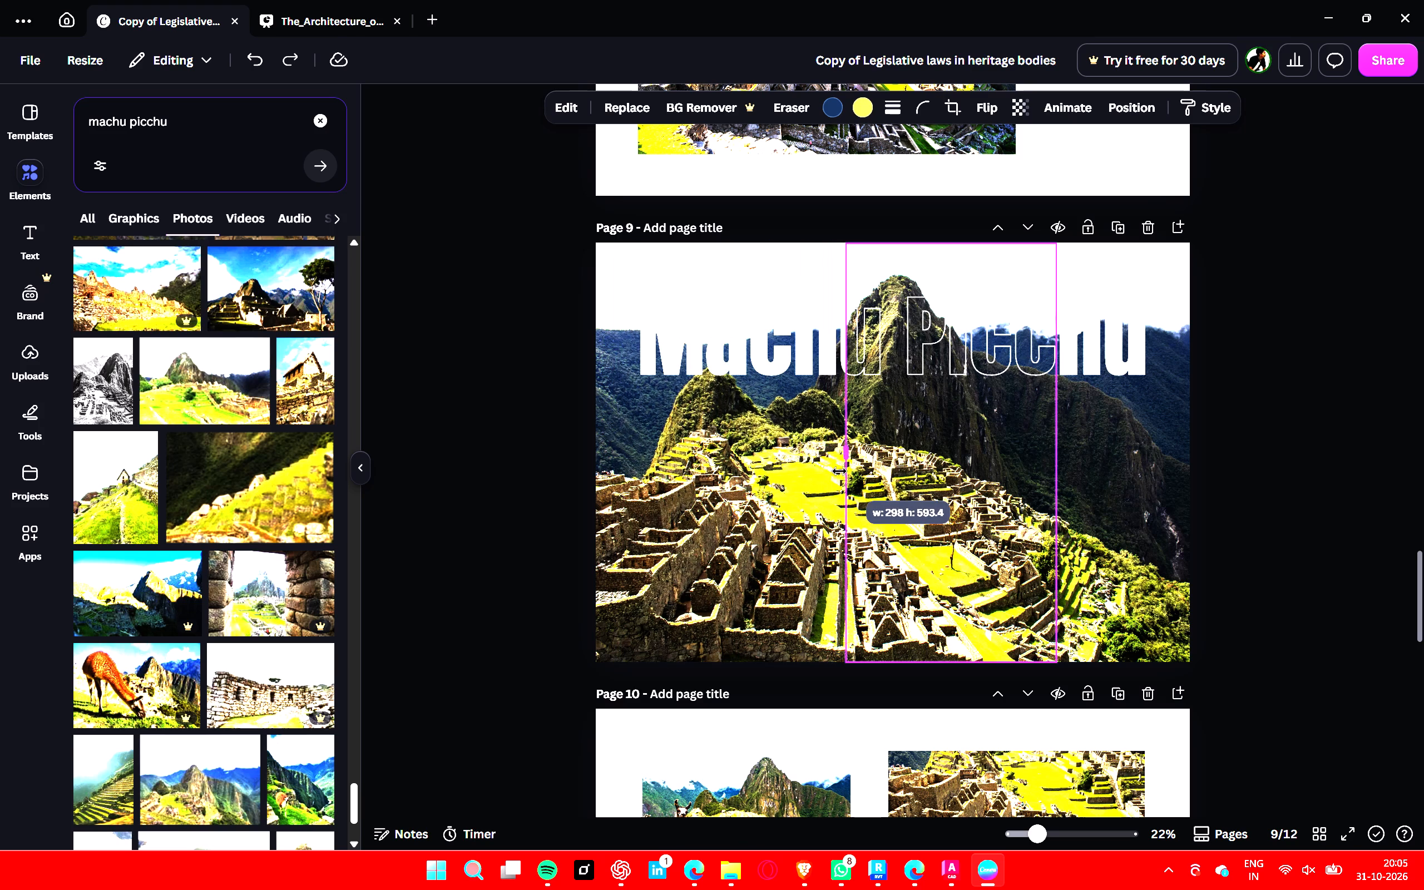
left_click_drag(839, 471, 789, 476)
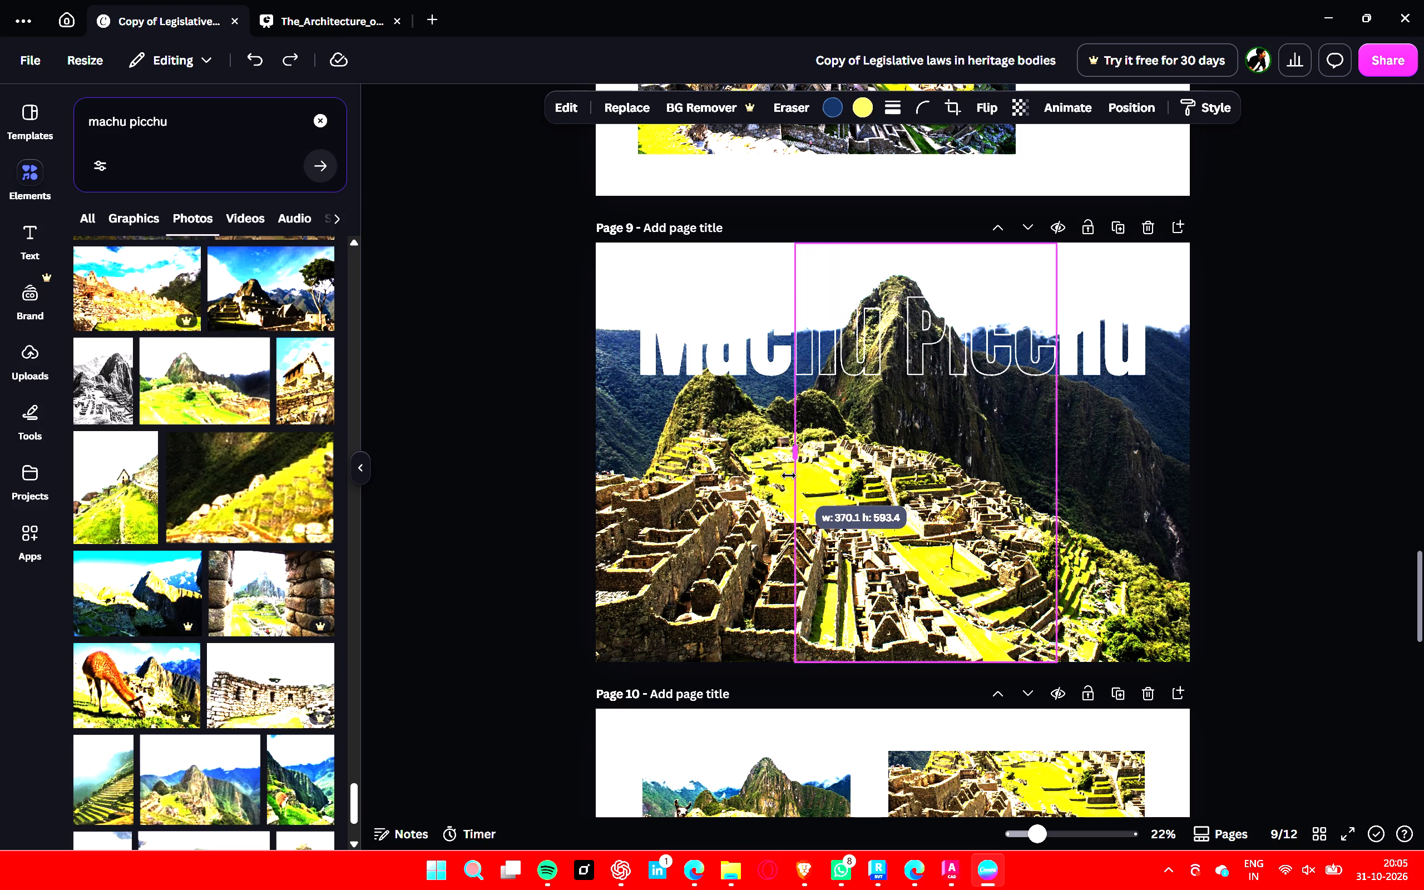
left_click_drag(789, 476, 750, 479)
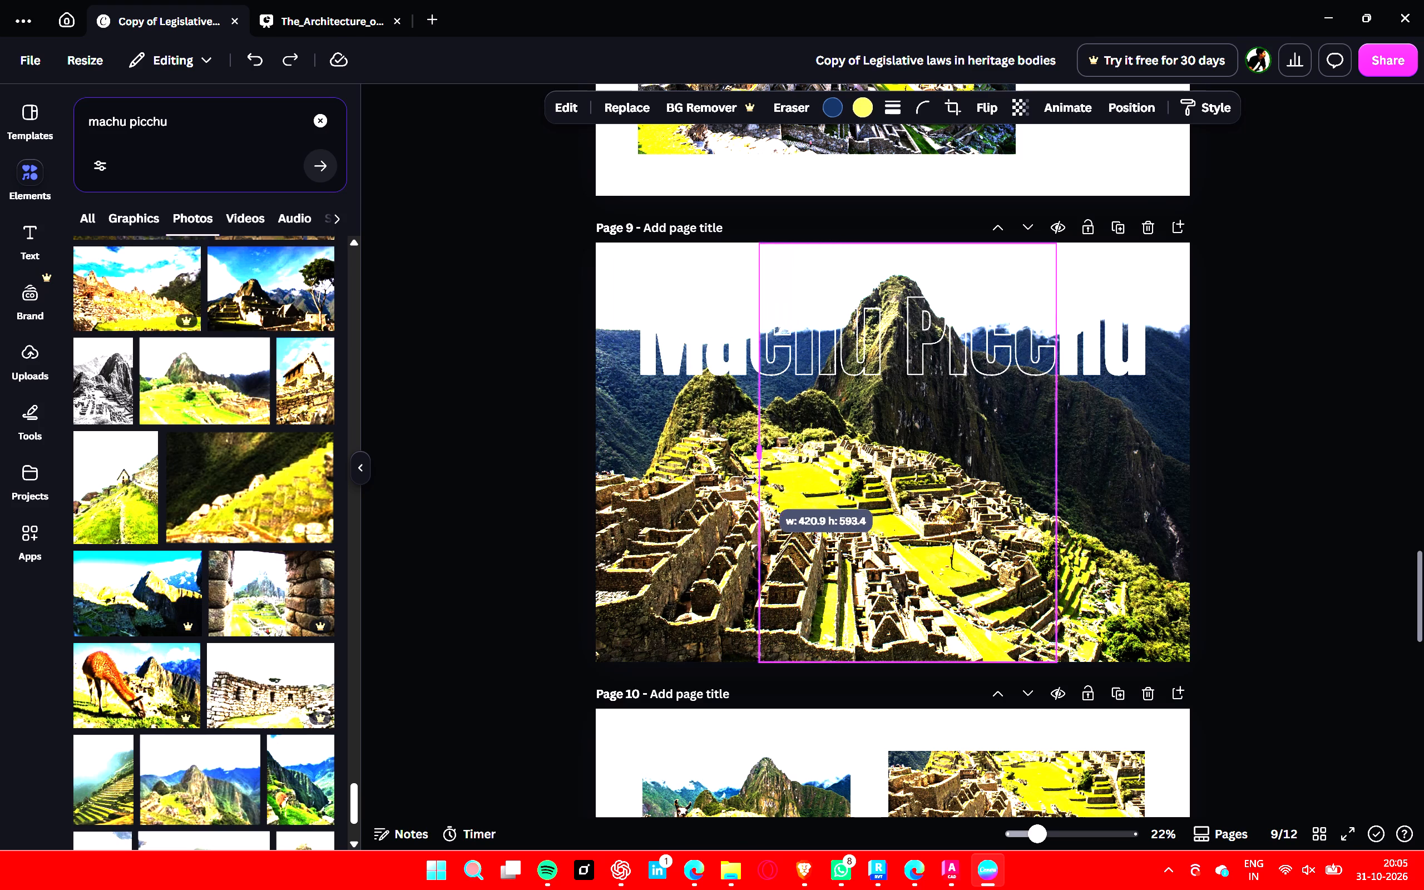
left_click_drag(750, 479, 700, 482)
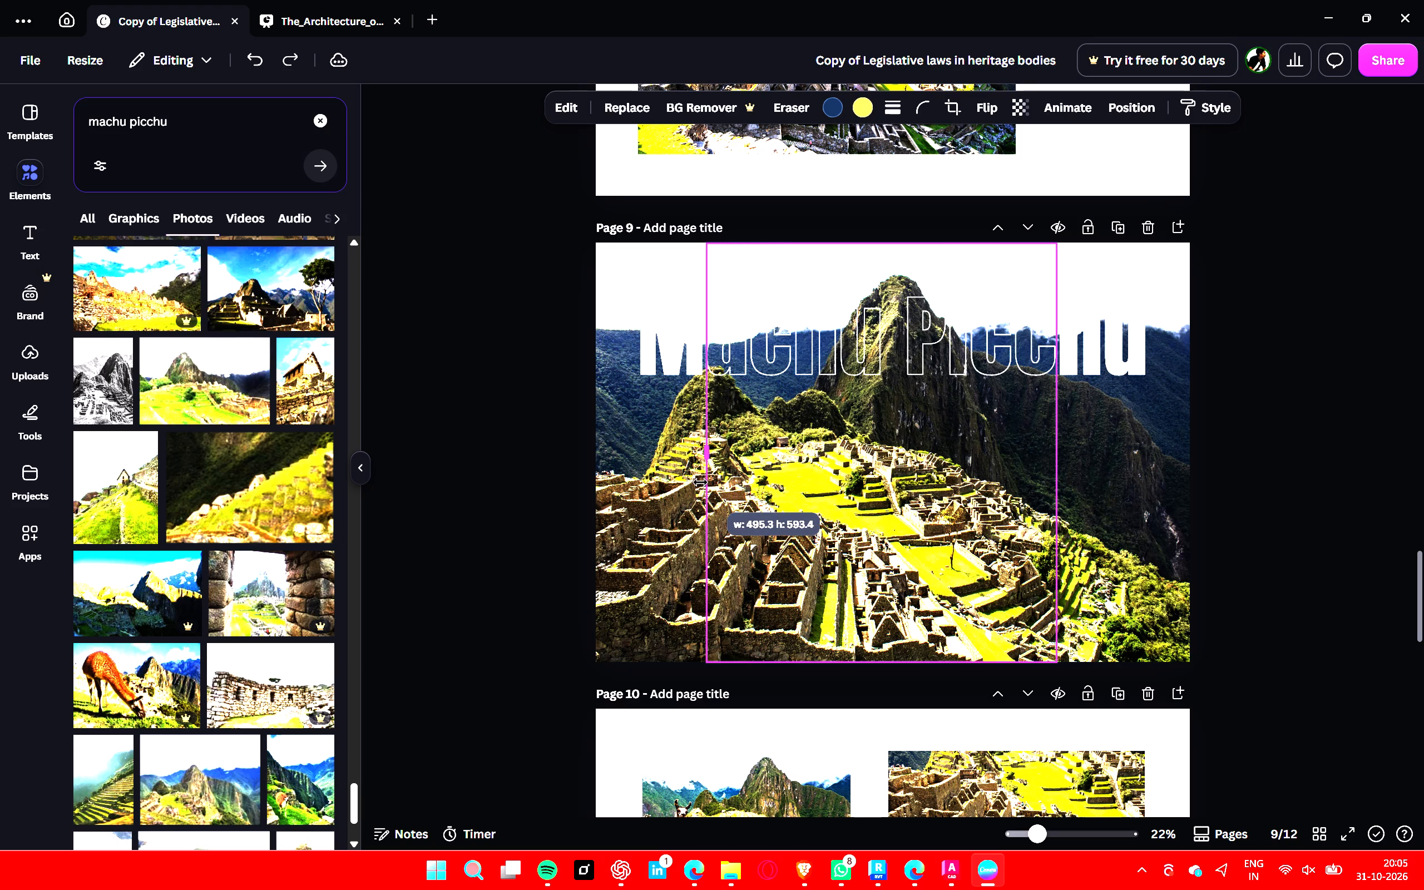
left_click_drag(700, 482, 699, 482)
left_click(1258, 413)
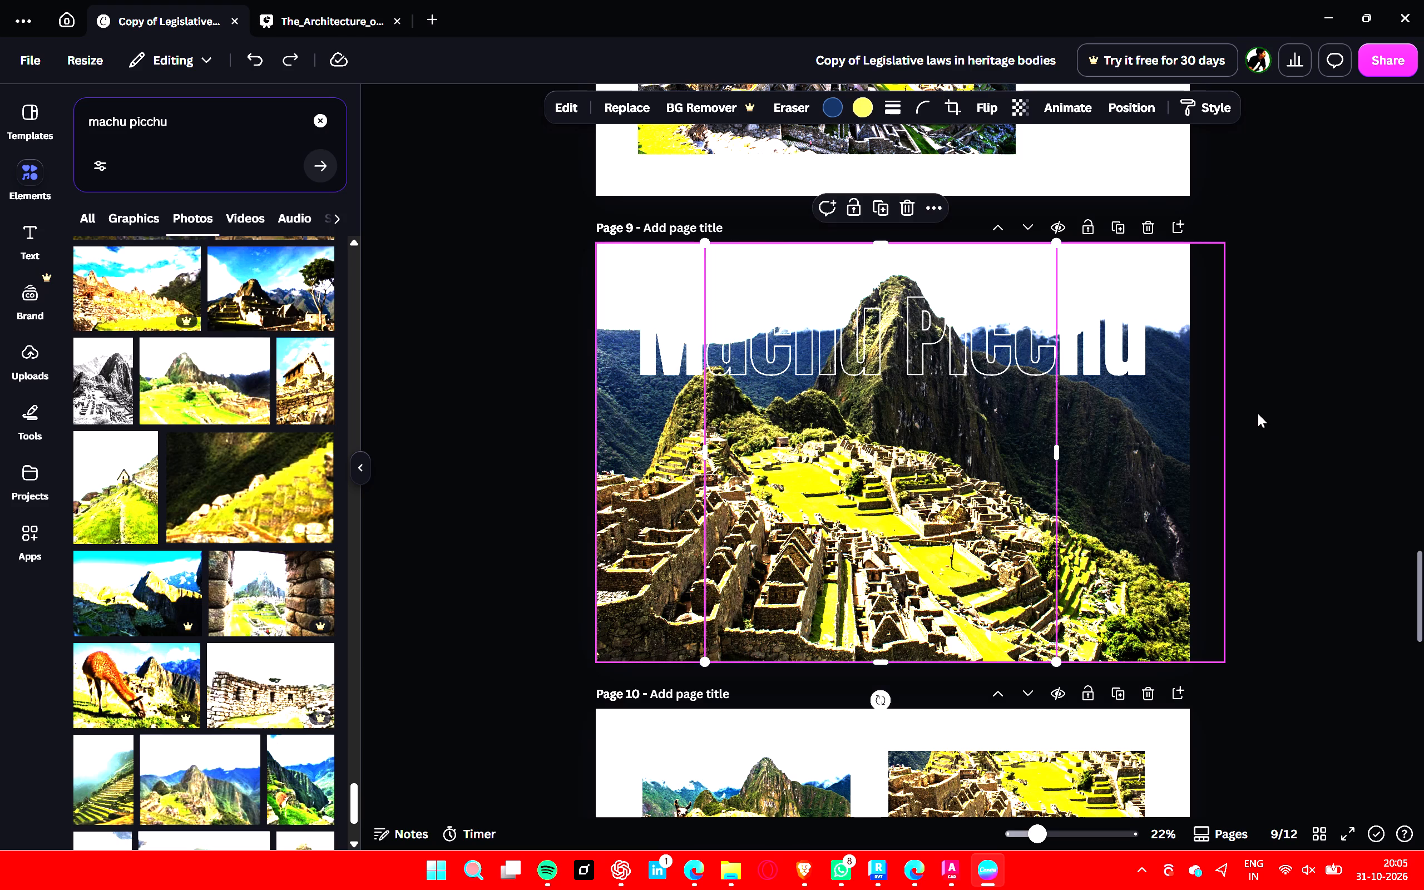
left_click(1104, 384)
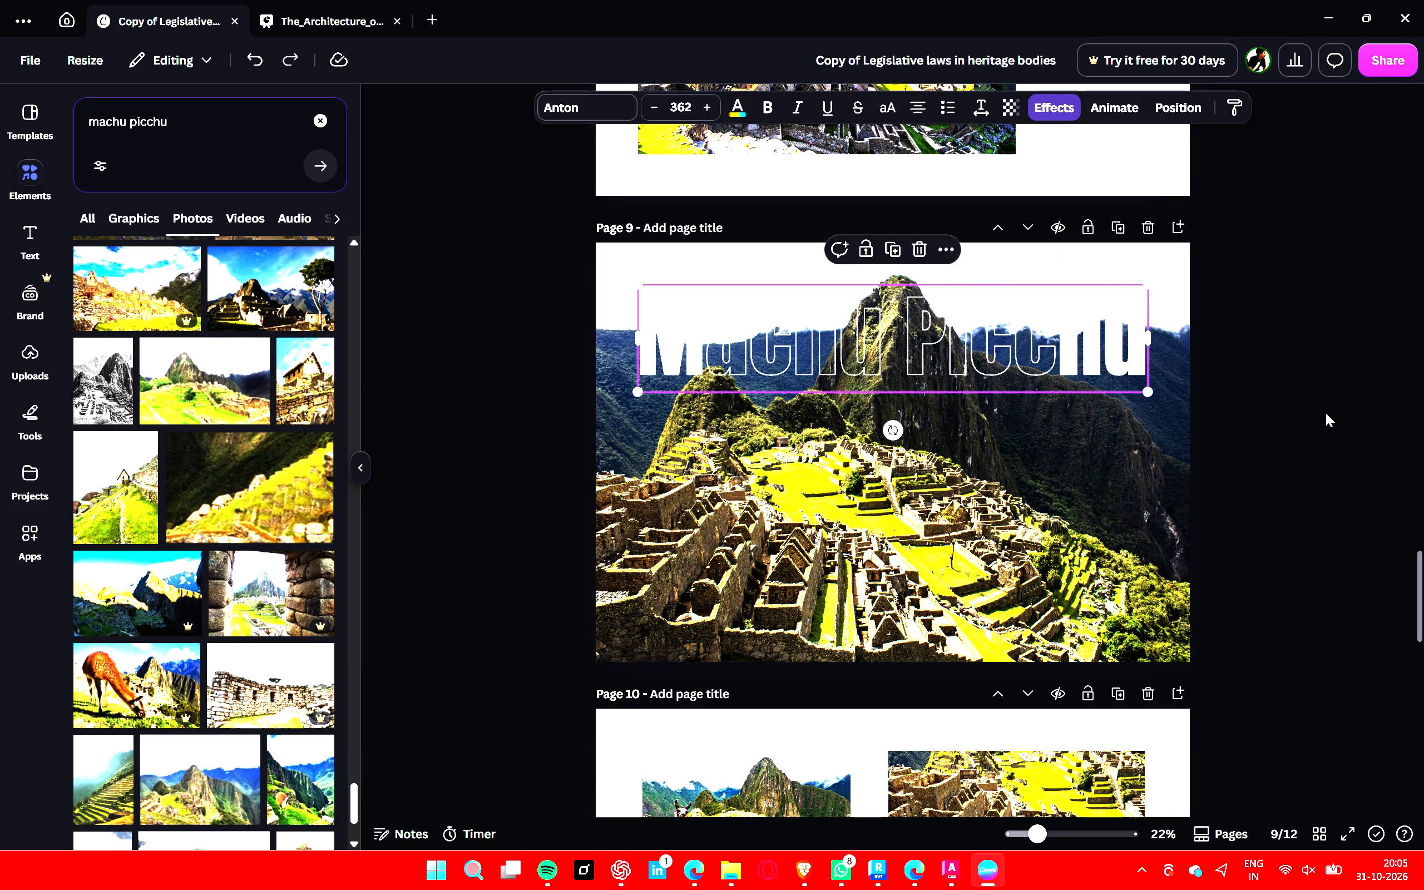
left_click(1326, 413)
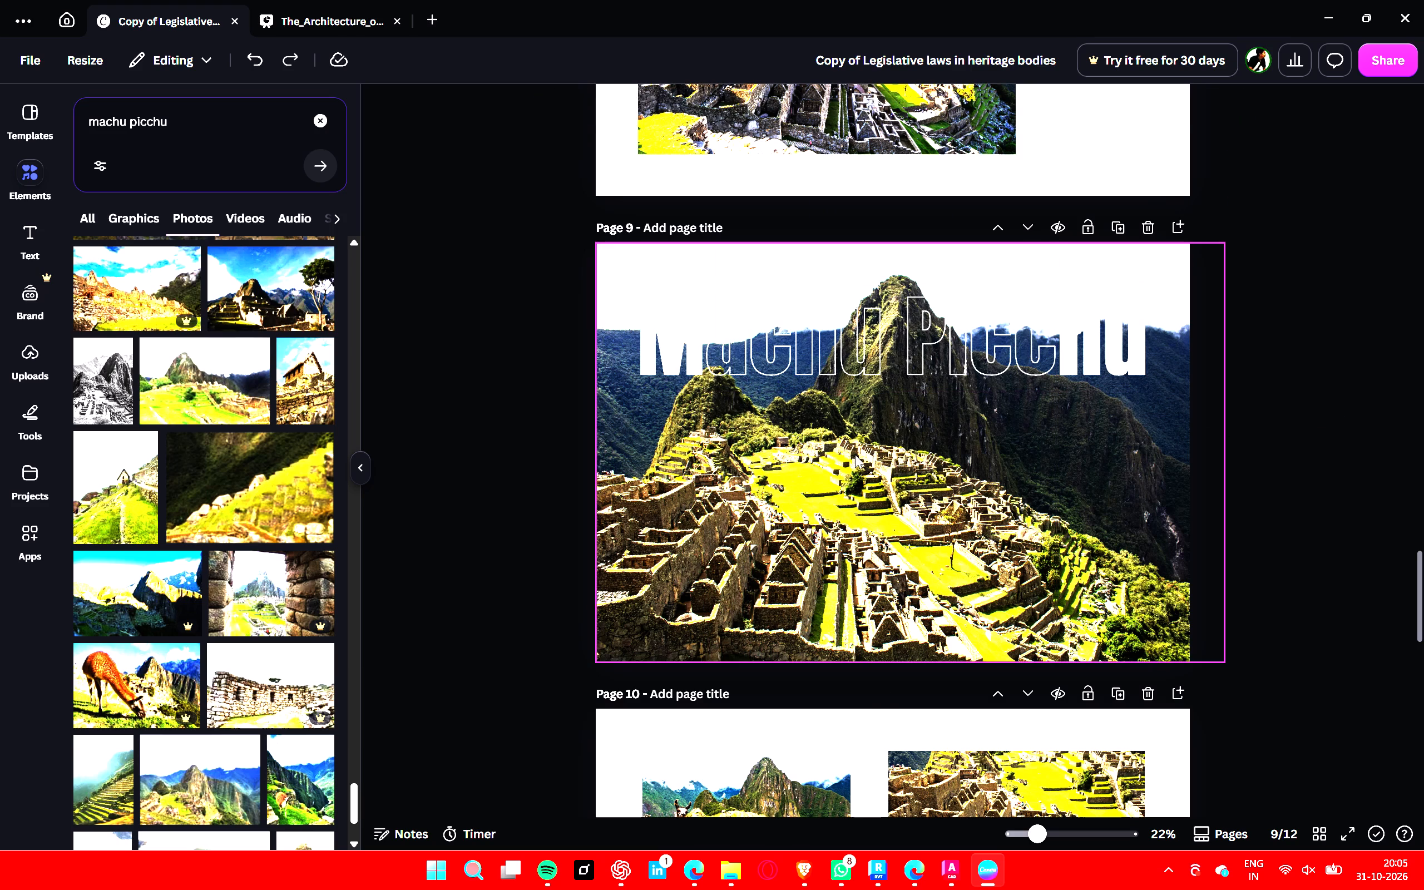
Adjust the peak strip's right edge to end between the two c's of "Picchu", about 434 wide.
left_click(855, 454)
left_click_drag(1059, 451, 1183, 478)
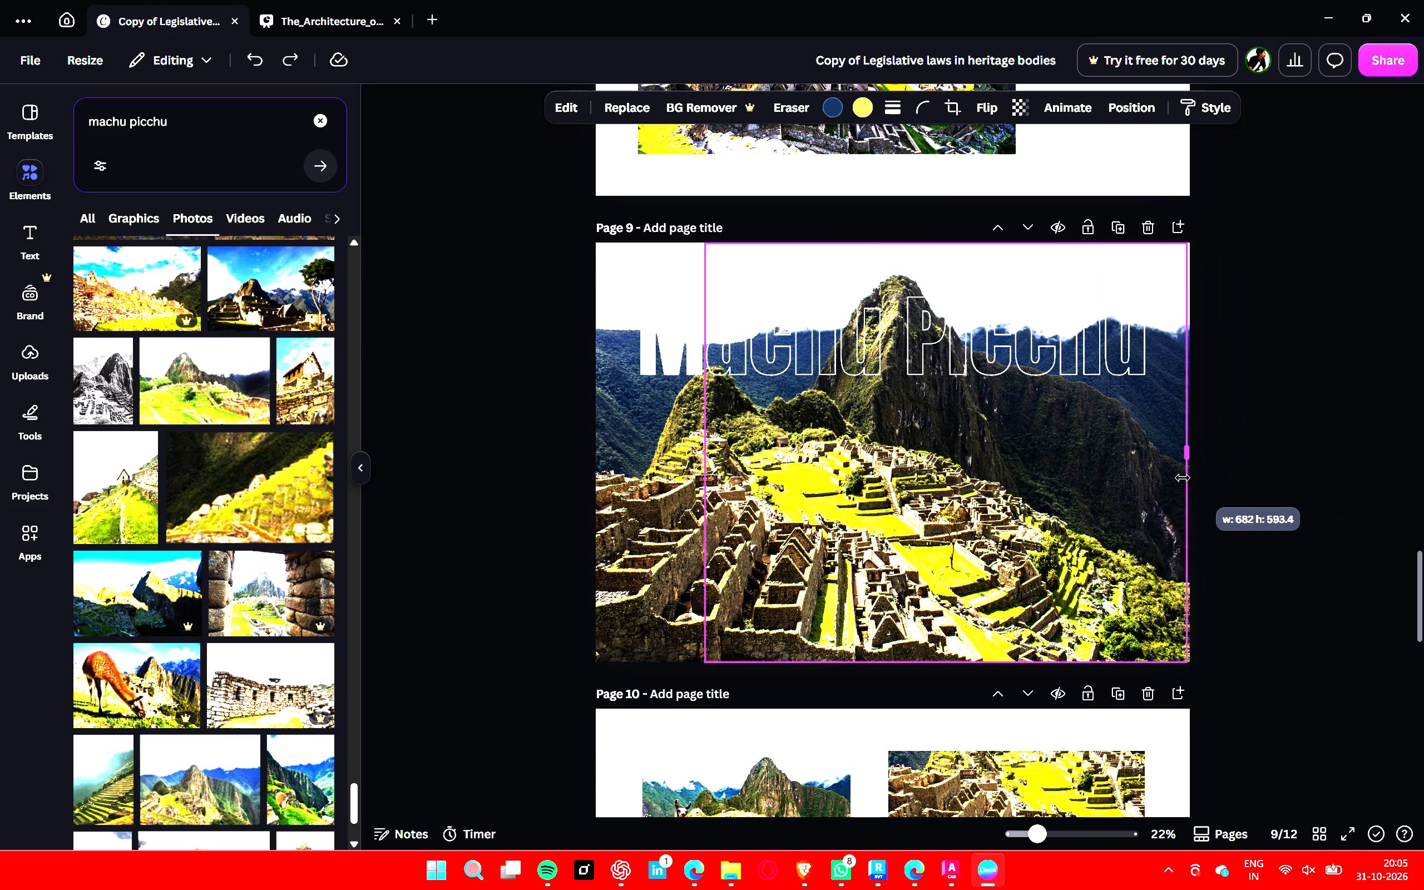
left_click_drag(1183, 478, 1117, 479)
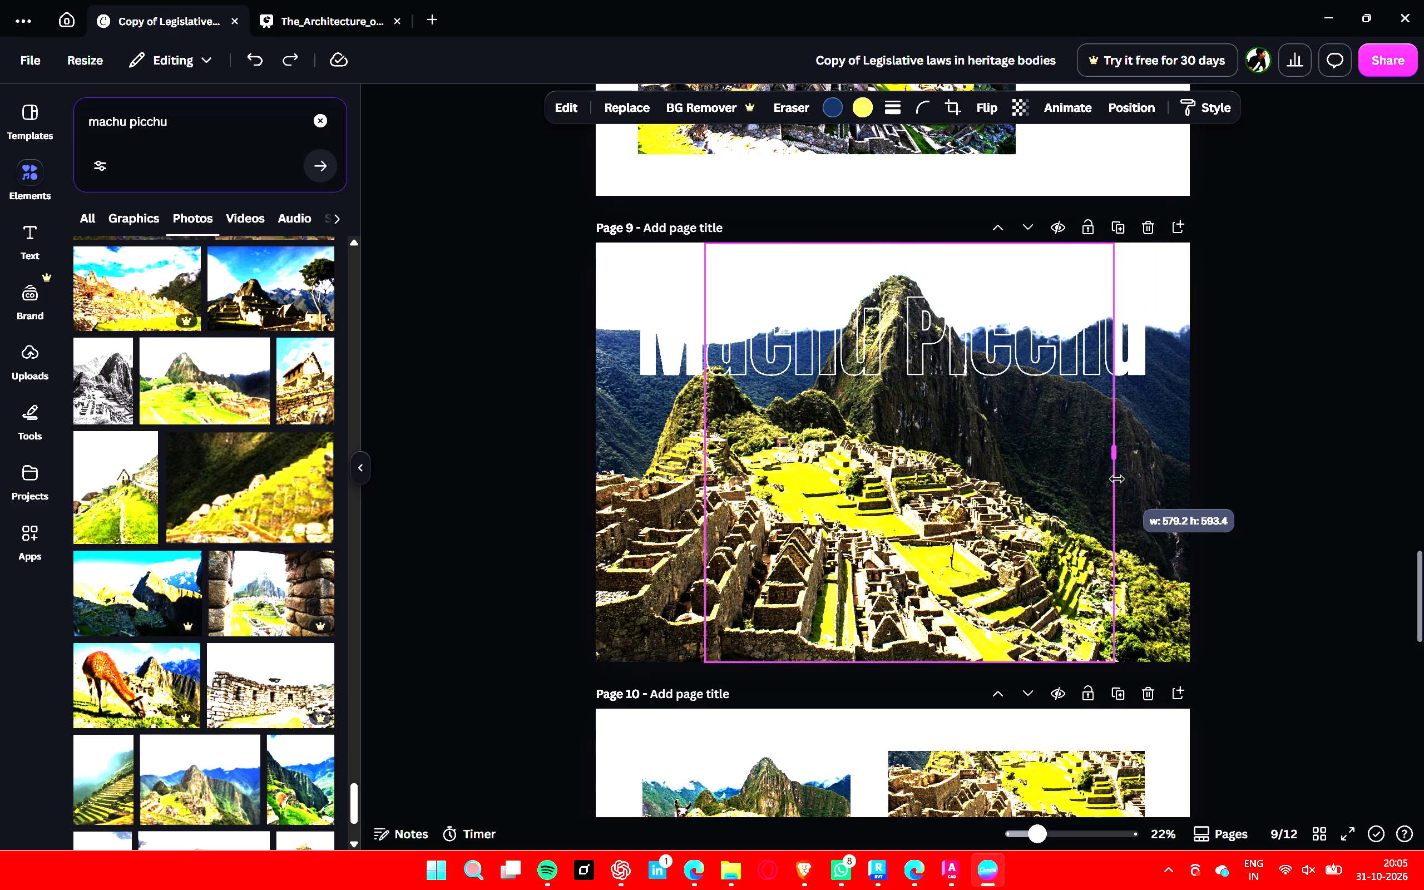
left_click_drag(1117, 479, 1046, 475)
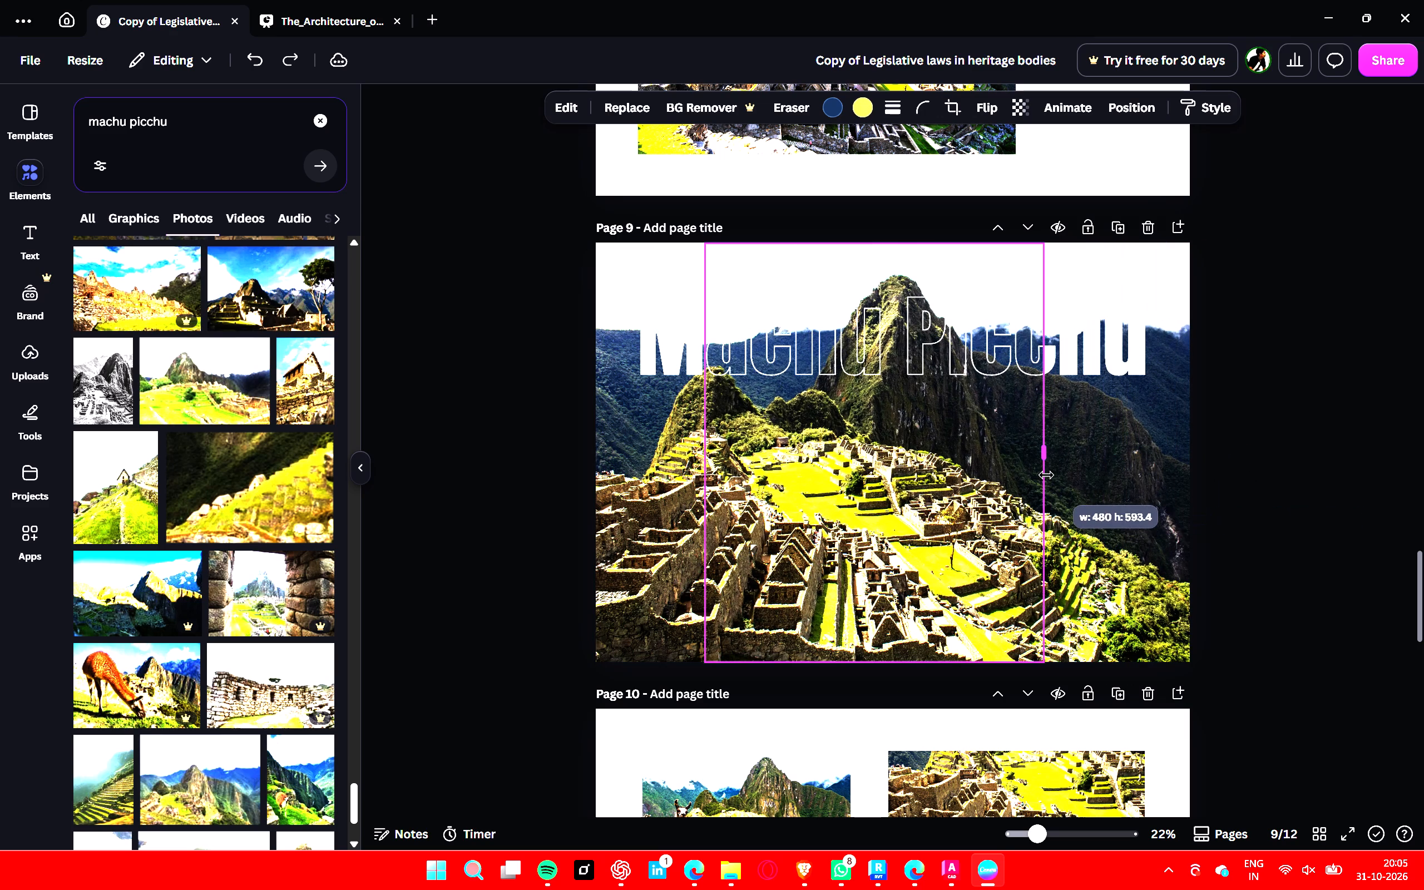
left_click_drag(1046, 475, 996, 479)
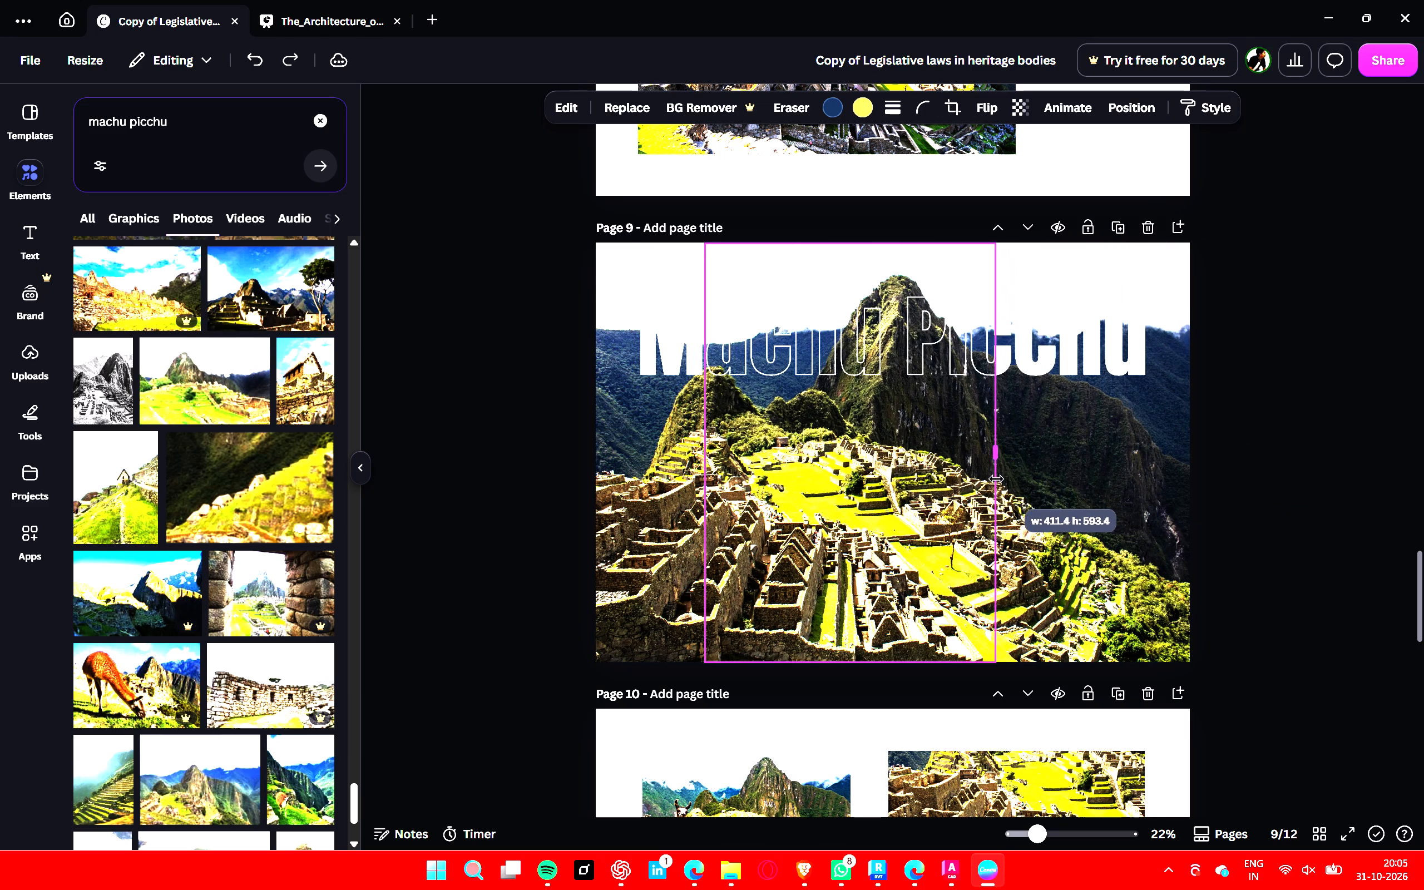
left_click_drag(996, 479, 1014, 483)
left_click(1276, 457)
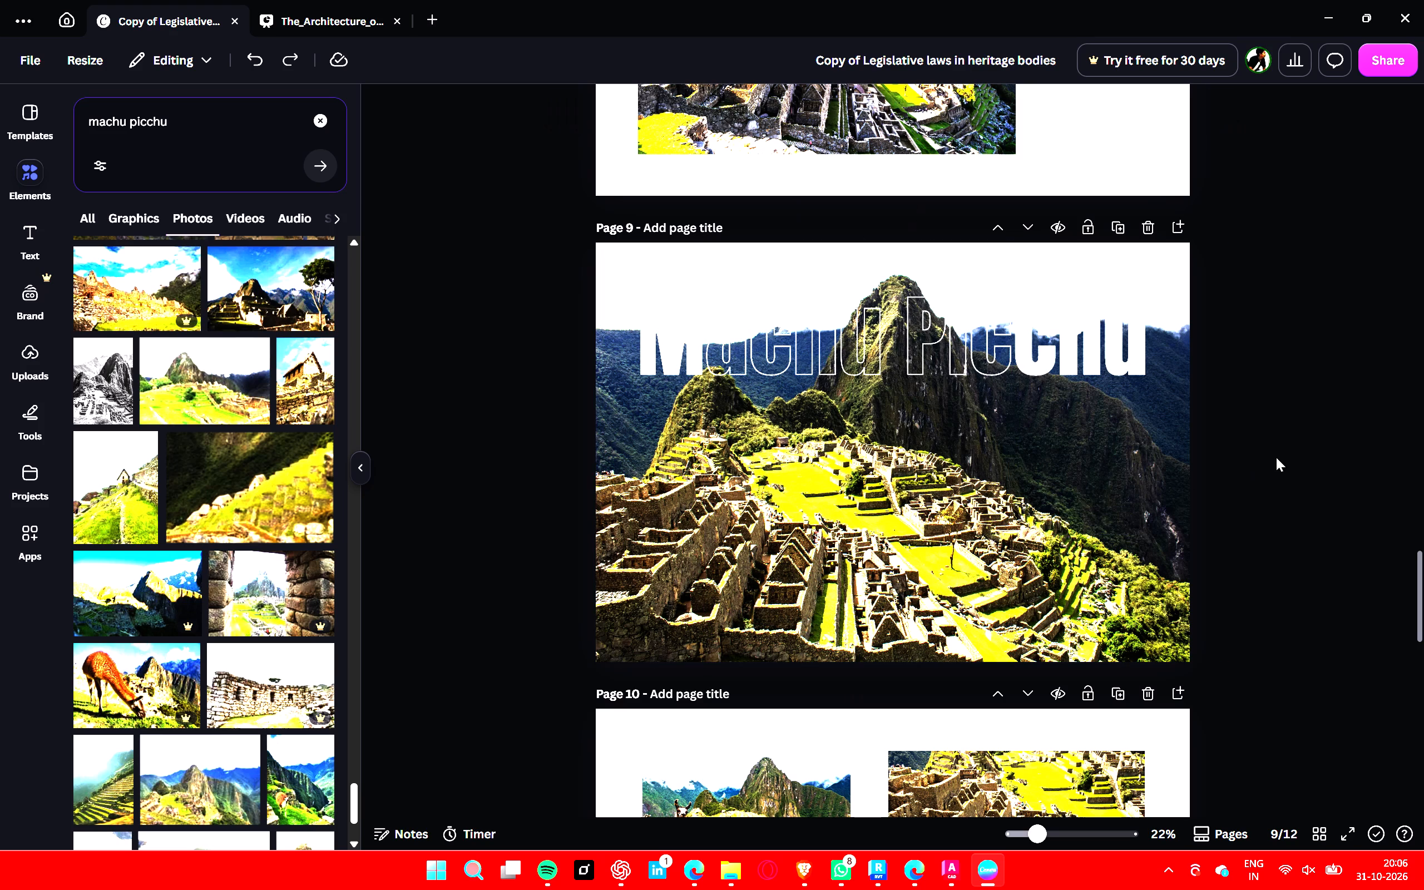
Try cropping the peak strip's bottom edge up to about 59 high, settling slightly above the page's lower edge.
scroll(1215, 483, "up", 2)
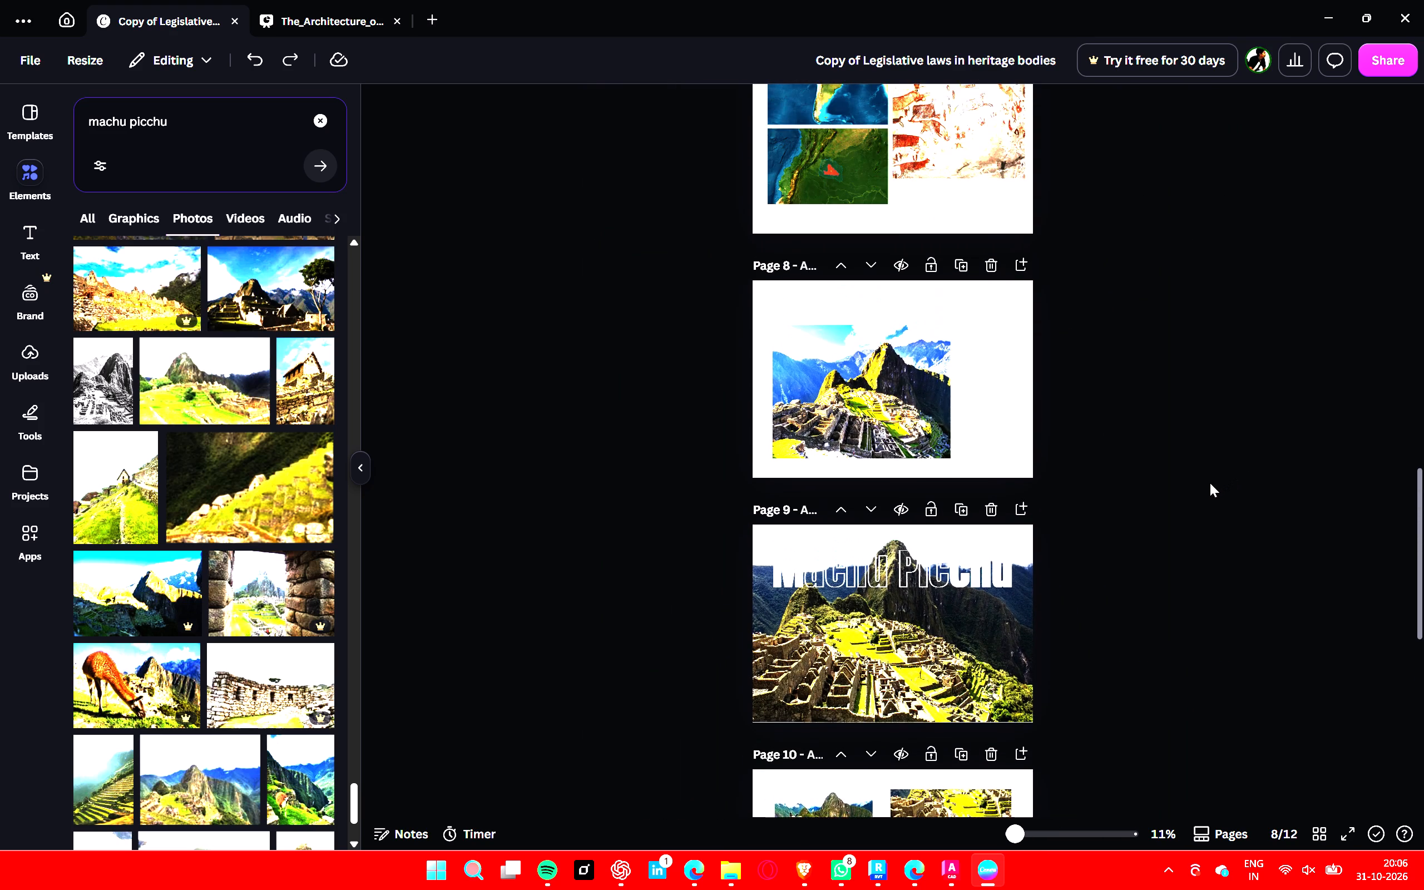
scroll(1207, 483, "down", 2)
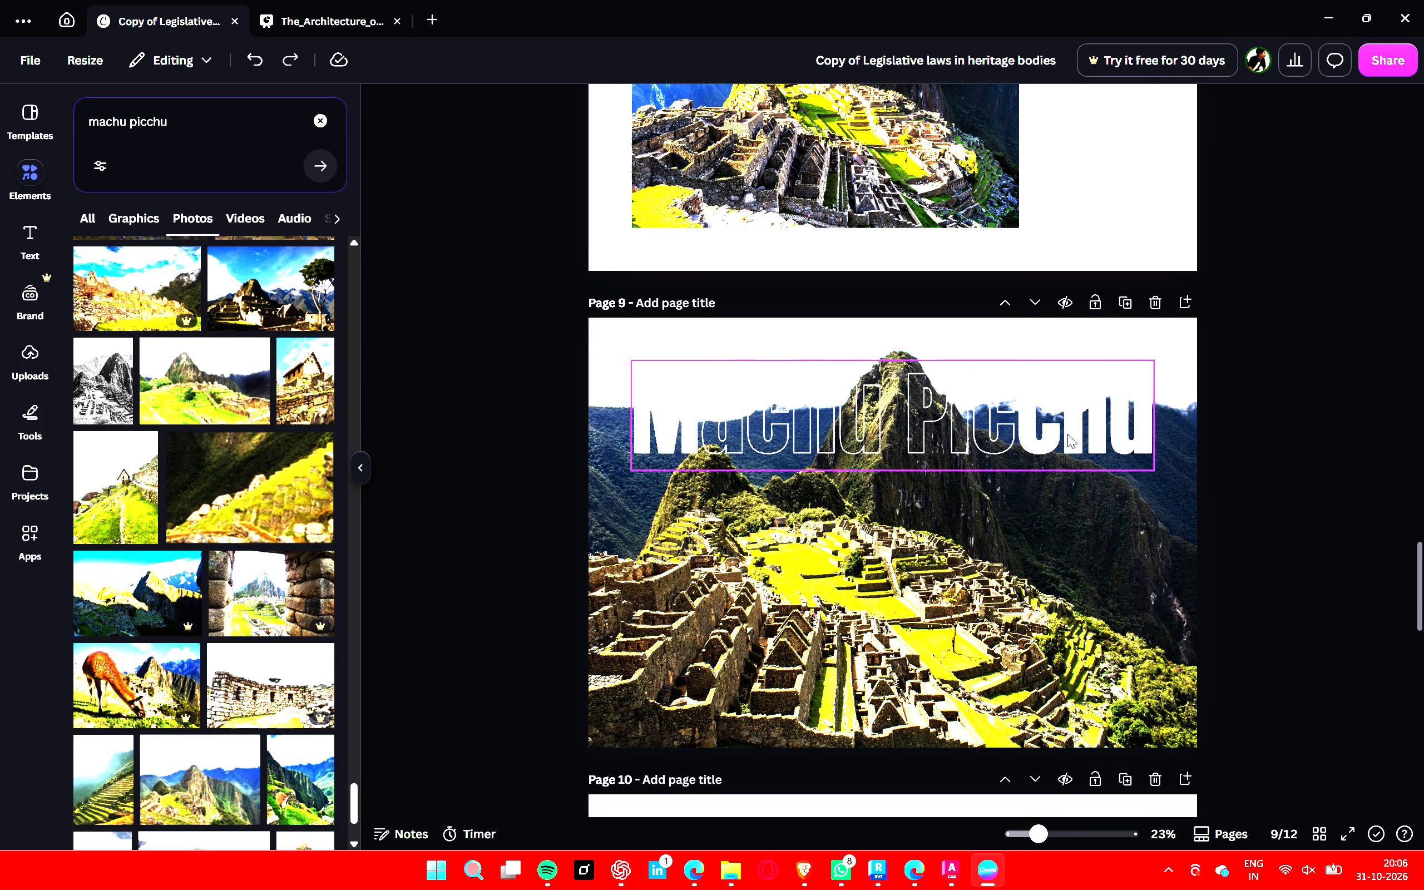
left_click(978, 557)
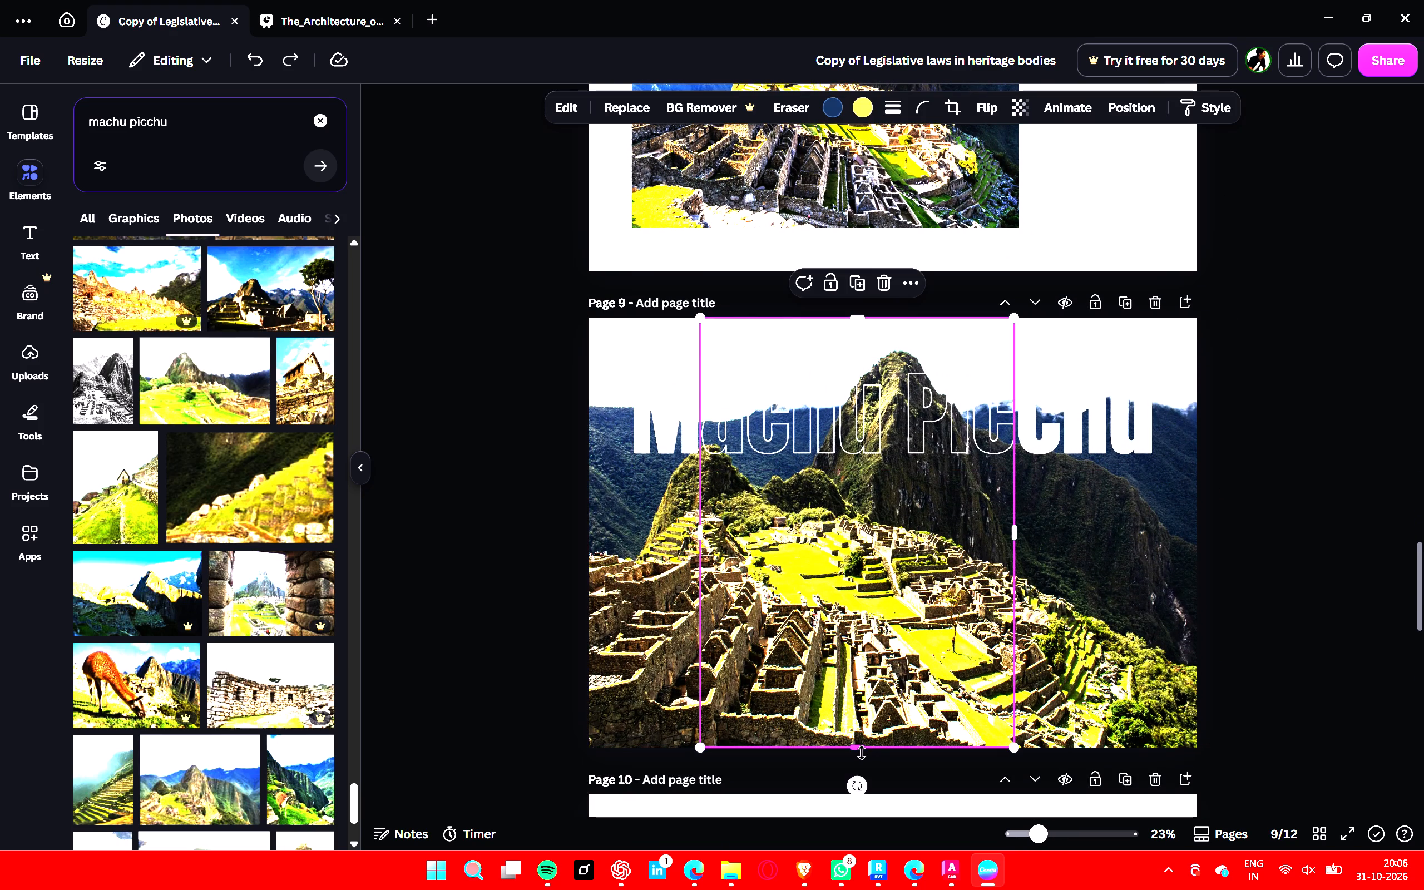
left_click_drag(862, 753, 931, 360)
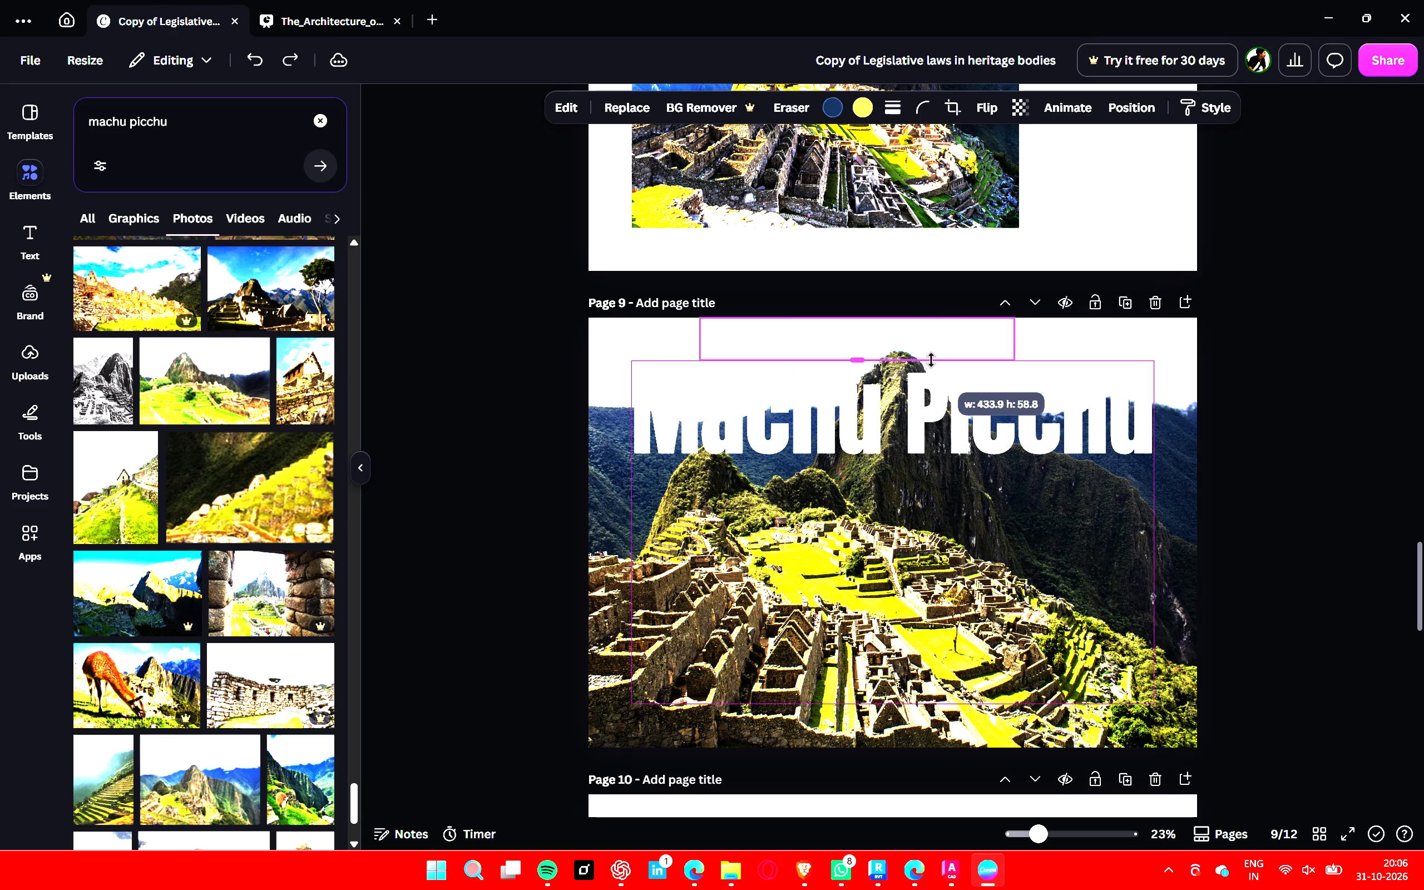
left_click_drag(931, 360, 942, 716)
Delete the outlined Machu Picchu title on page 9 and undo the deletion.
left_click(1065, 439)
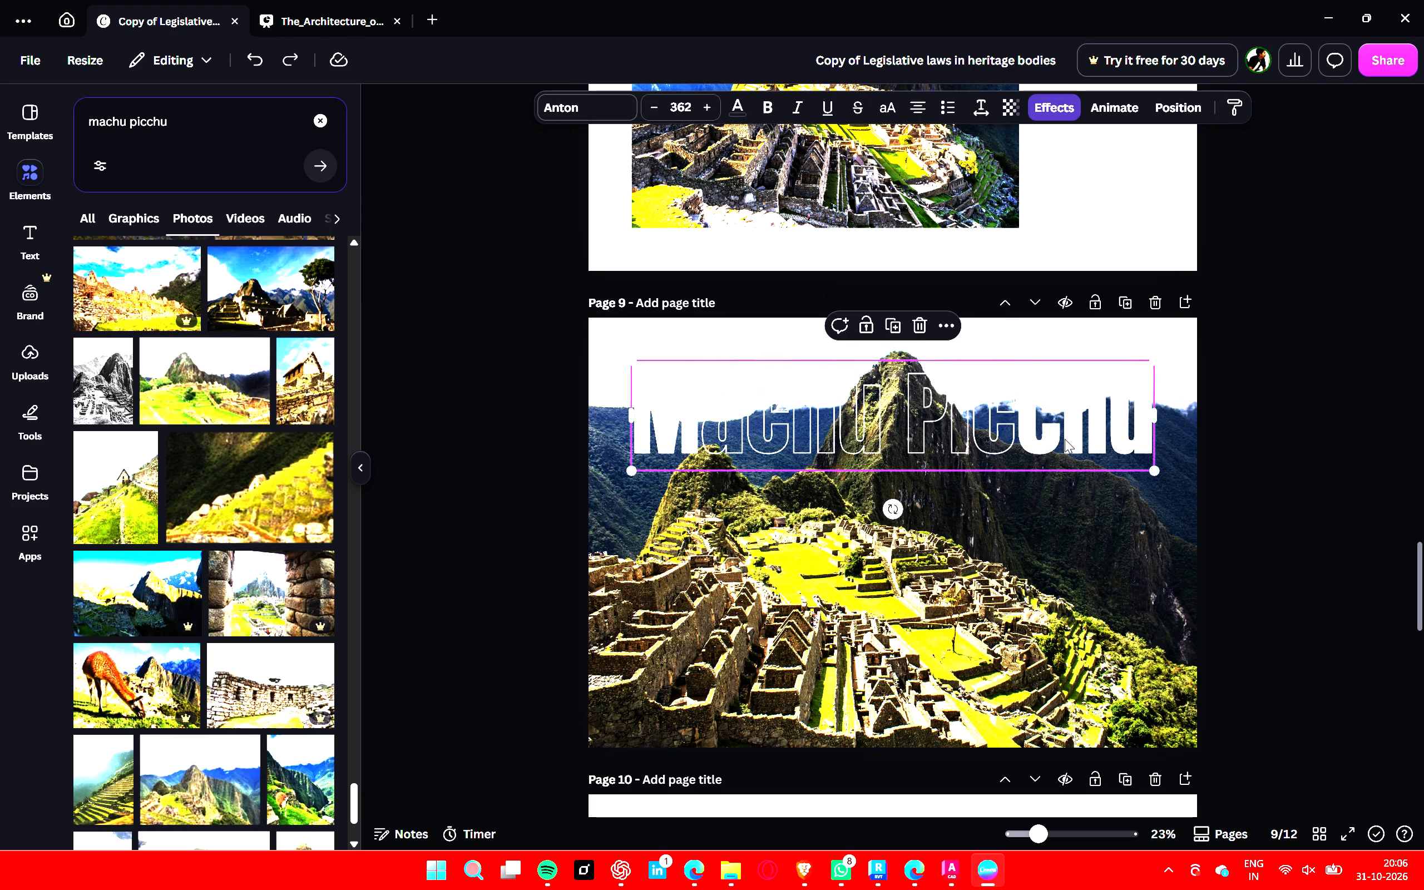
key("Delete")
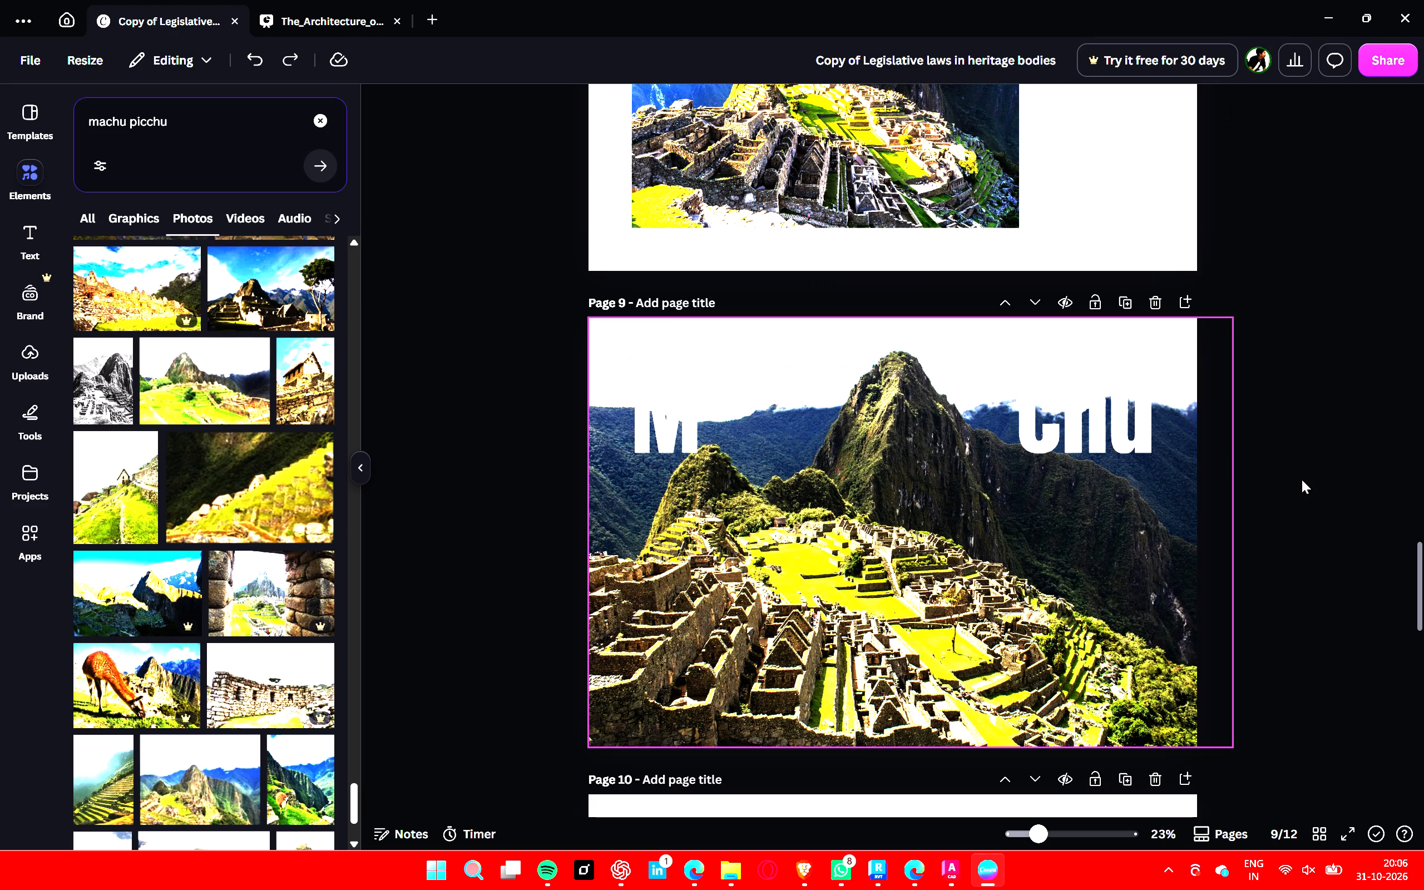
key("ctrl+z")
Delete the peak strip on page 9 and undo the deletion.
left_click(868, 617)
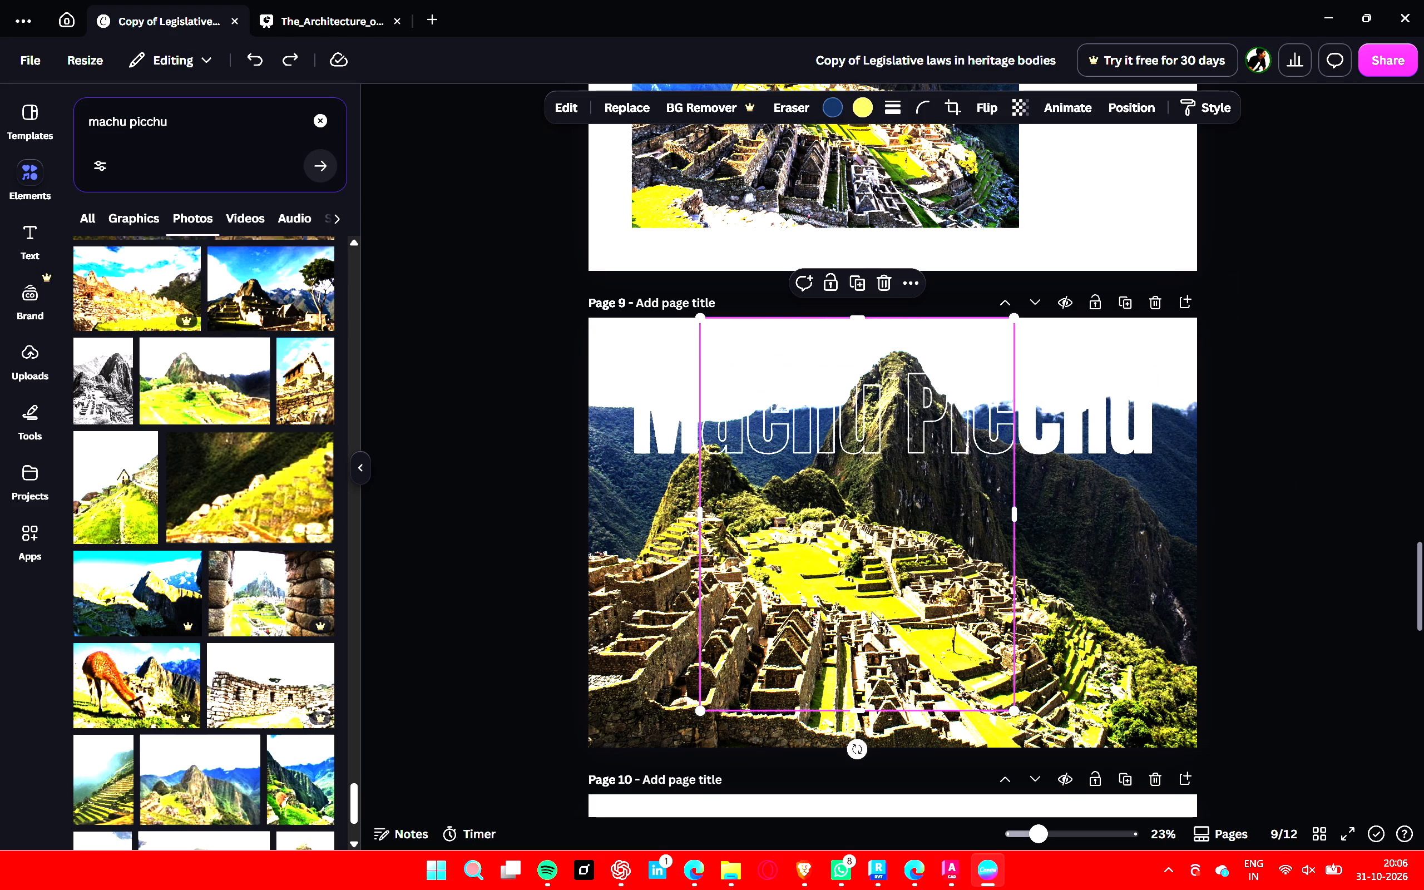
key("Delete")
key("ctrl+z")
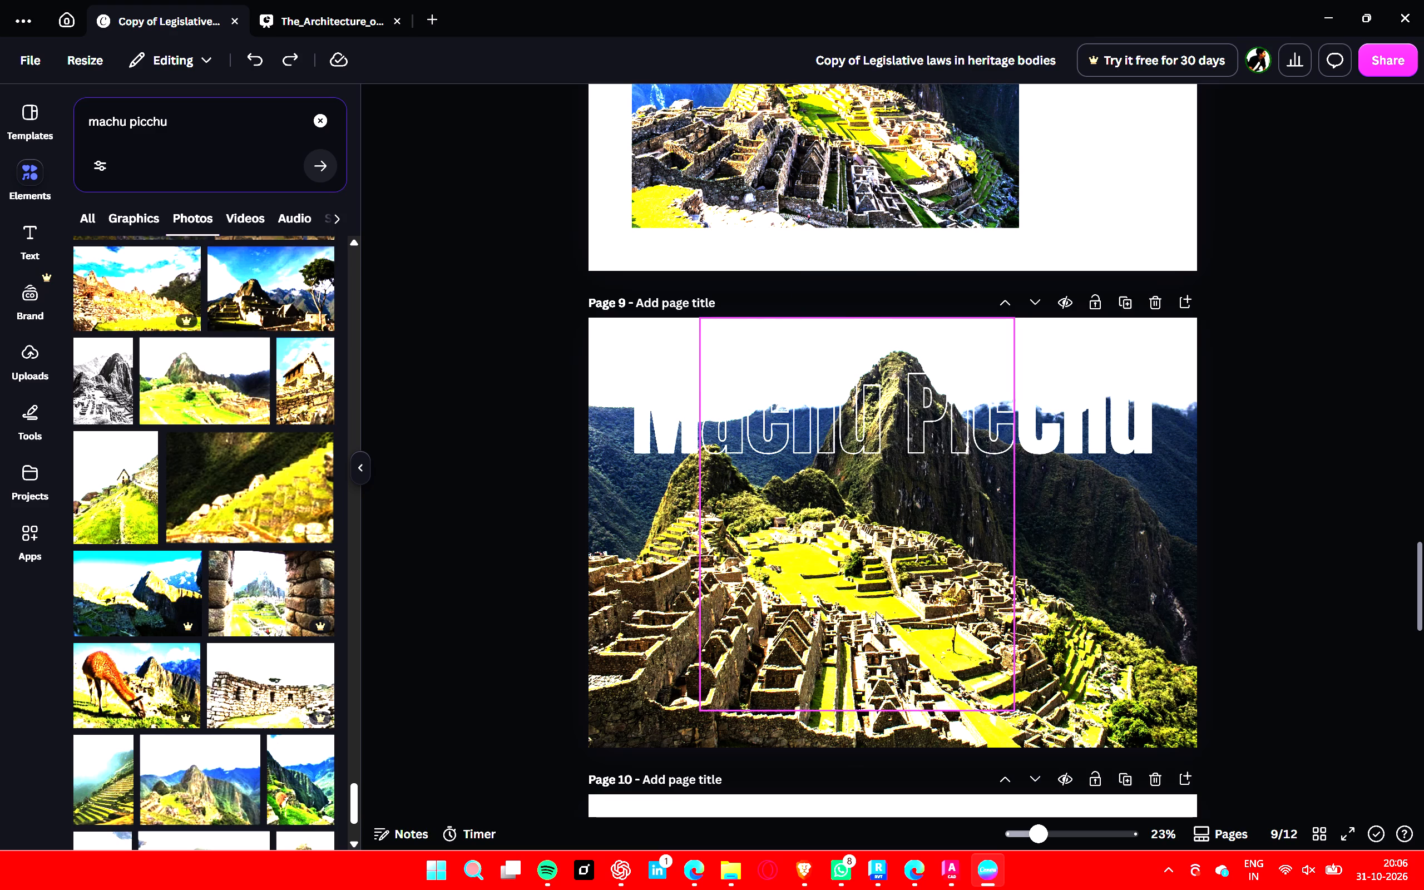
Undo the recent peak strip moves and resizes back to the narrow crop that fits closely around the peak.
left_click_drag(876, 611, 886, 610)
key("ctrl+z")
key("ctrl+z")
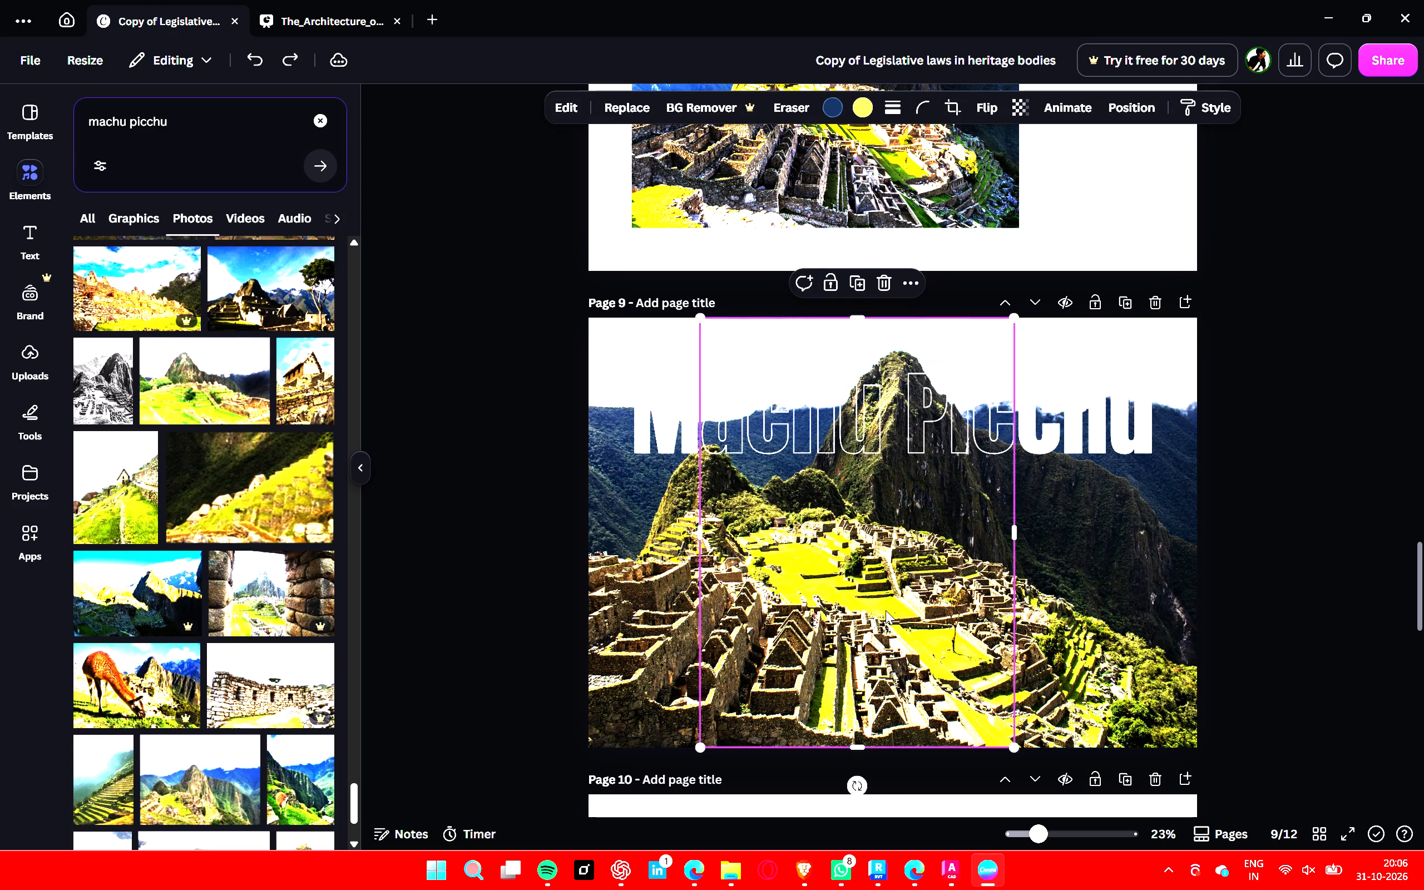
key("ctrl+z")
key("ctrl+z")
key("ctrl+z")
key("ctrl+z")
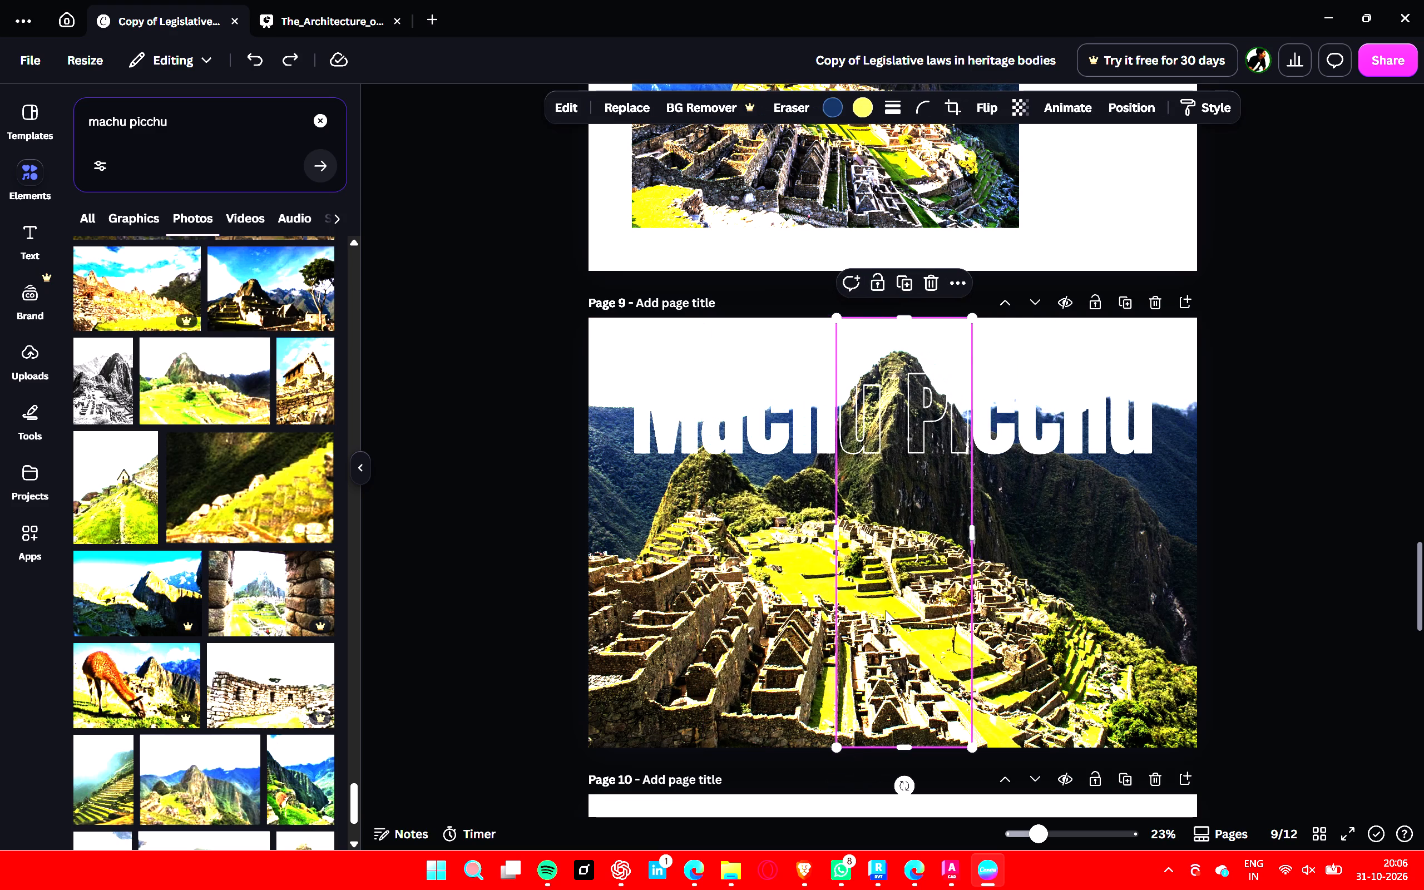
left_click(1337, 497)
left_click(912, 556)
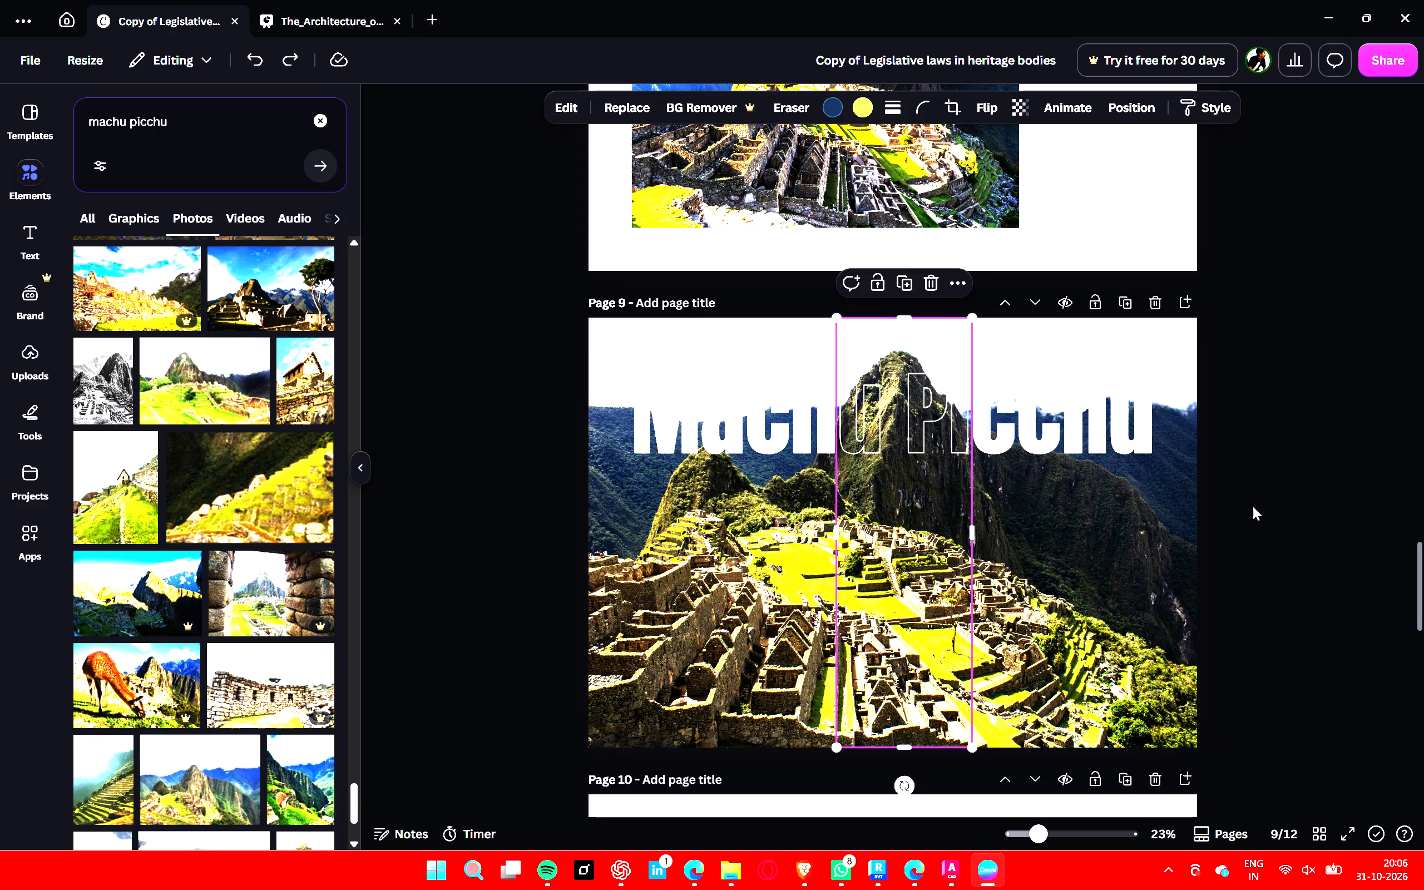
left_click(1254, 506)
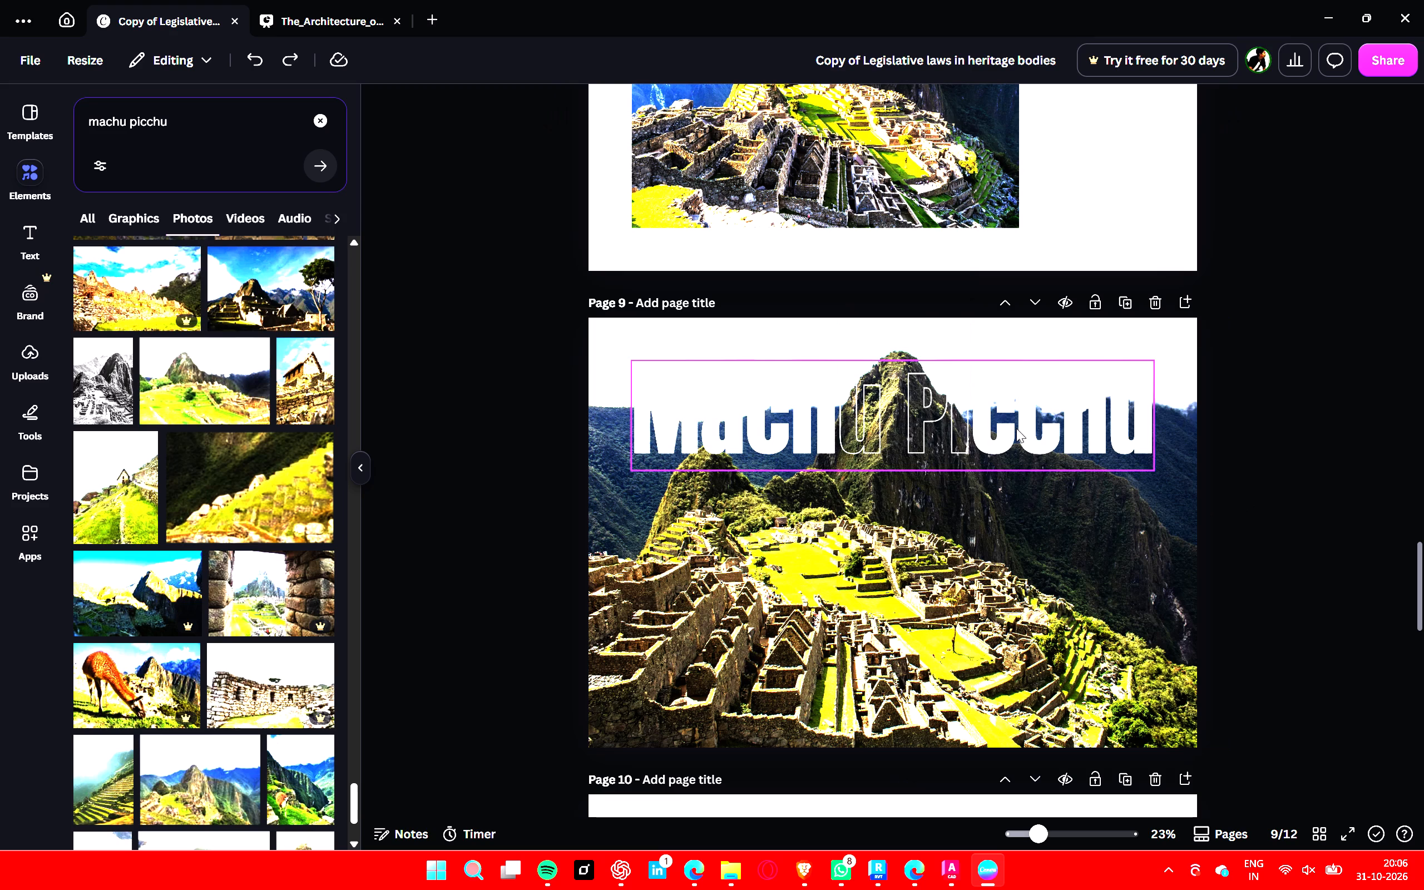
Try the outlined Machu Picchu title's transparency at 0 and finish with it set to 100.
left_click(1016, 428)
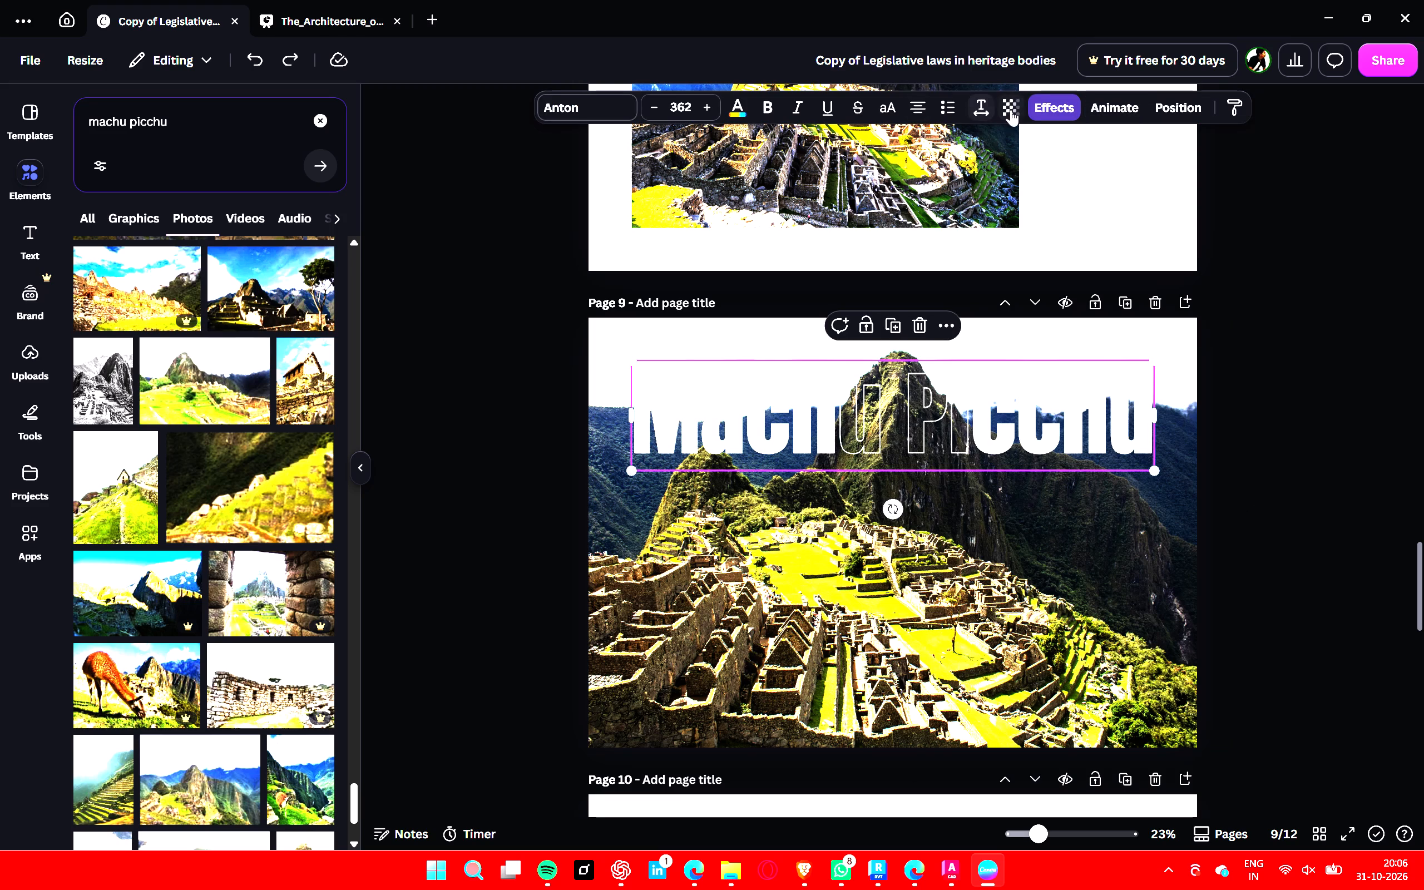
left_click(1014, 109)
left_click_drag(994, 179, 927, 189)
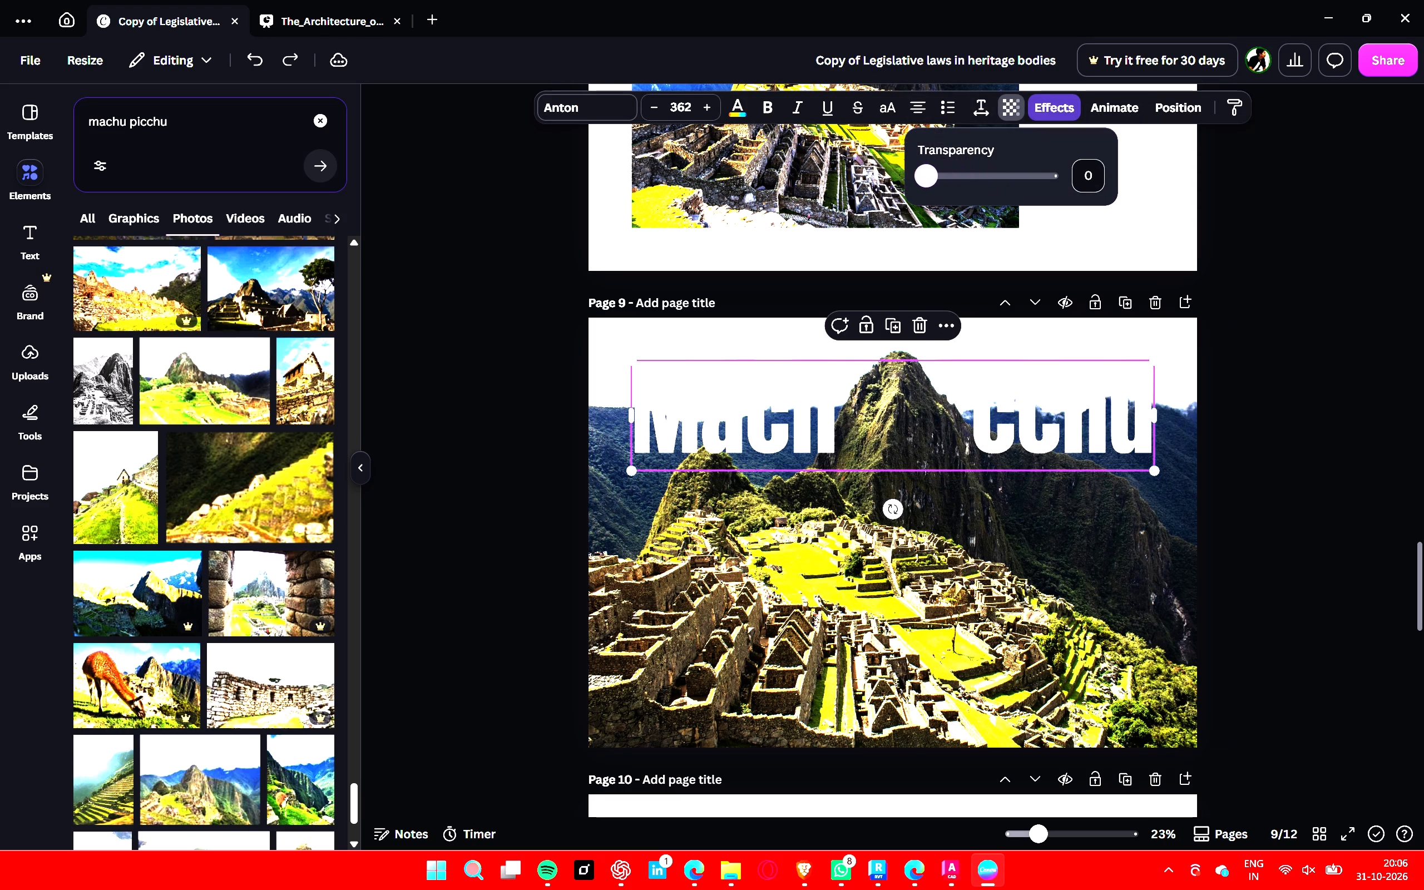
left_click_drag(927, 189, 1139, 233)
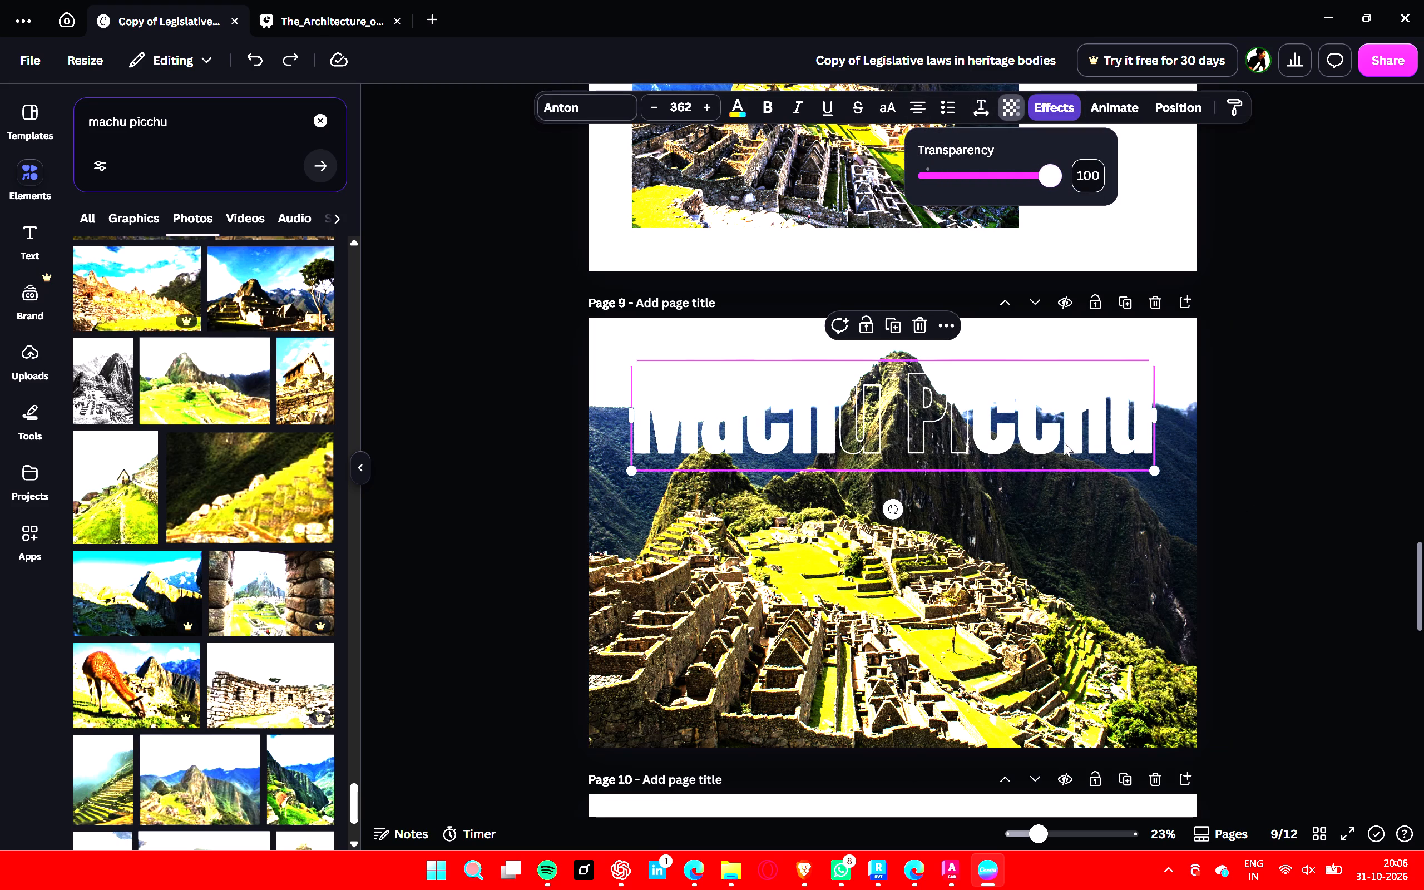
Adjust the transparency of page 9's solid Machu Picchu title layer behind the peak strip, finishing at 42.
left_click(1064, 442)
left_click(1366, 292)
left_click(1085, 417)
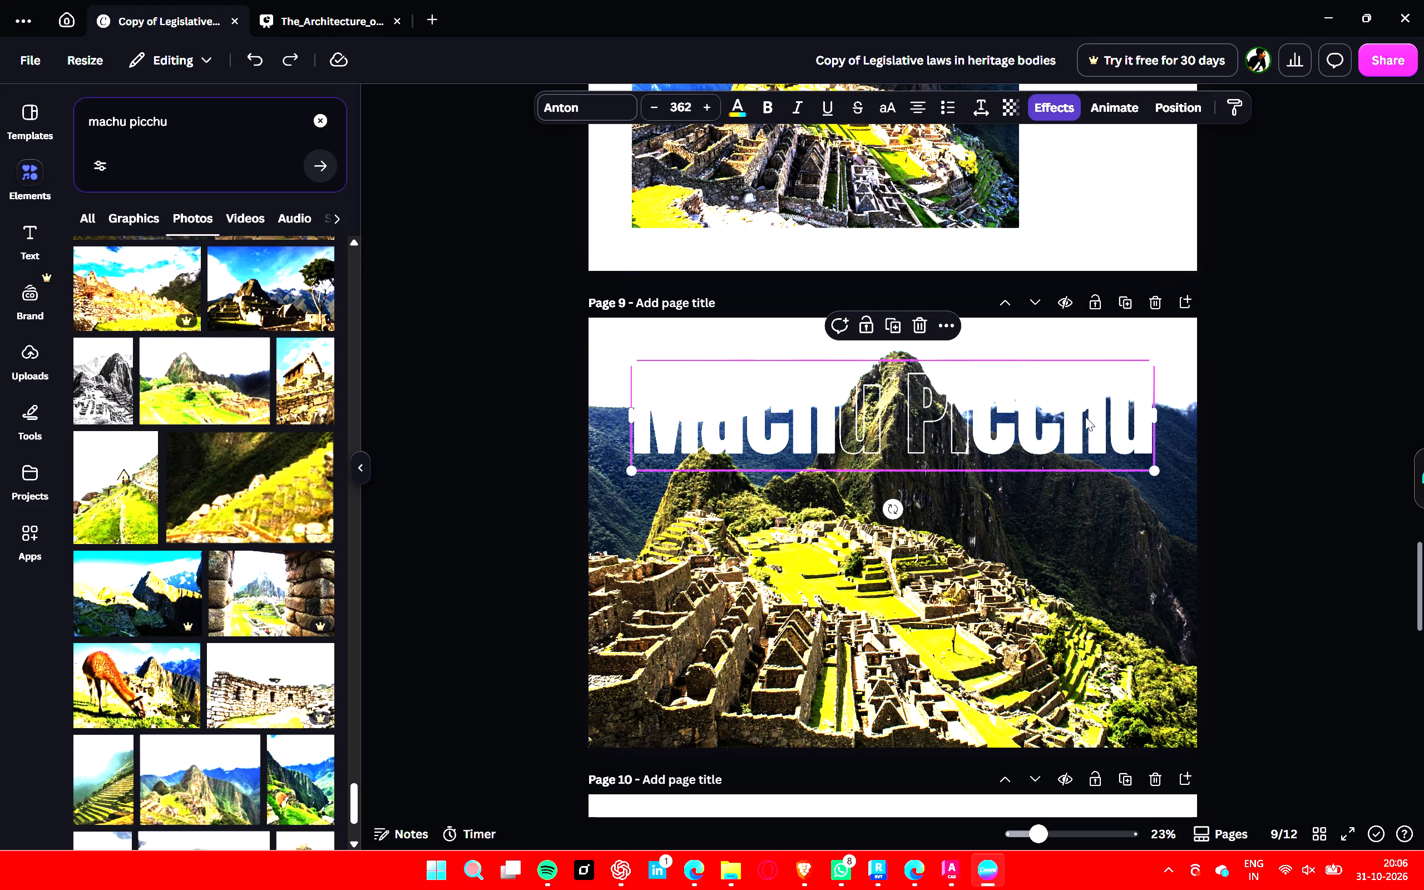
left_click(1187, 98)
left_click(265, 362)
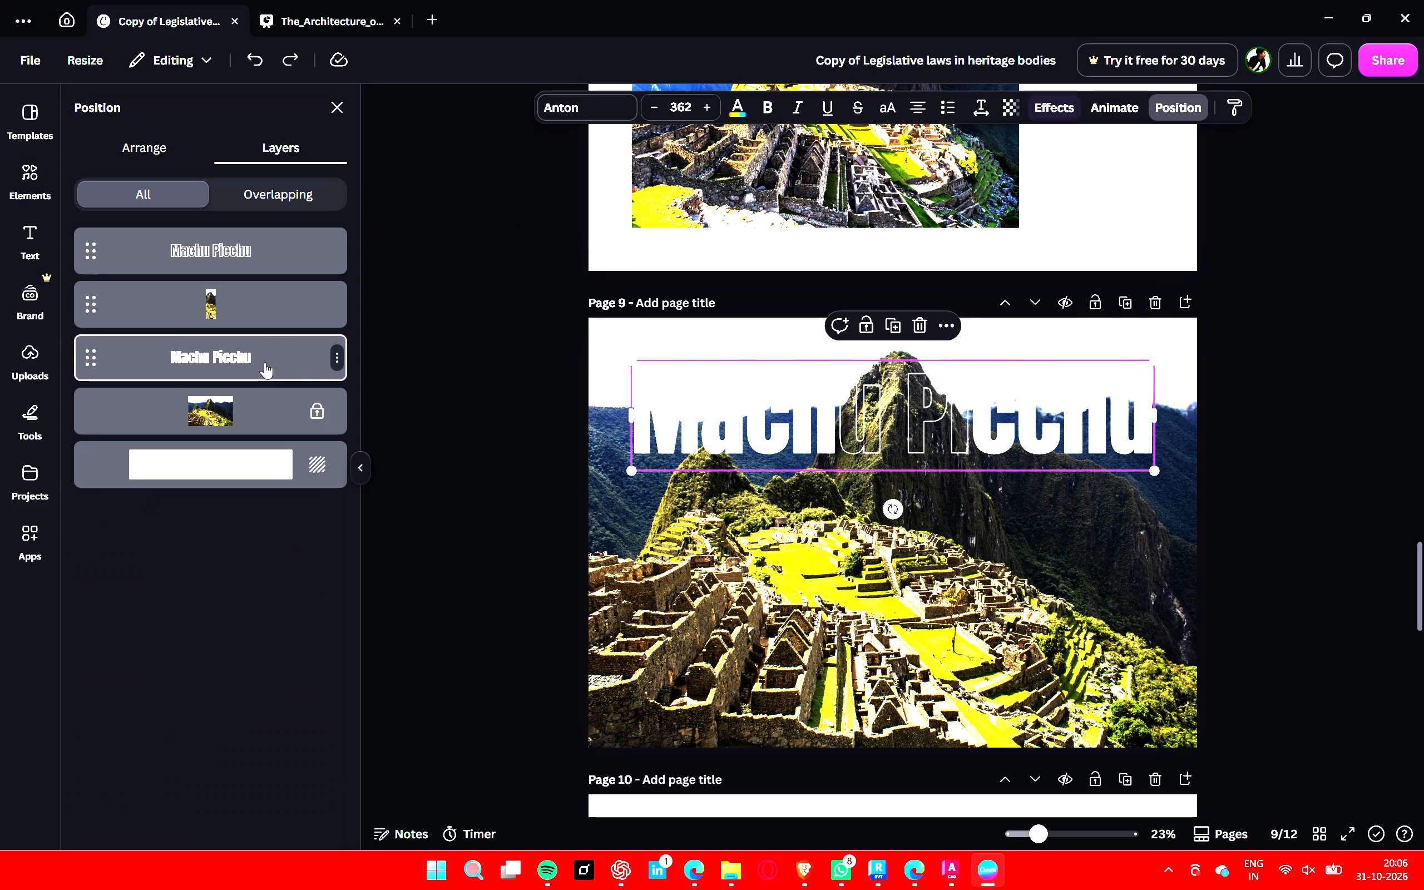
left_click(1010, 115)
left_click_drag(985, 175, 961, 184)
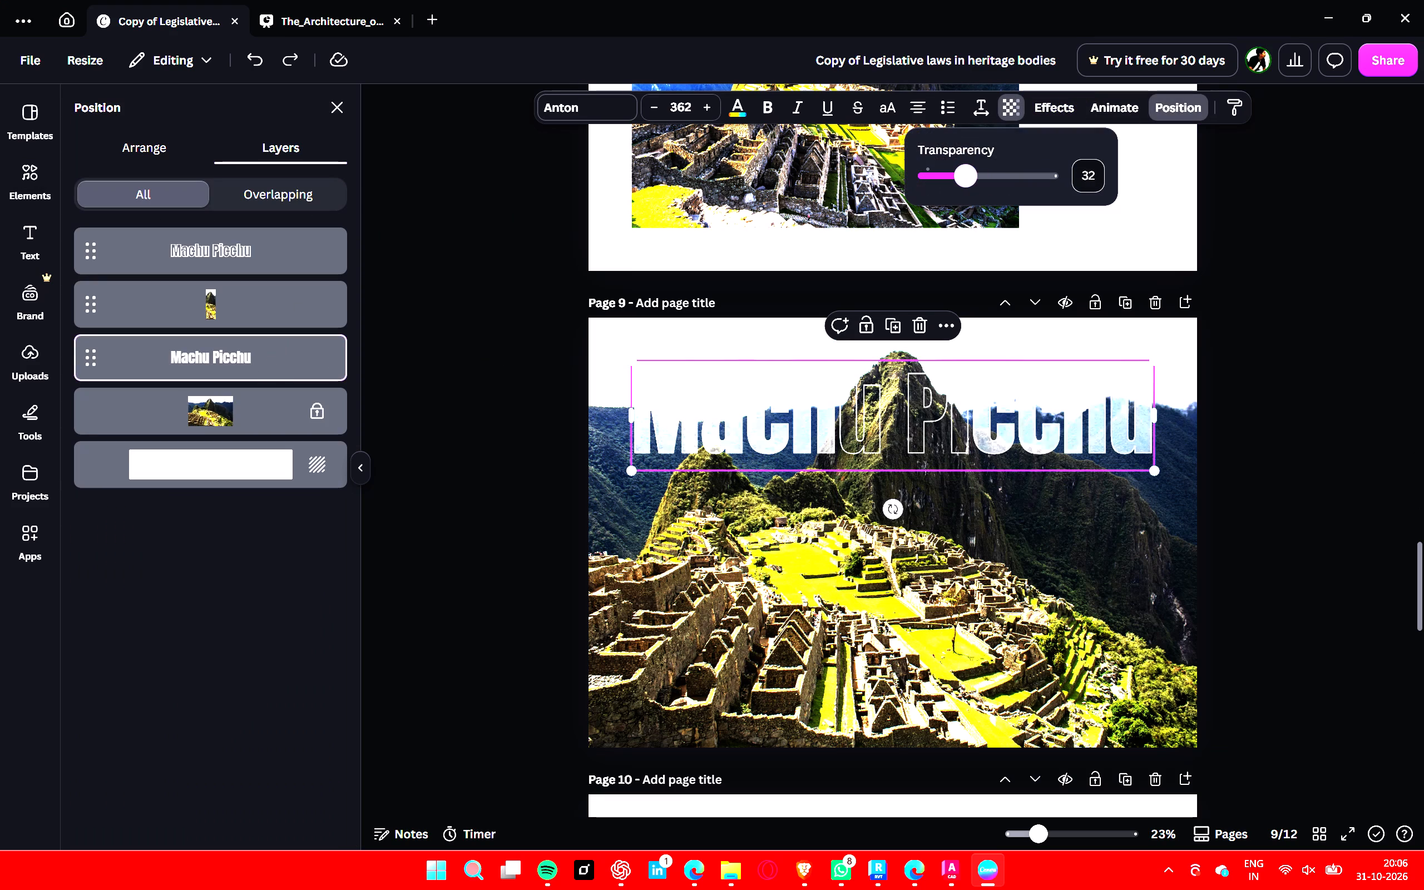
left_click_drag(961, 184, 948, 192)
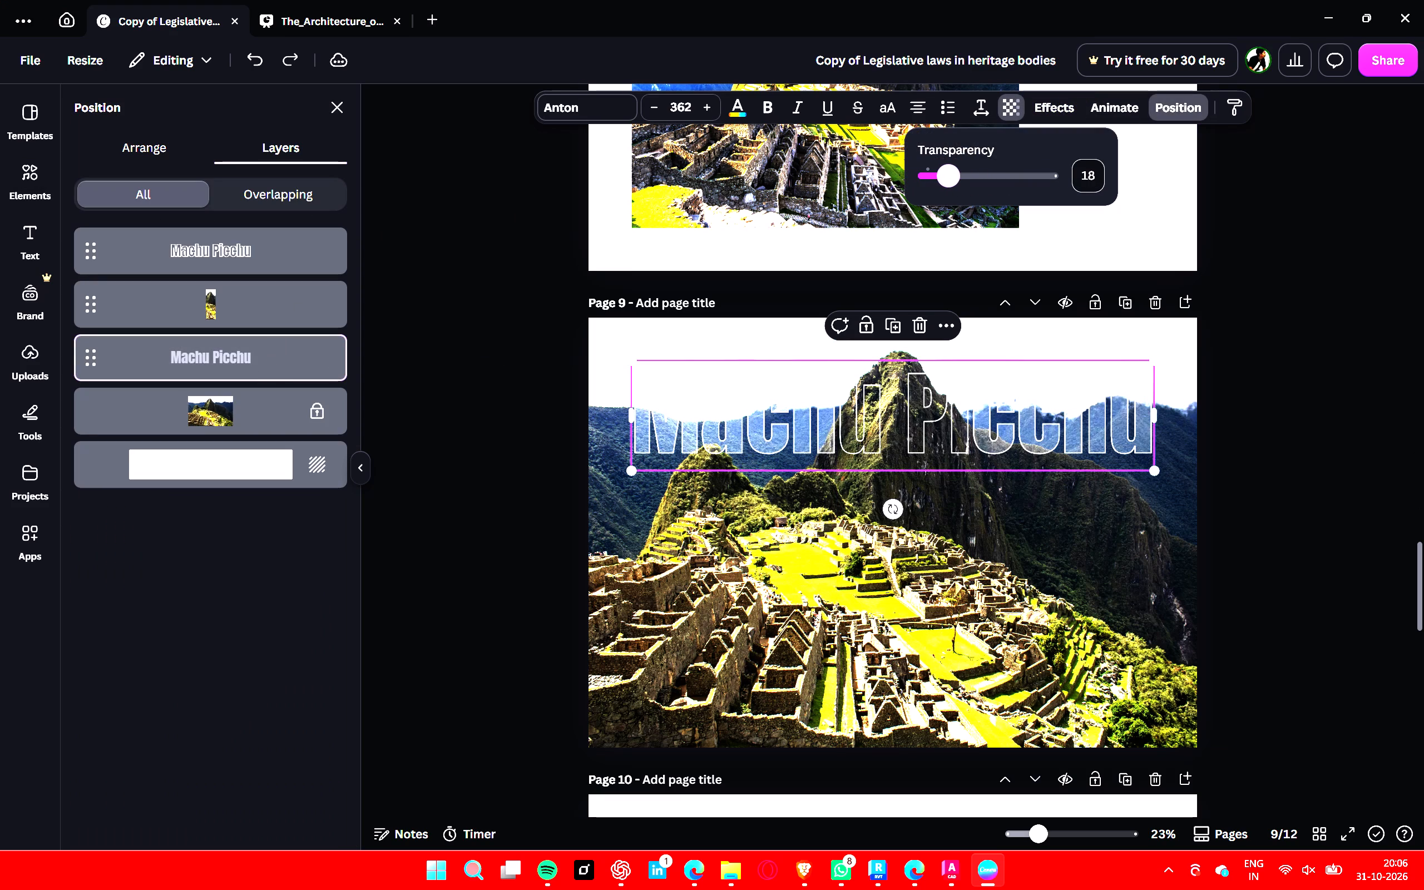
left_click_drag(948, 192, 973, 201)
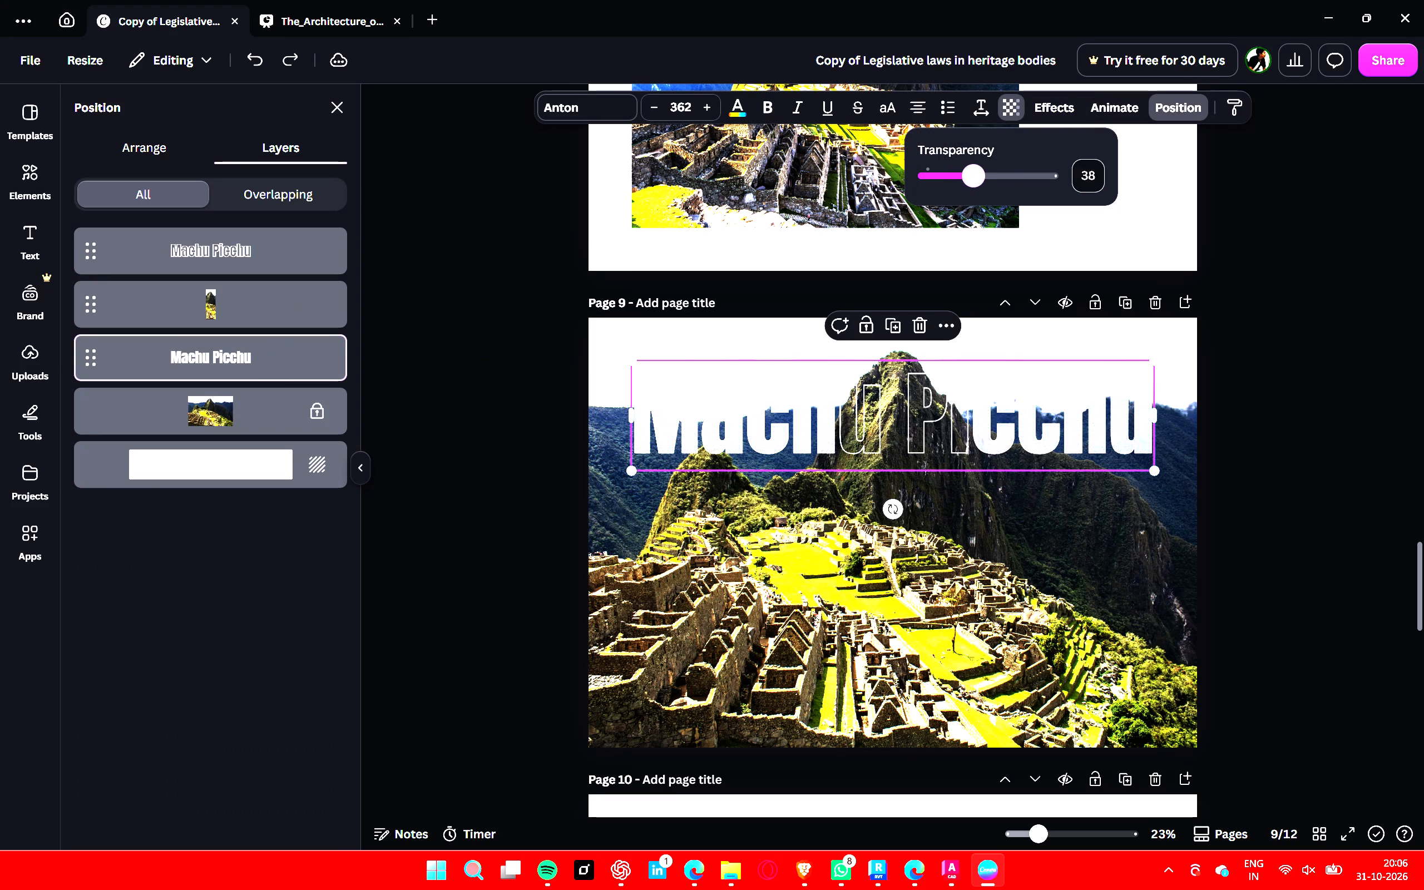
left_click_drag(973, 201, 978, 201)
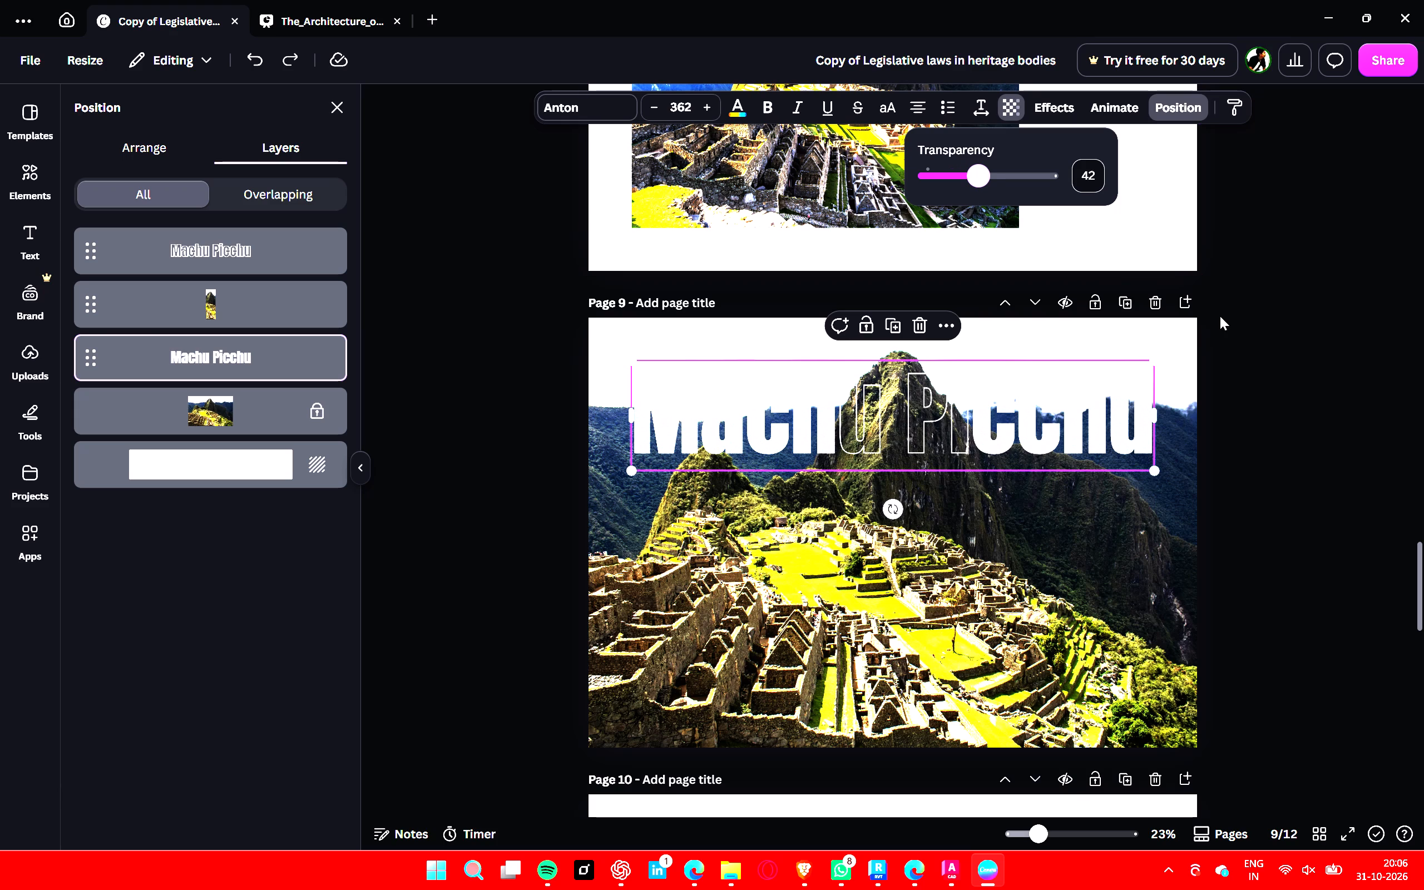
left_click(1220, 316)
left_click(1287, 340)
left_click(1295, 332)
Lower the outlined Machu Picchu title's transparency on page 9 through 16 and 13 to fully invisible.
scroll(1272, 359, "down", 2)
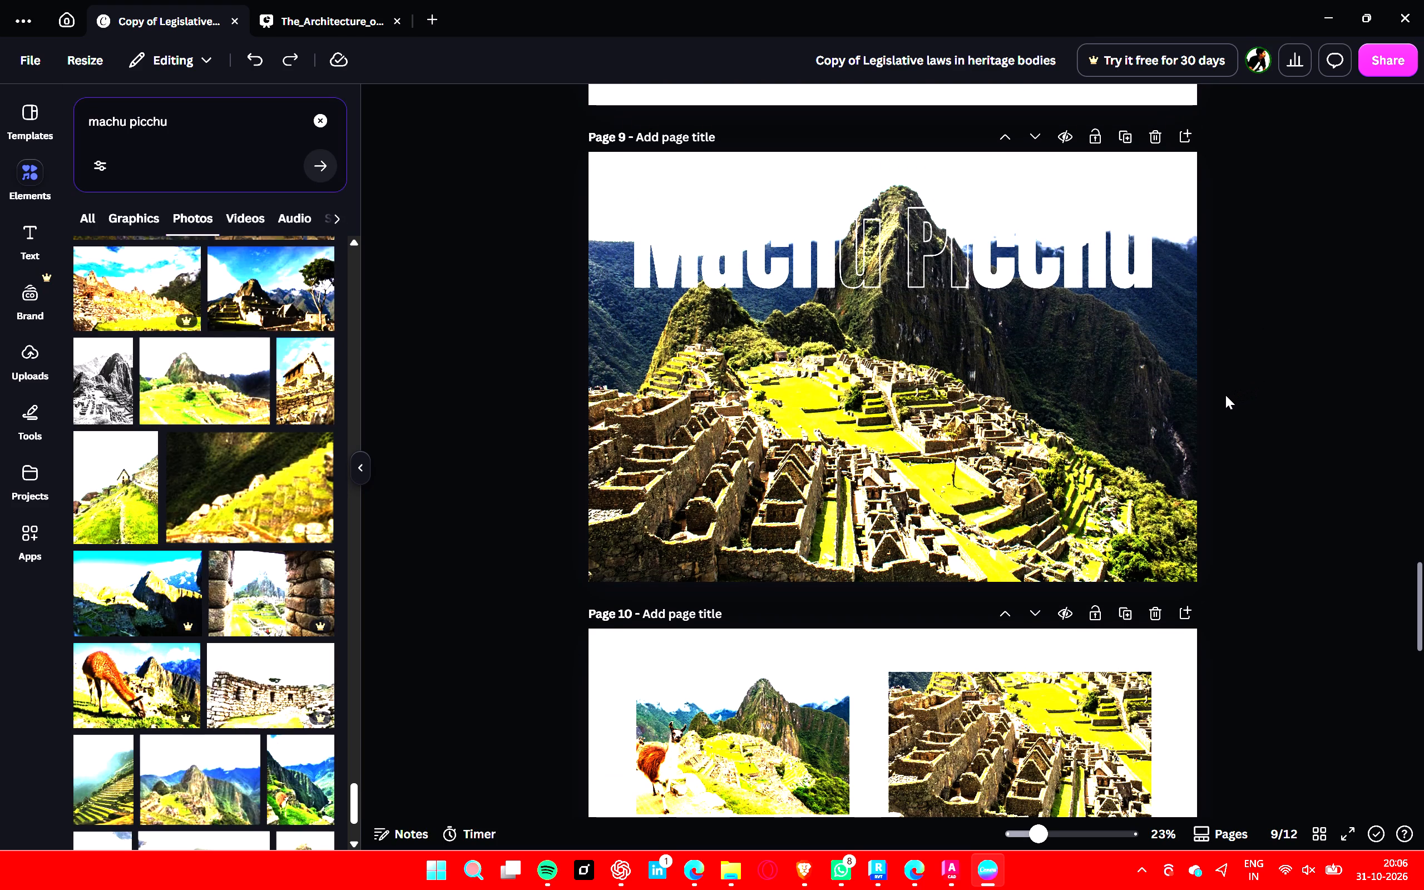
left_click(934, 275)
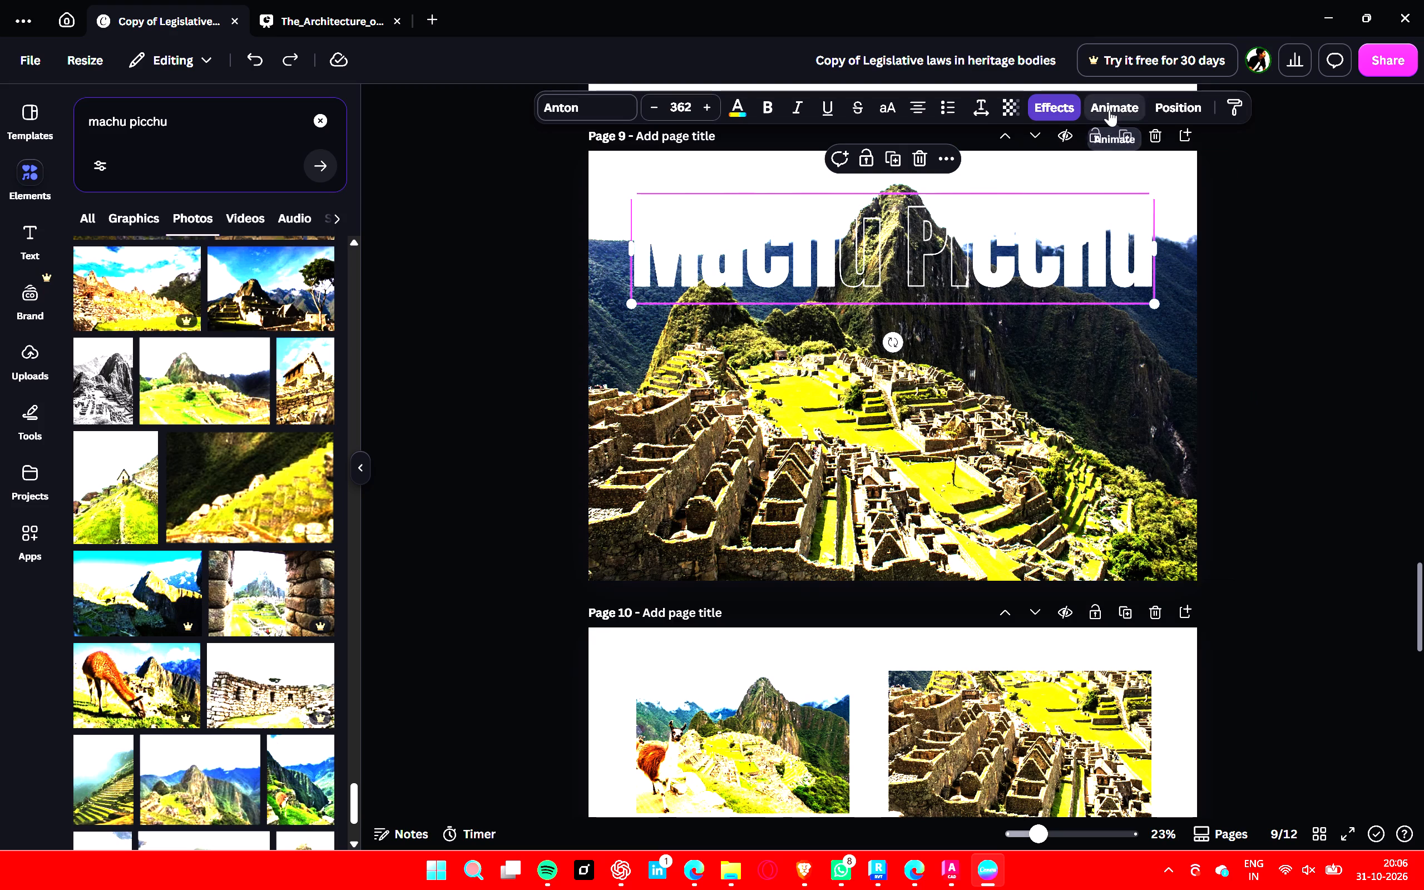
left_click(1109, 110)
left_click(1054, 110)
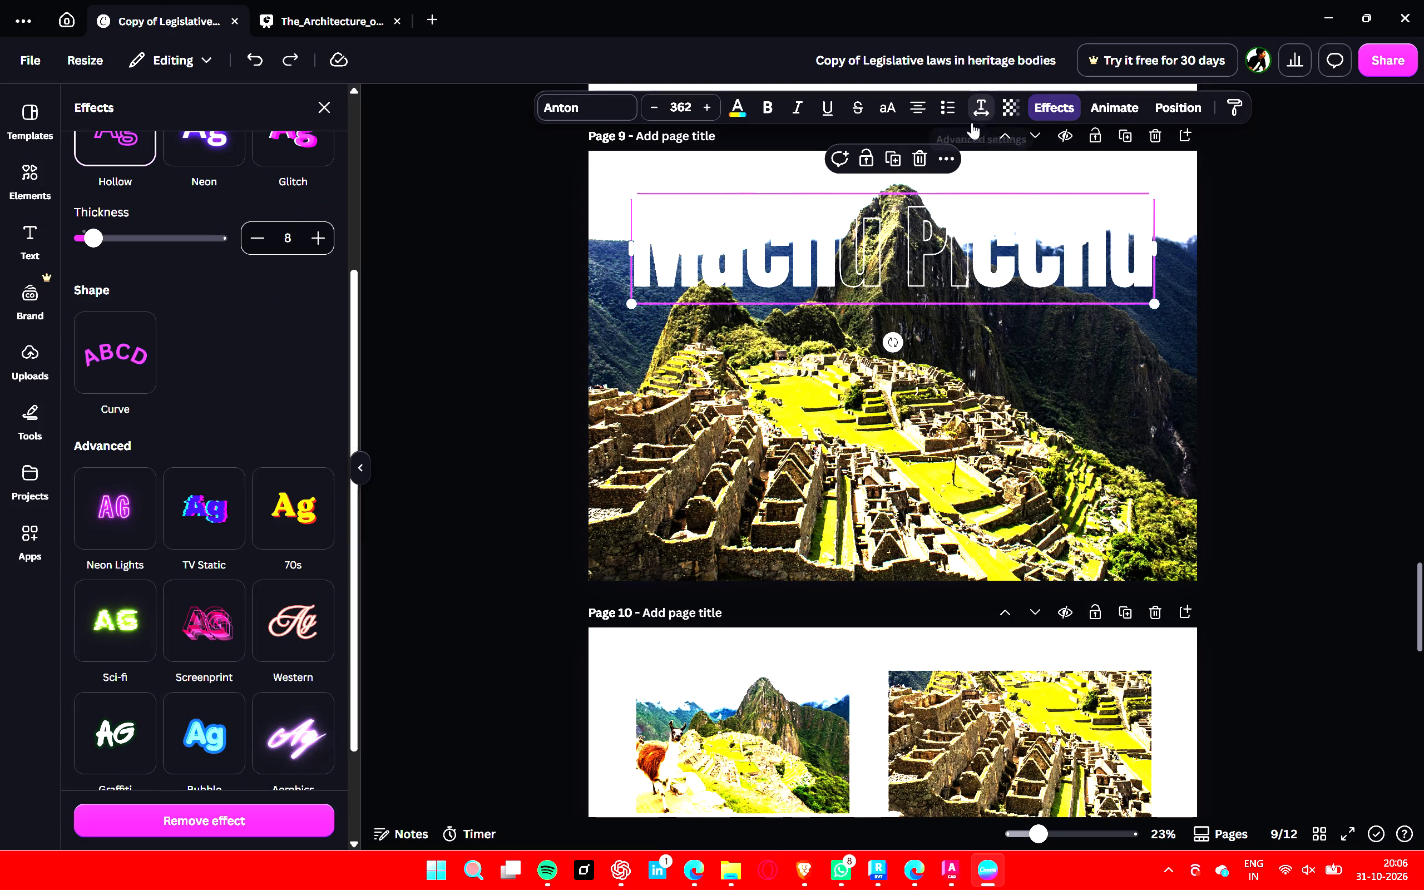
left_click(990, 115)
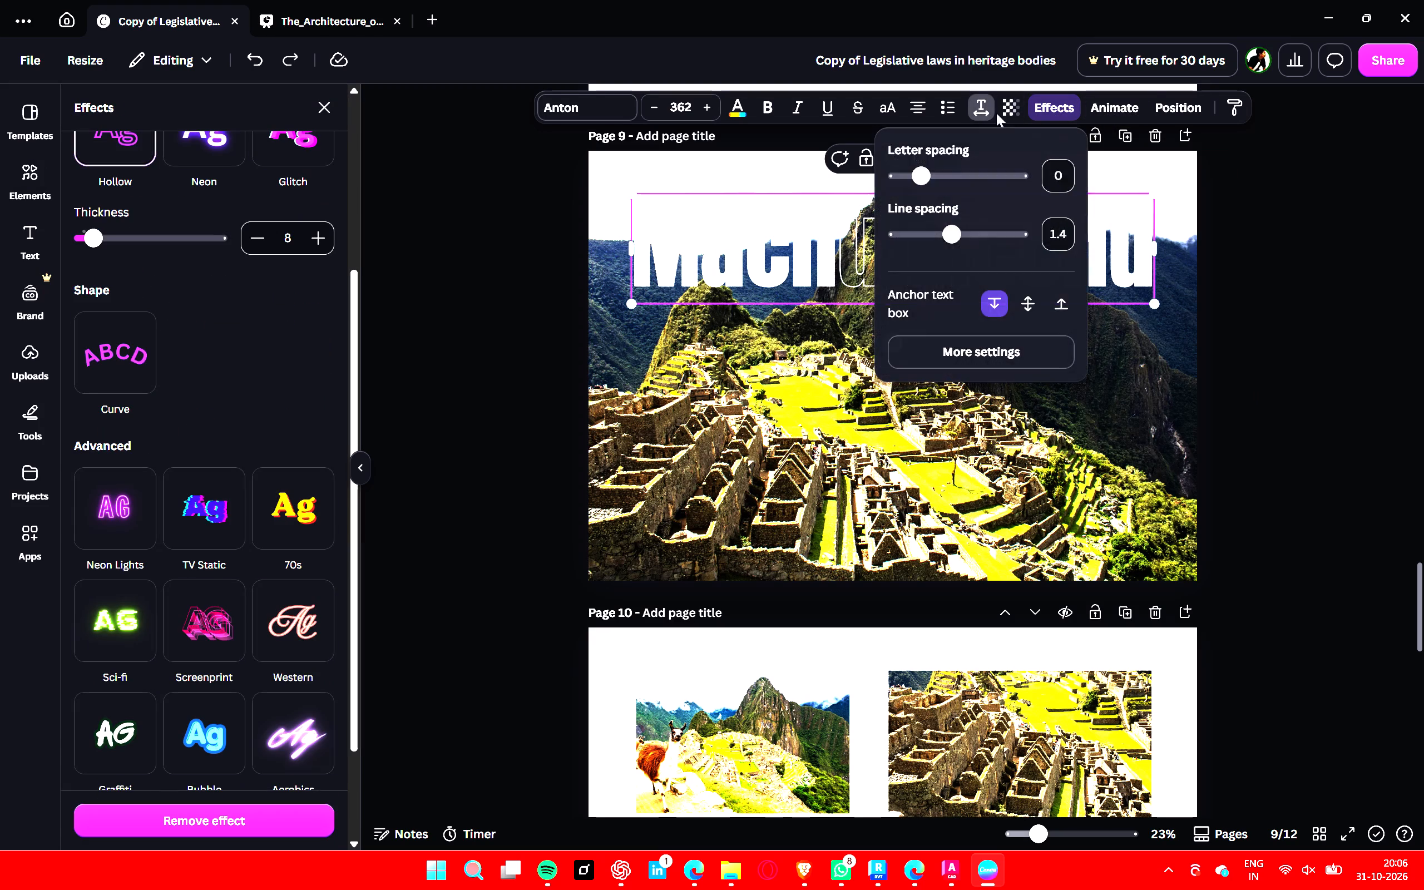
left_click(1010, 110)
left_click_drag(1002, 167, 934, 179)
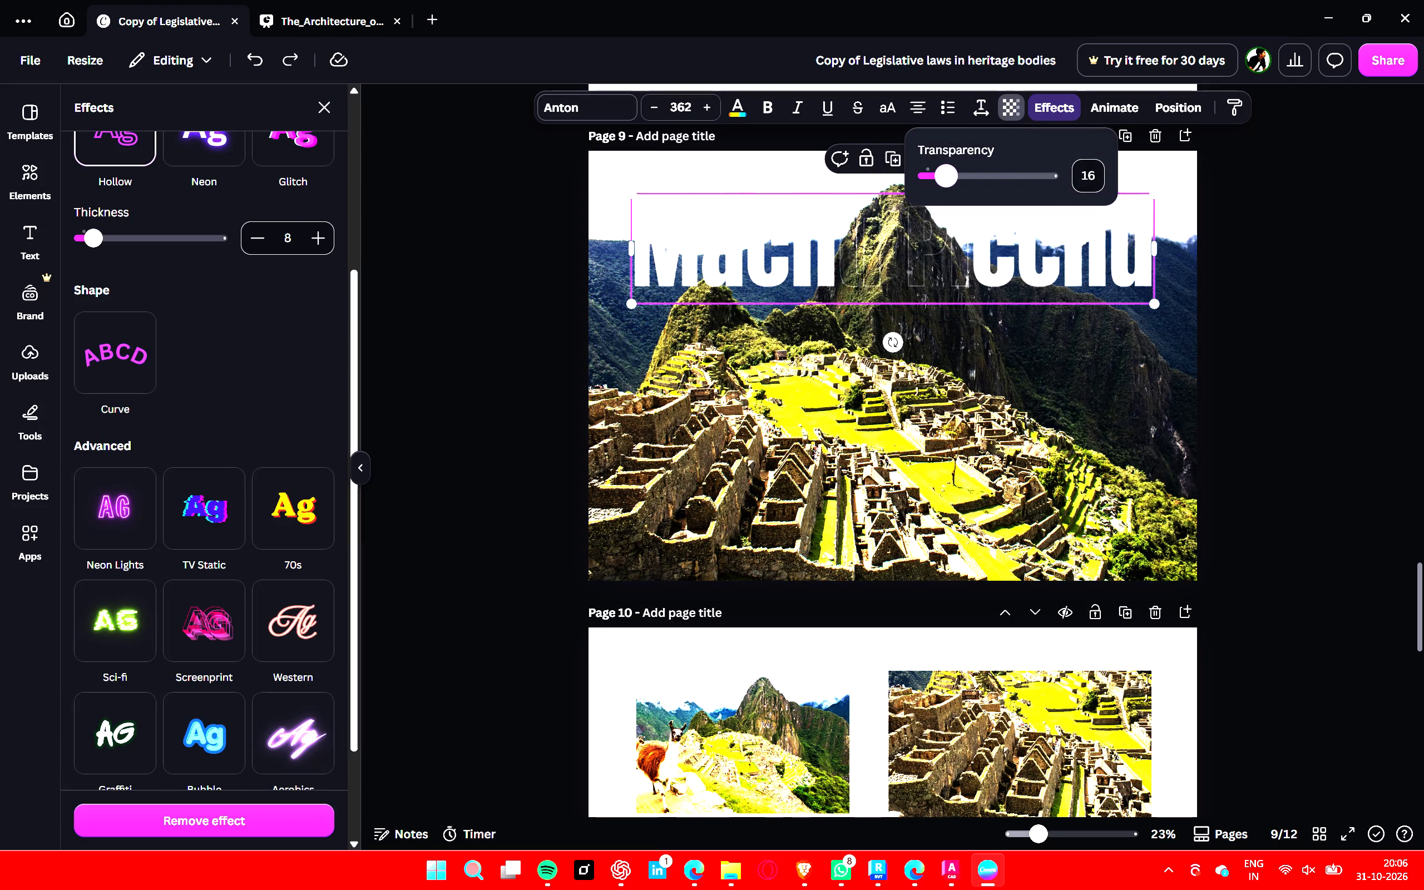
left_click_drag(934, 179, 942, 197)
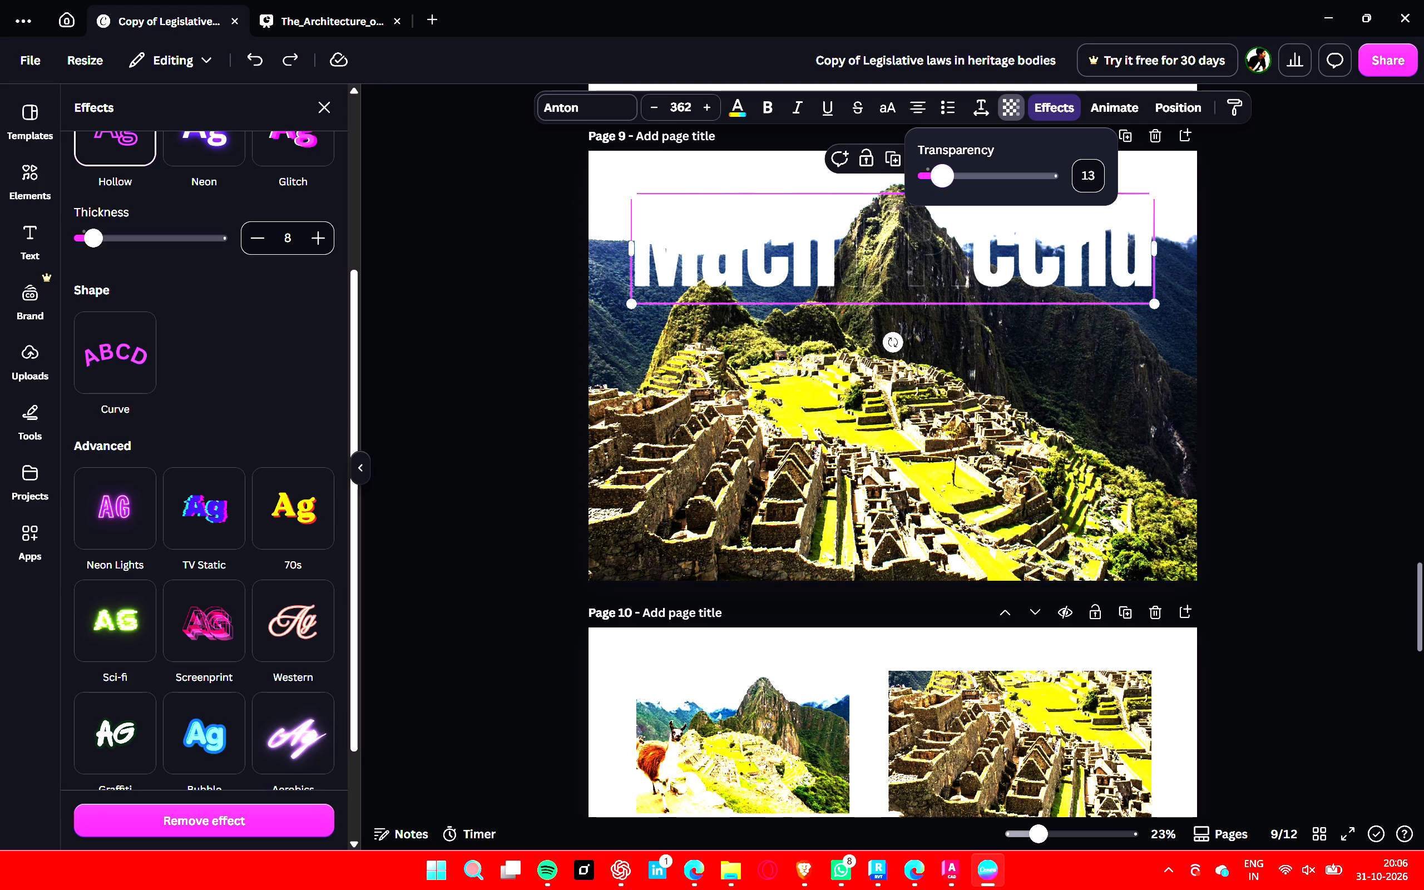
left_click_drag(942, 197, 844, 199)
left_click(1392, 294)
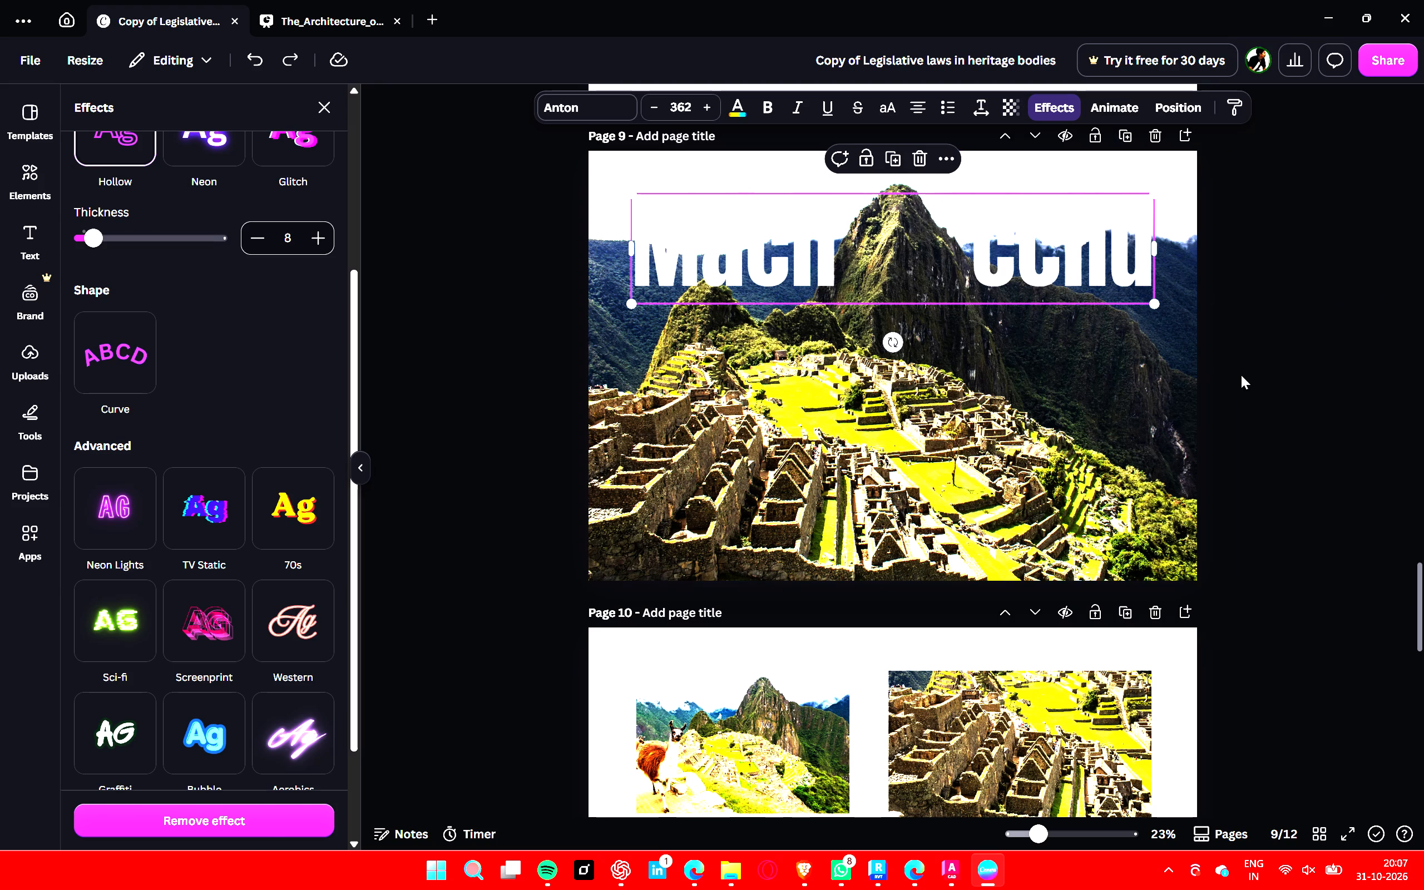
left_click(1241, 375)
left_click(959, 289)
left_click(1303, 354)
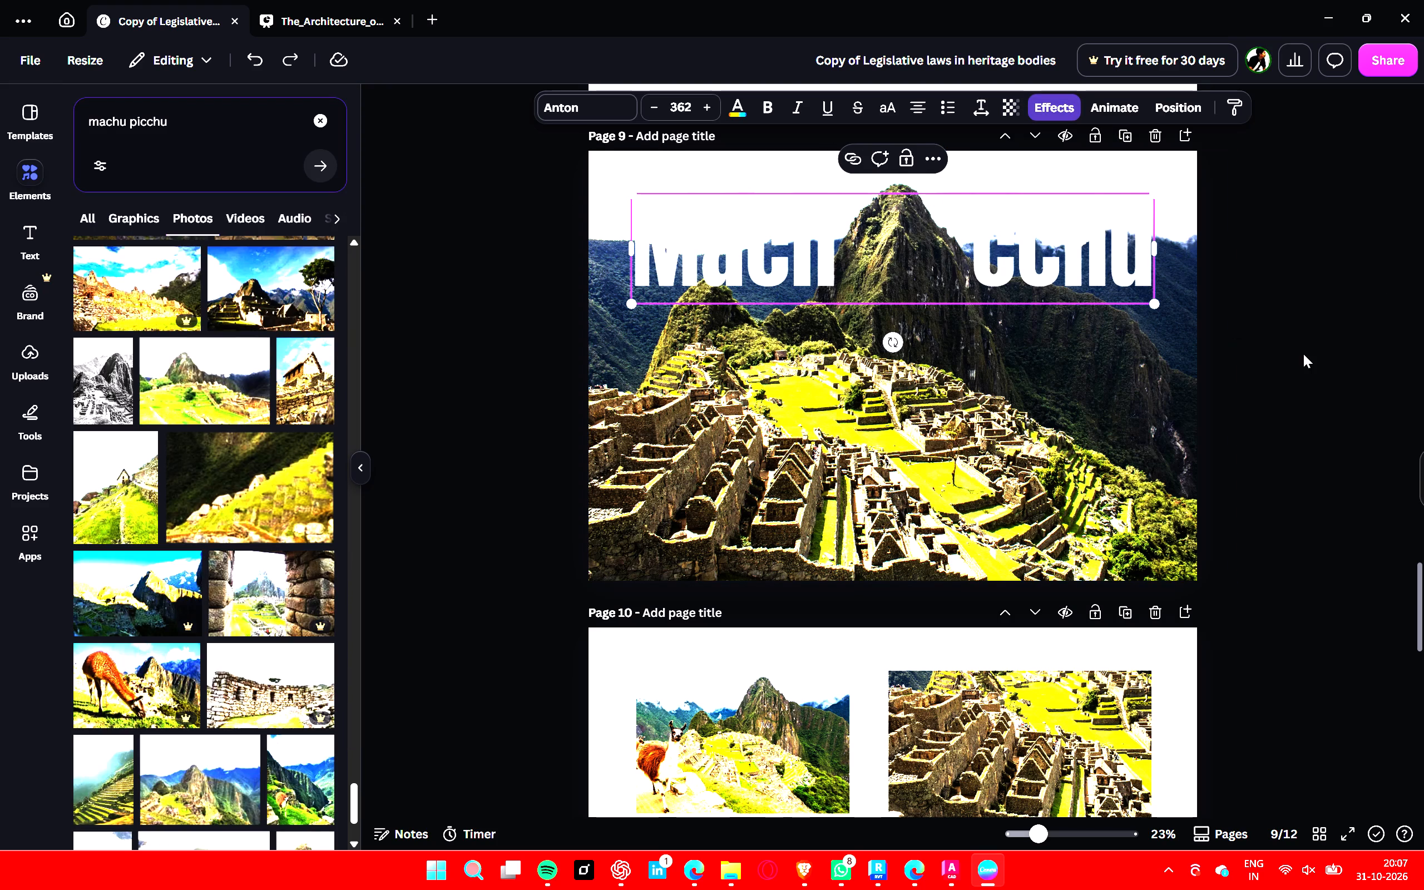
Delete the outlined Machu Picchu title and the peak strip from page 9, keeping the solid title.
left_click(938, 261)
key("Delete")
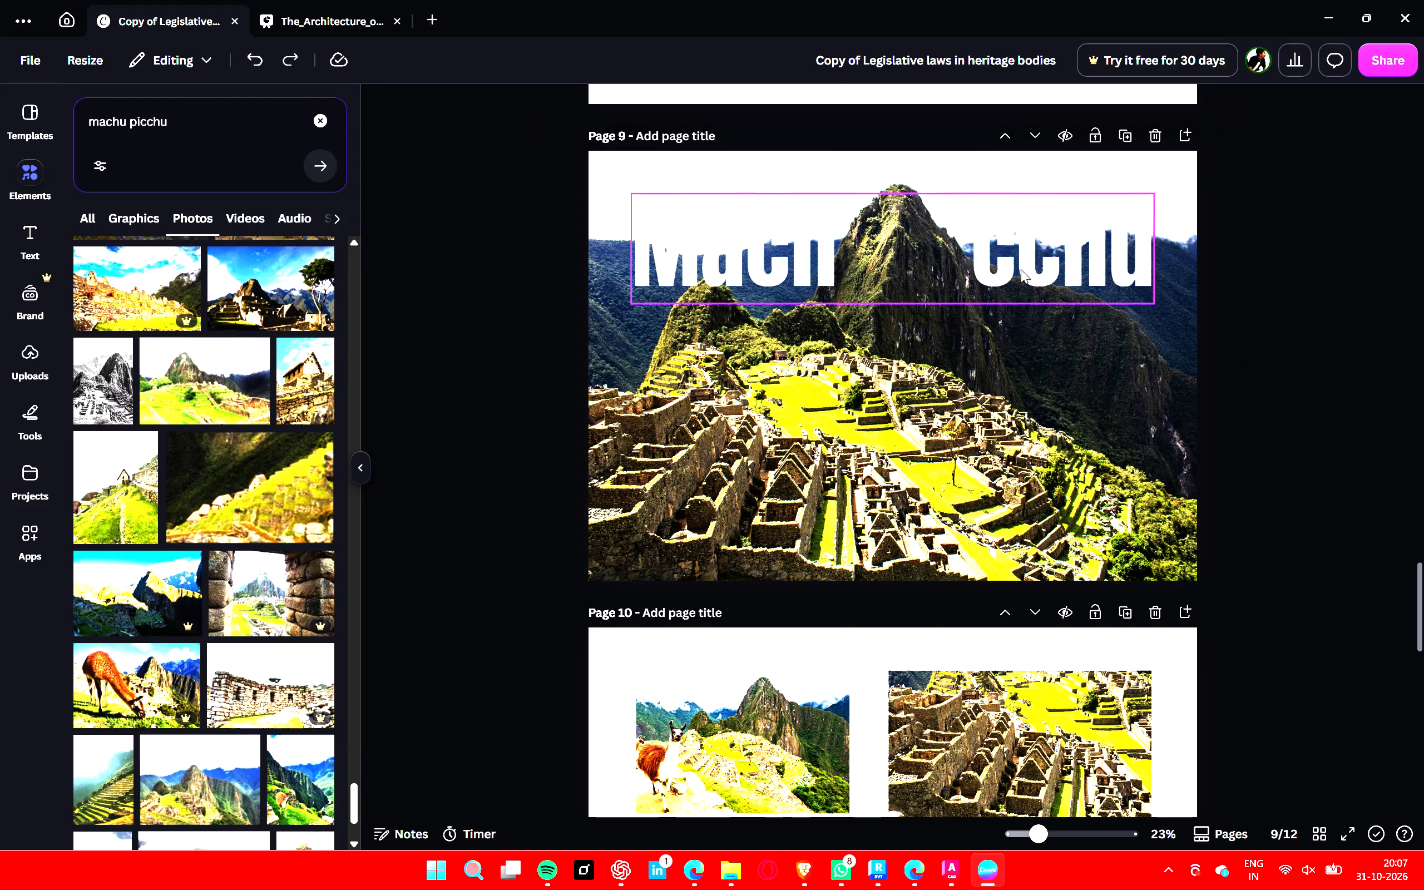
left_click(908, 349)
key("Delete")
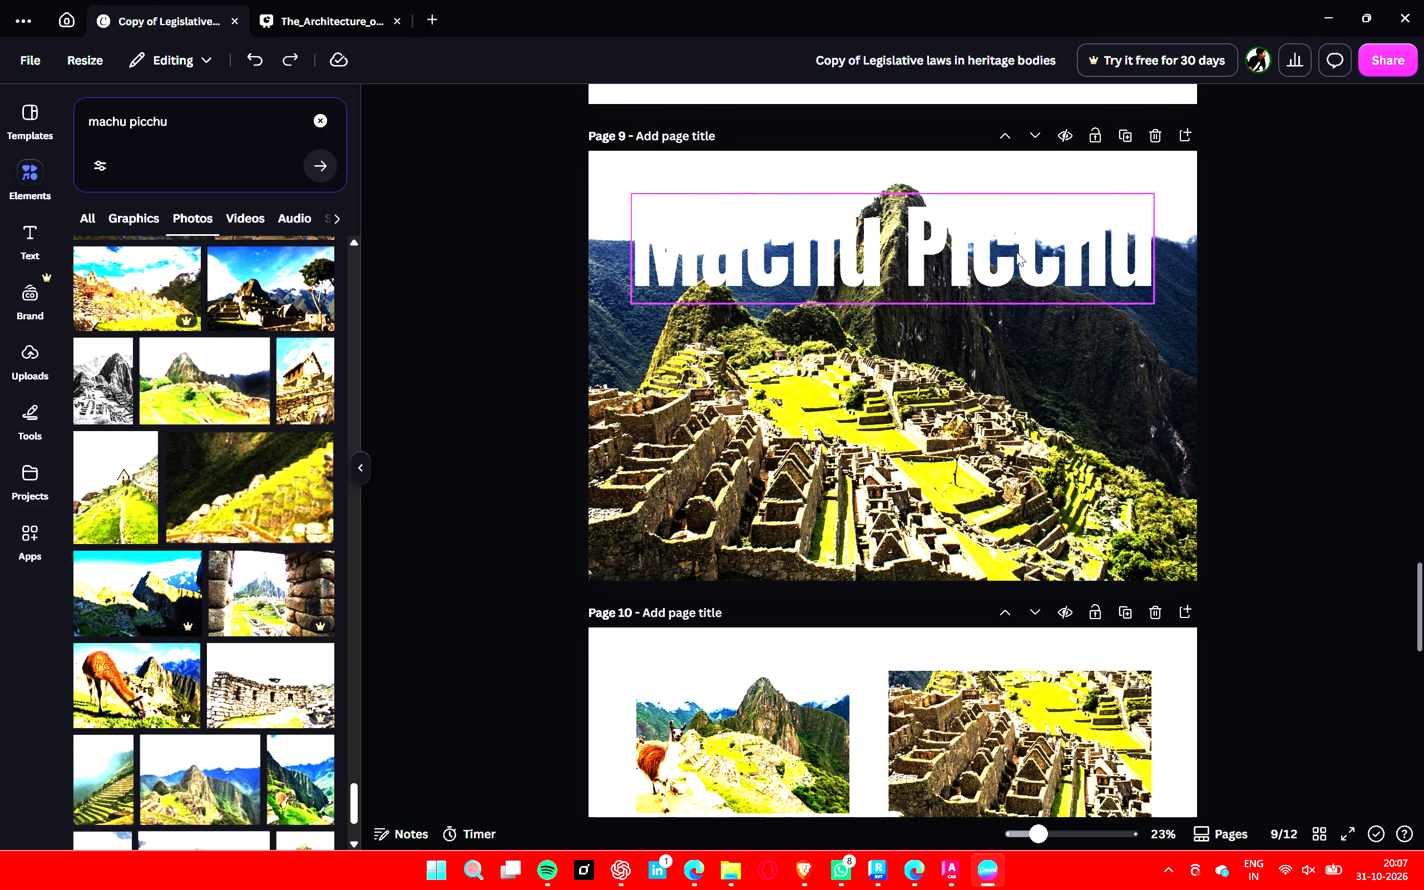
Shrink the solid Machu Picchu title on page 9 to font size 140, fitting it in the sky beside the peak.
left_click(1016, 252)
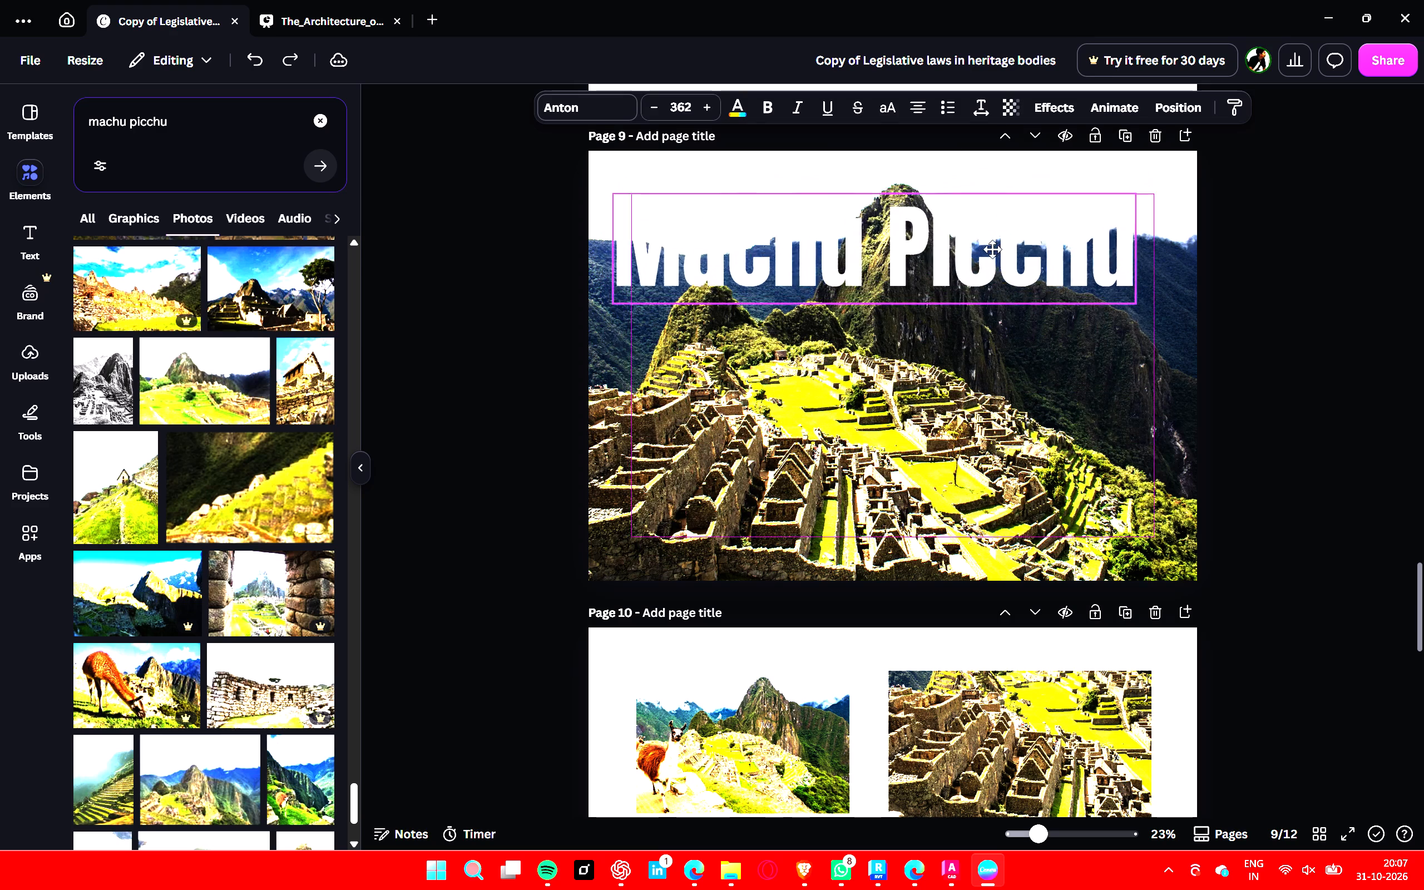
left_click_drag(1156, 303, 834, 257)
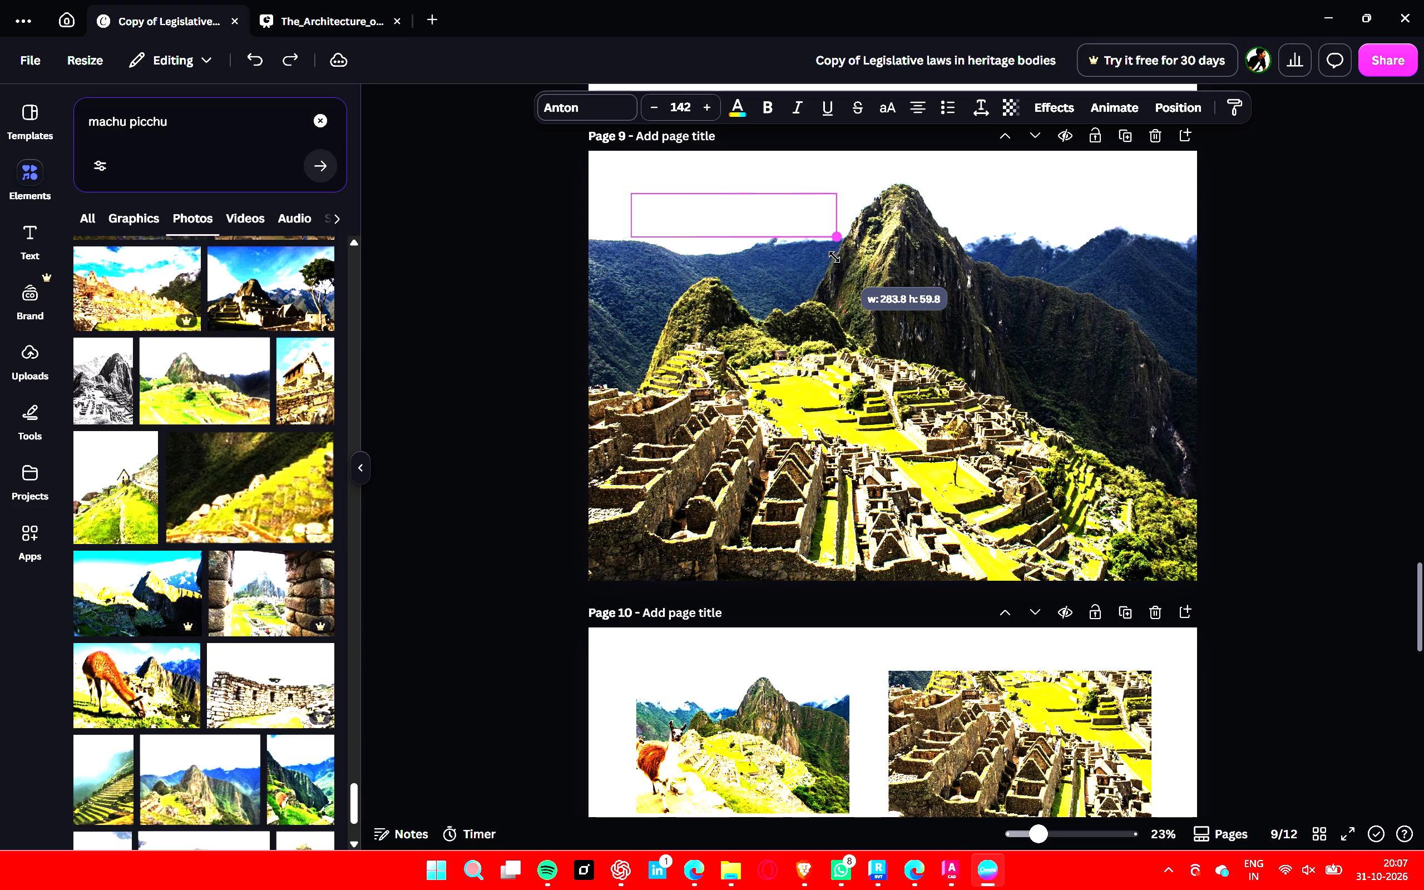
left_click_drag(834, 257, 832, 257)
Try grey as the small Machu Picchu title's text colour and finish with black.
left_click(744, 101)
scroll(133, 556, "down", 1)
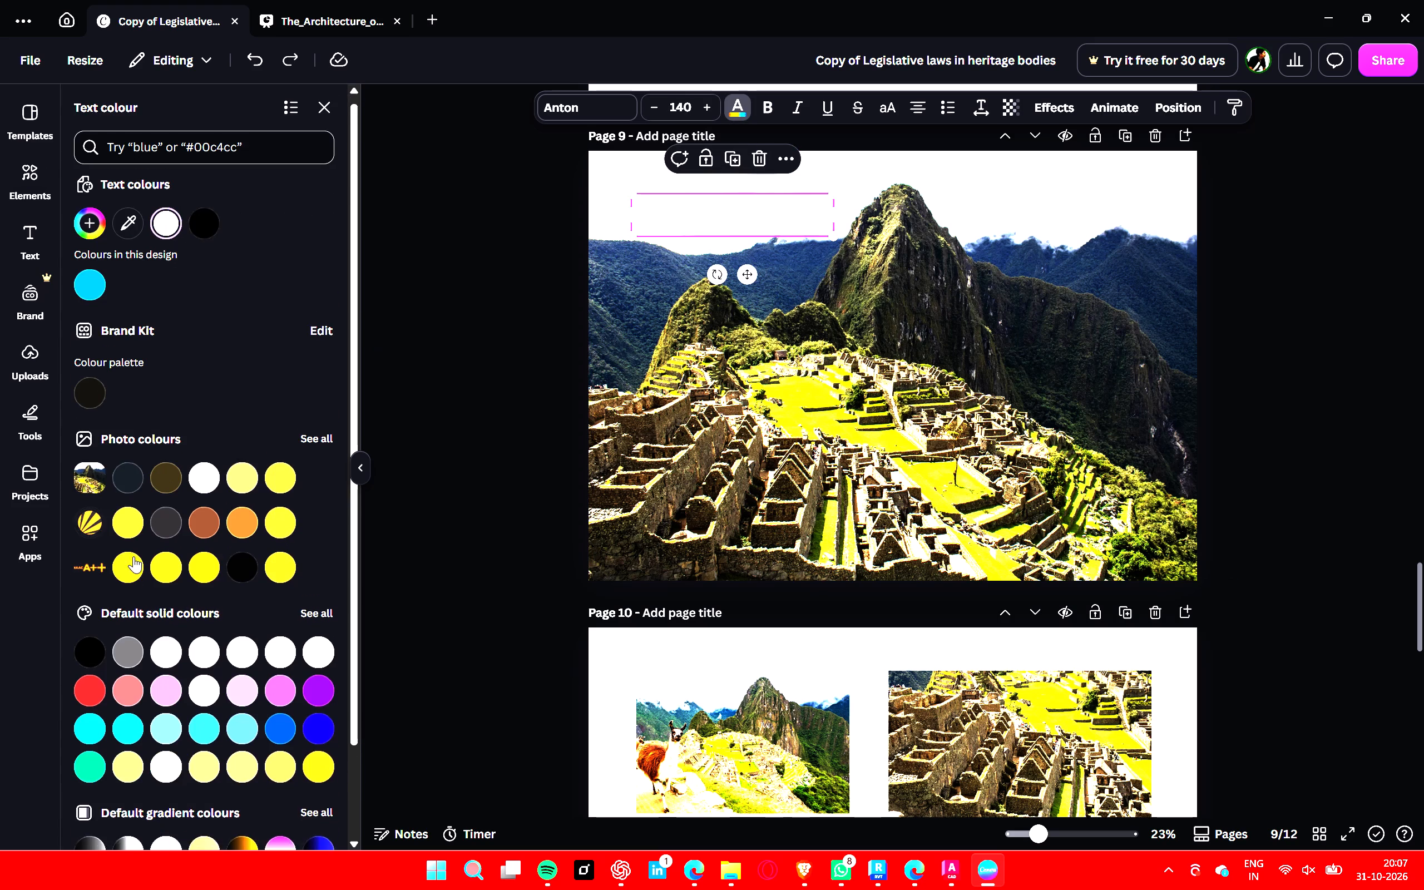
scroll(133, 556, "down", 1)
left_click(132, 549)
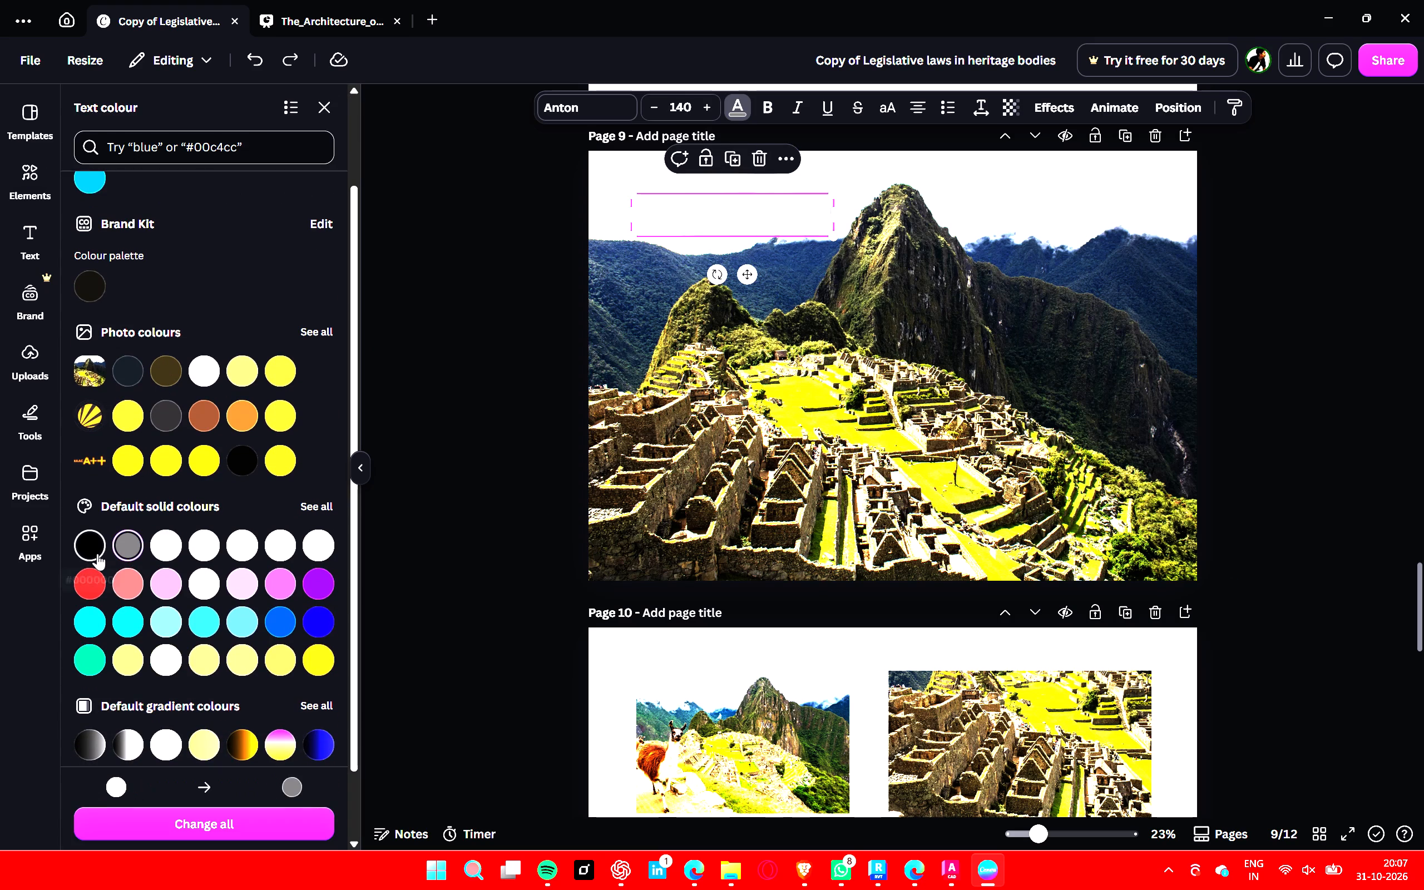
left_click(97, 553)
left_click(377, 443)
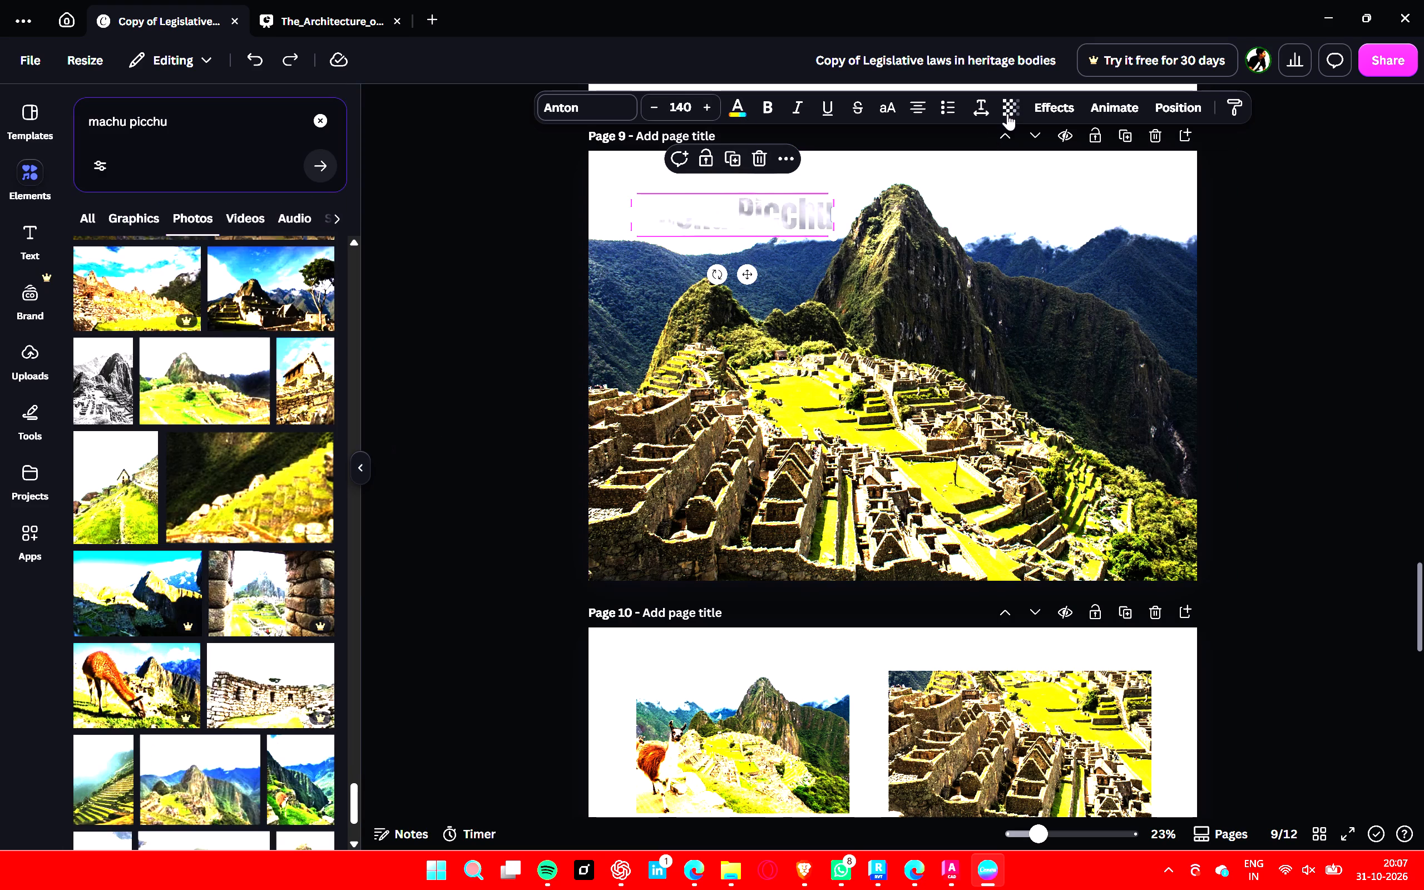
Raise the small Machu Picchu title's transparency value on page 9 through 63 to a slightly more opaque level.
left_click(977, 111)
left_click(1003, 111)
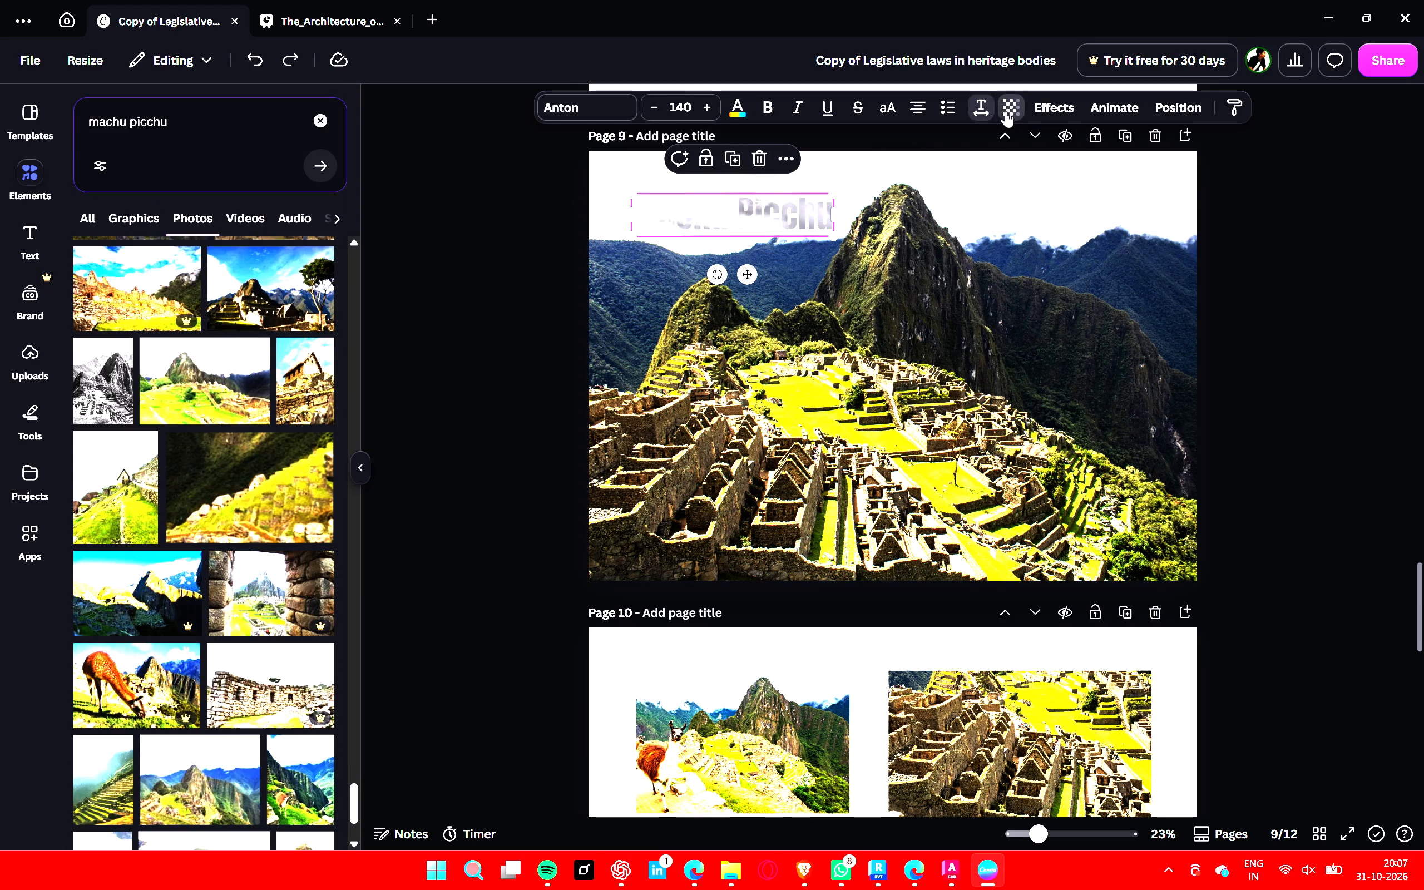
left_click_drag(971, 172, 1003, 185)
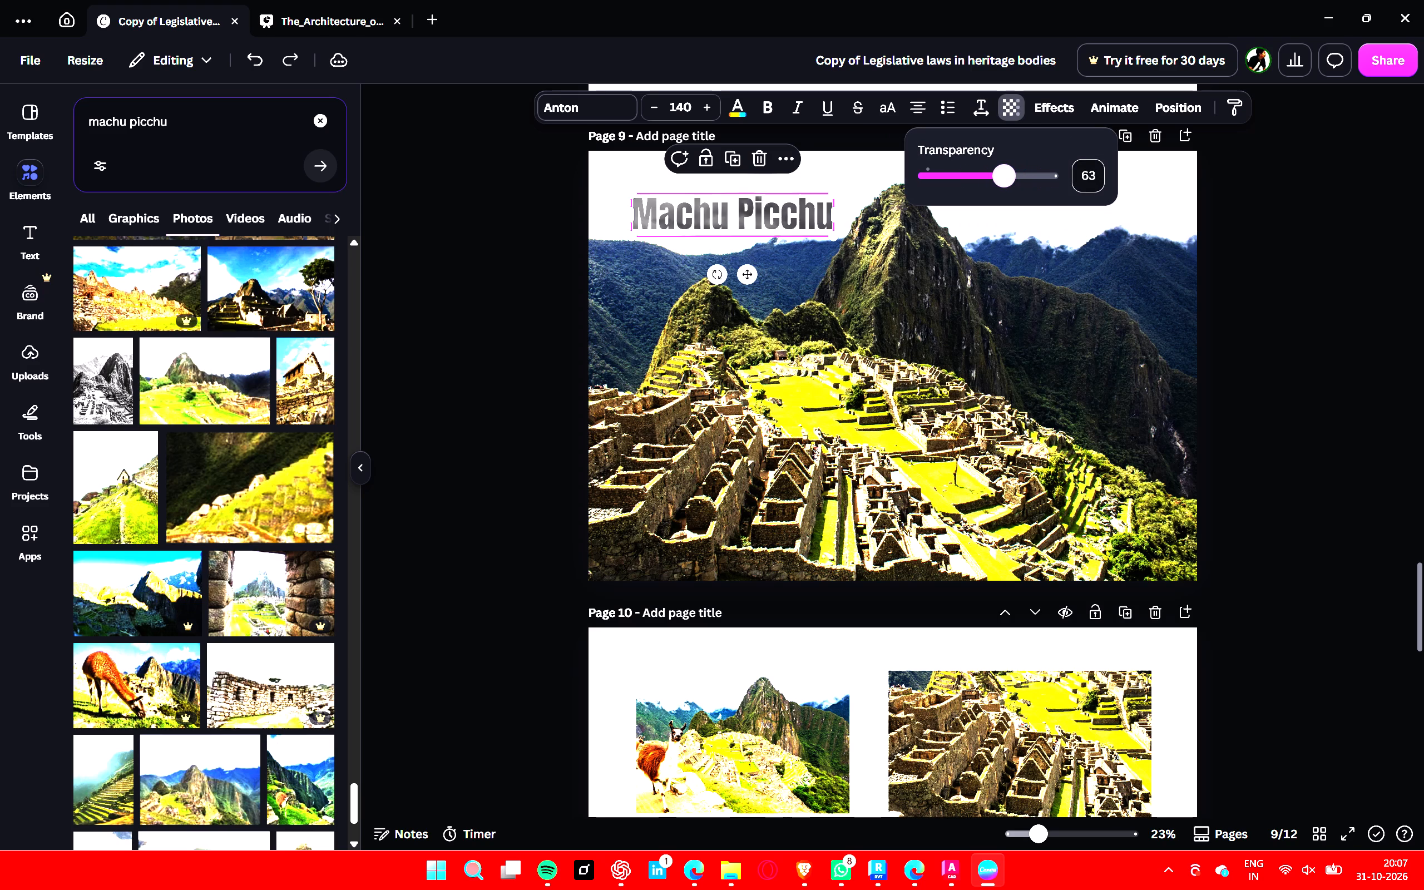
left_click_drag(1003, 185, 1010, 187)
Change the Machu Picchu title's text colour on page 9 to white.
left_click(741, 107)
scroll(145, 303, "up", 3)
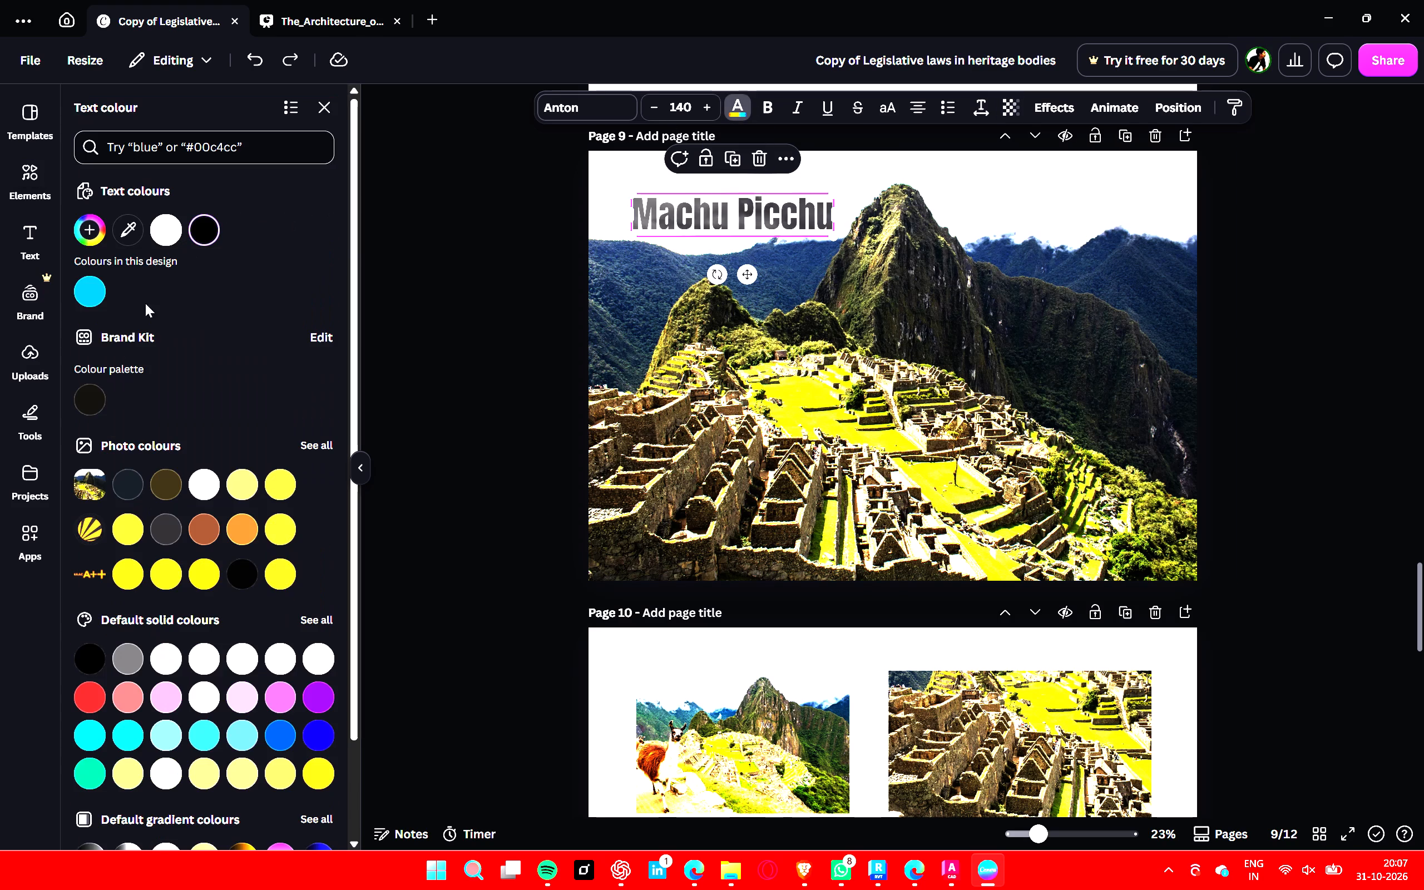
scroll(145, 303, "up", 1)
left_click(170, 228)
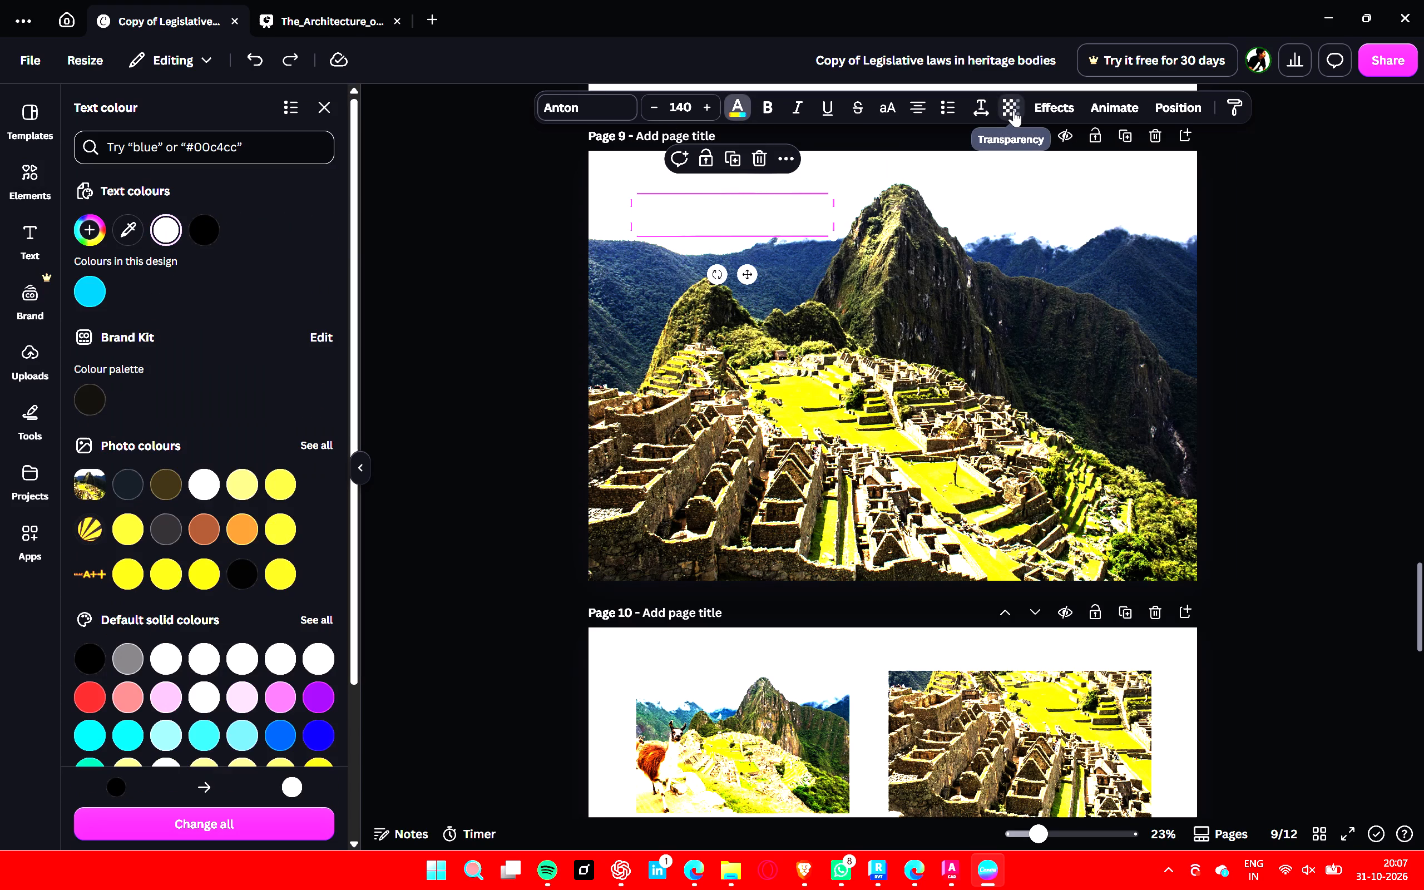
Set the white Machu Picchu title's transparency value to 100 and deselect it.
left_click(1013, 110)
left_click_drag(1013, 179, 1128, 190)
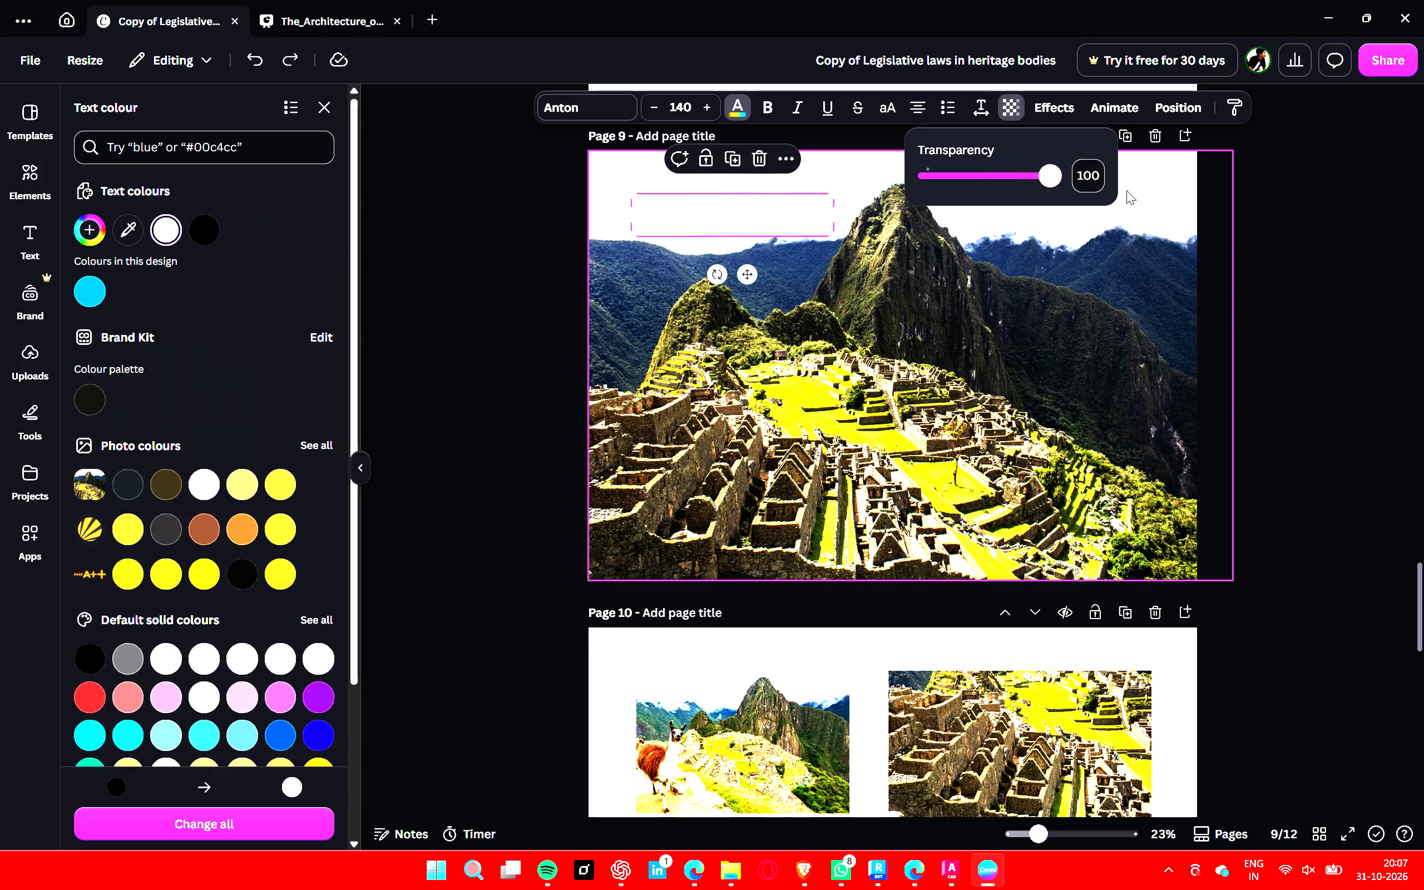
left_click(728, 219)
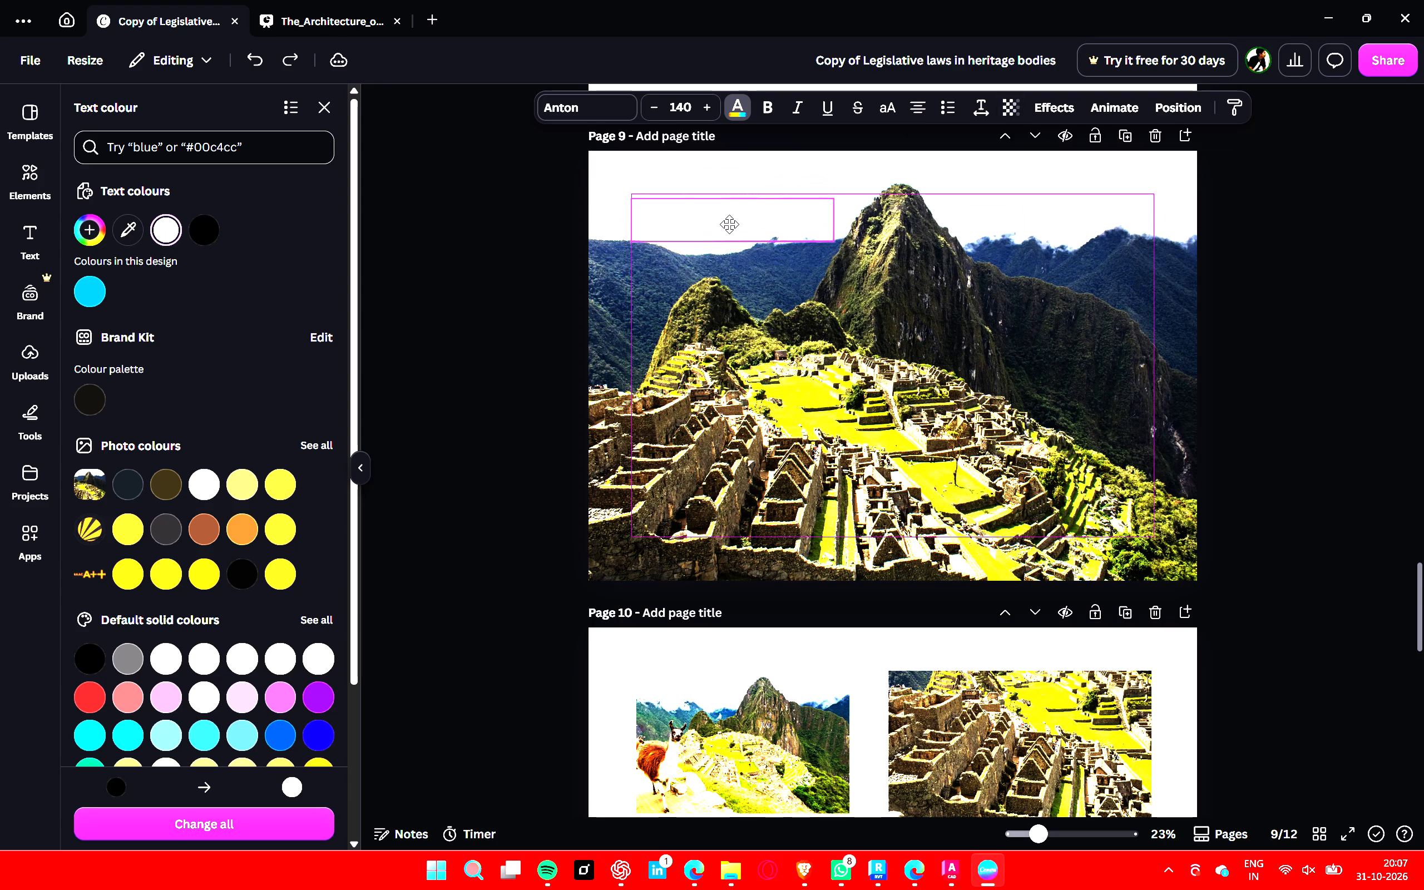
left_click(1315, 271)
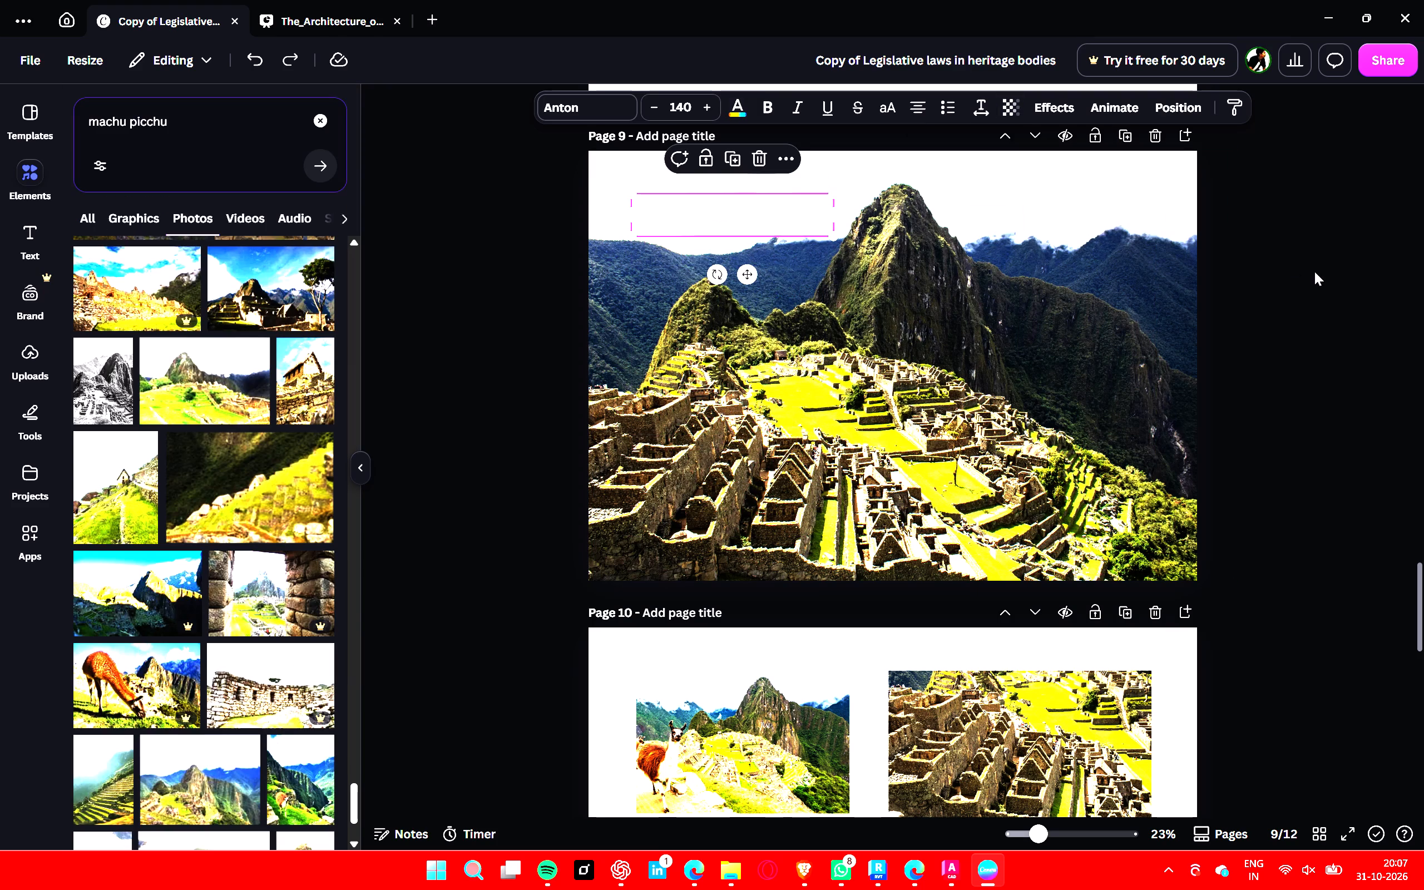
left_click(1314, 271)
Try the white Machu Picchu title over the dark hills and ruins, moving it on to the sky right of the tall peak.
left_click_drag(791, 225, 797, 276)
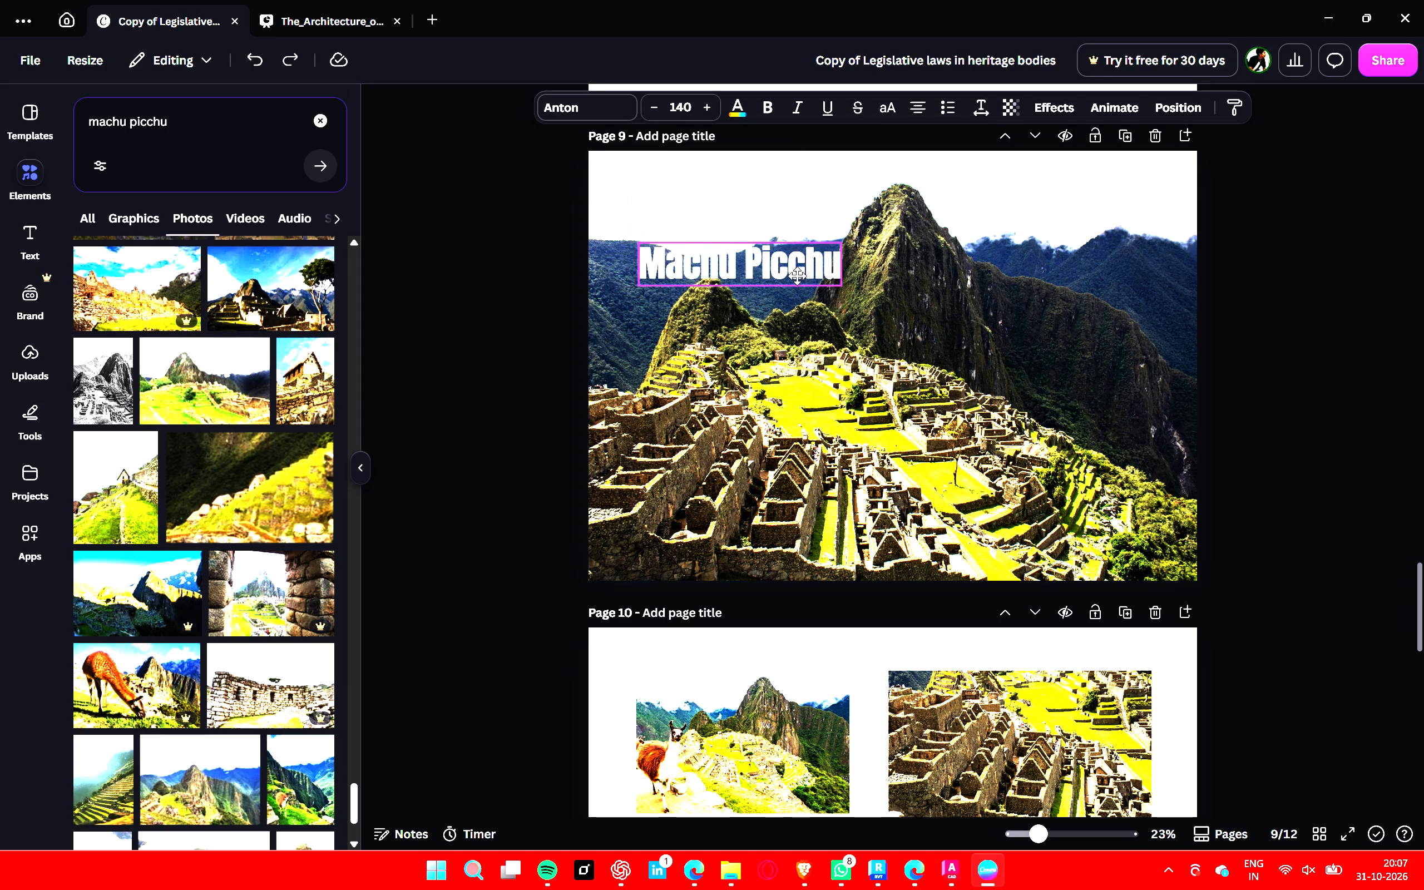
left_click_drag(797, 276, 793, 366)
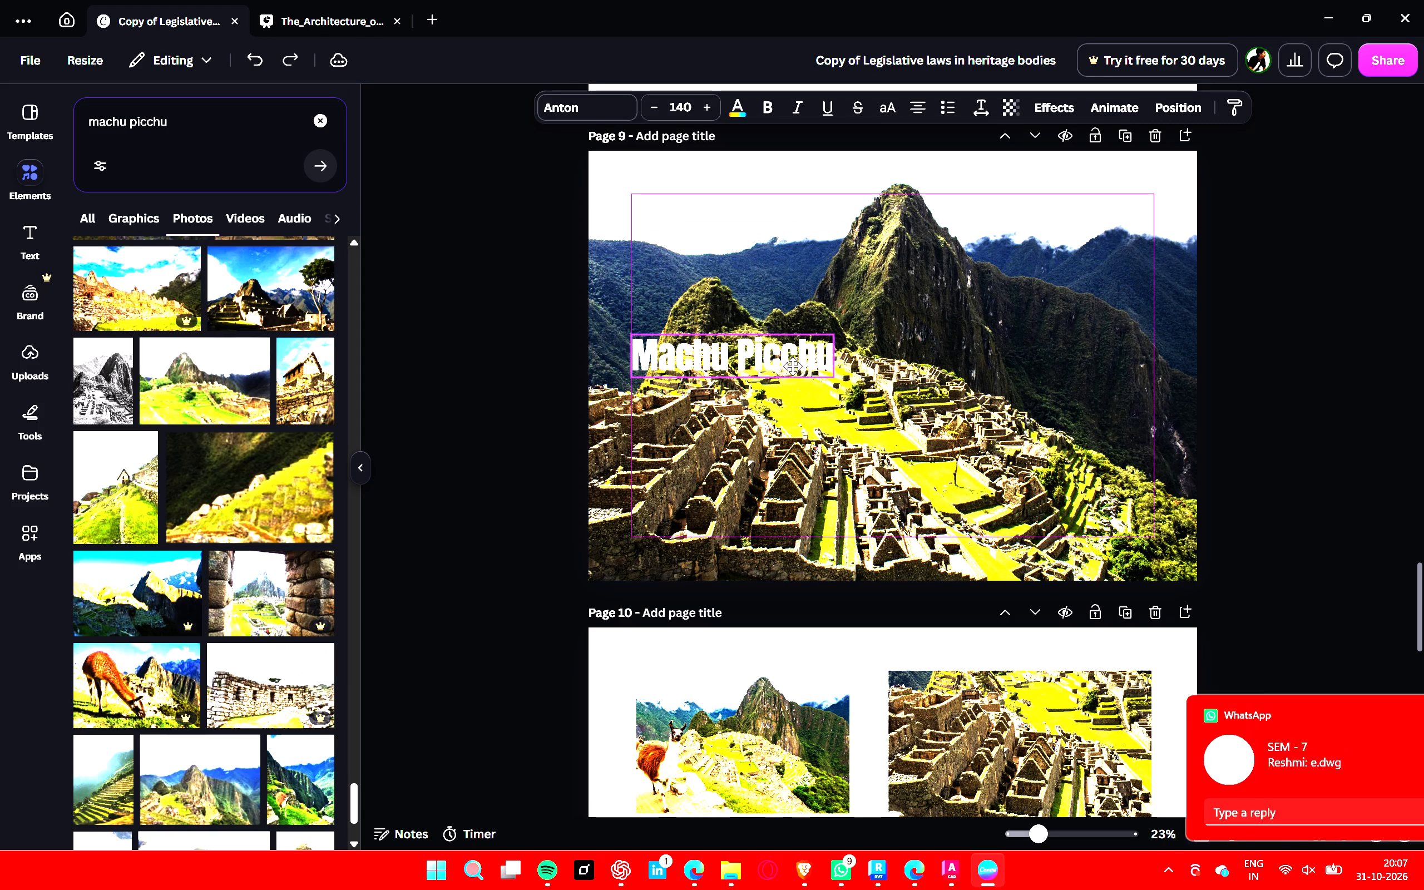
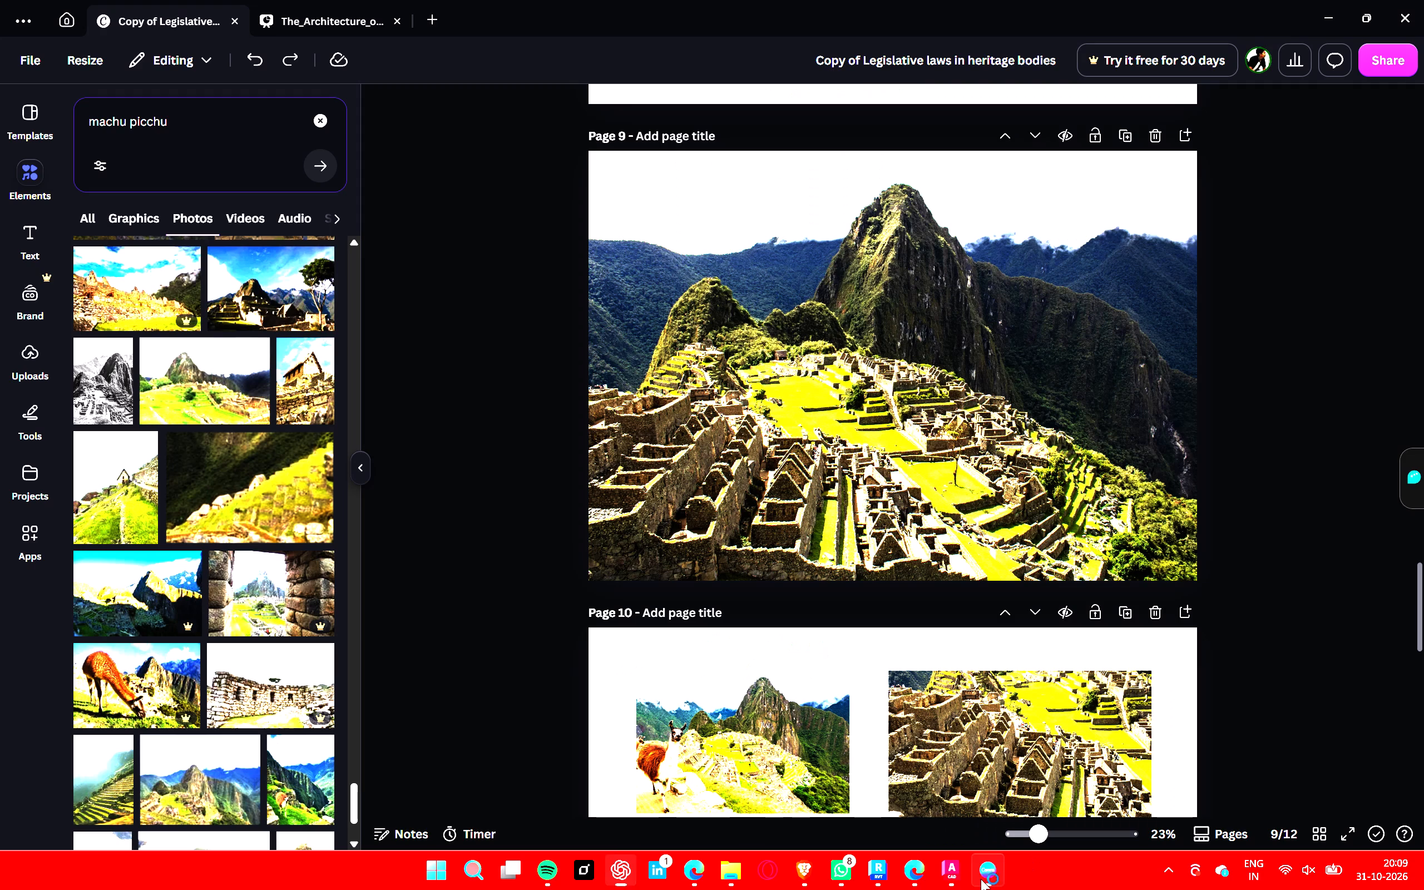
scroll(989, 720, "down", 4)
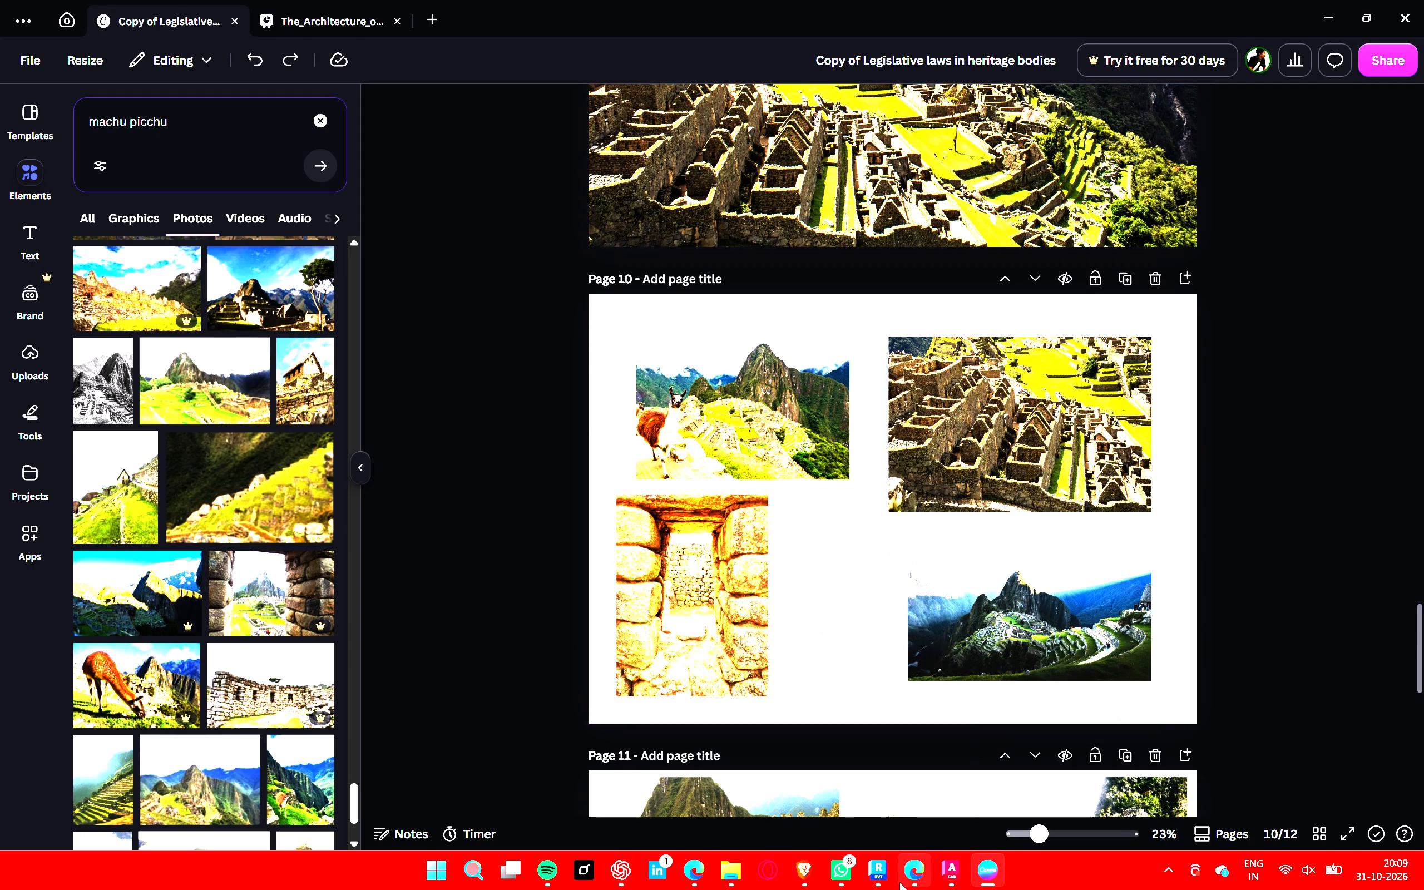